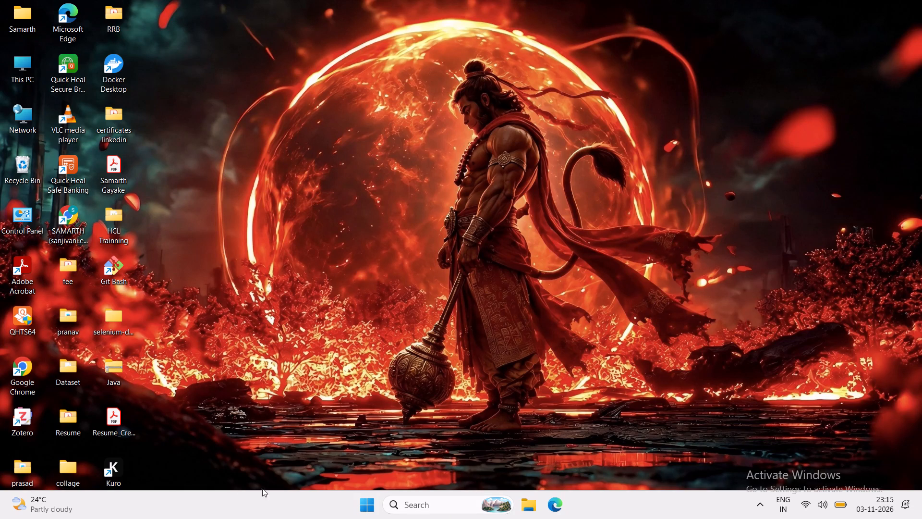
Launch Word, dismiss the activation notice, and open the recent document "chapter 4 new update 1" from Downloads.
click(366, 509)
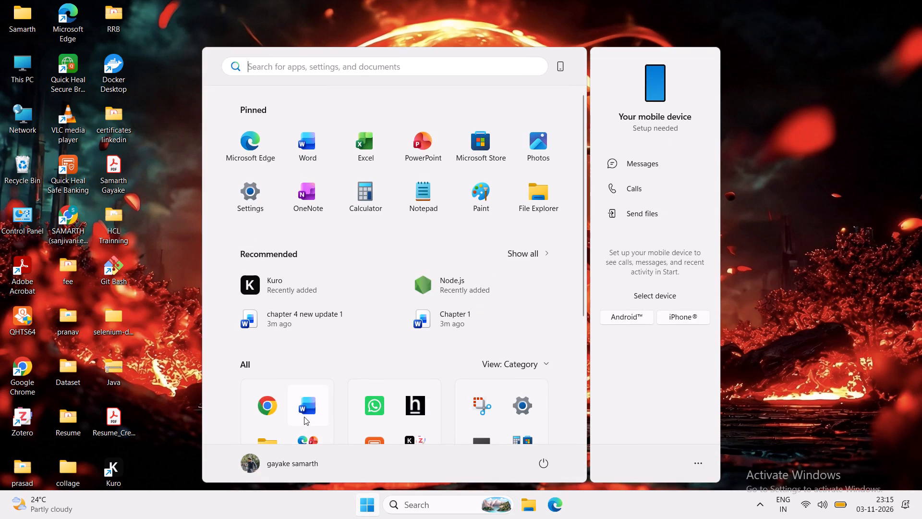
click(305, 417)
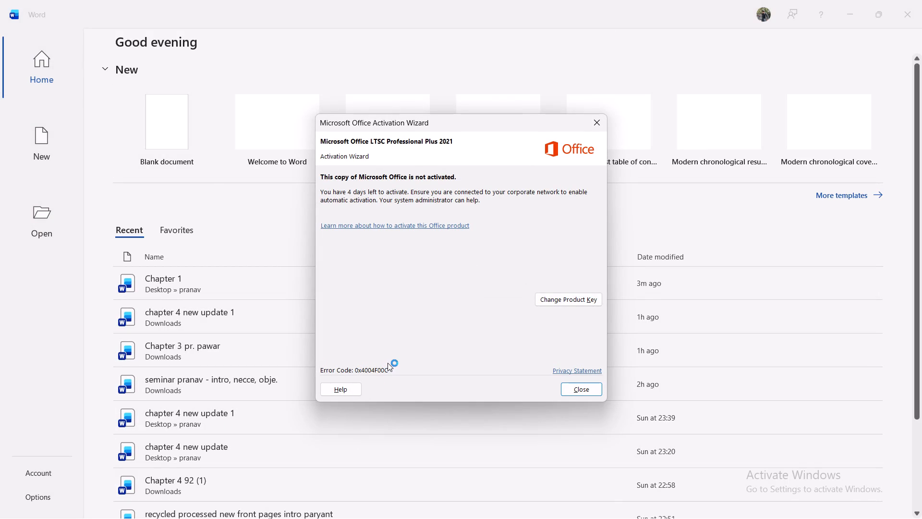
click(586, 389)
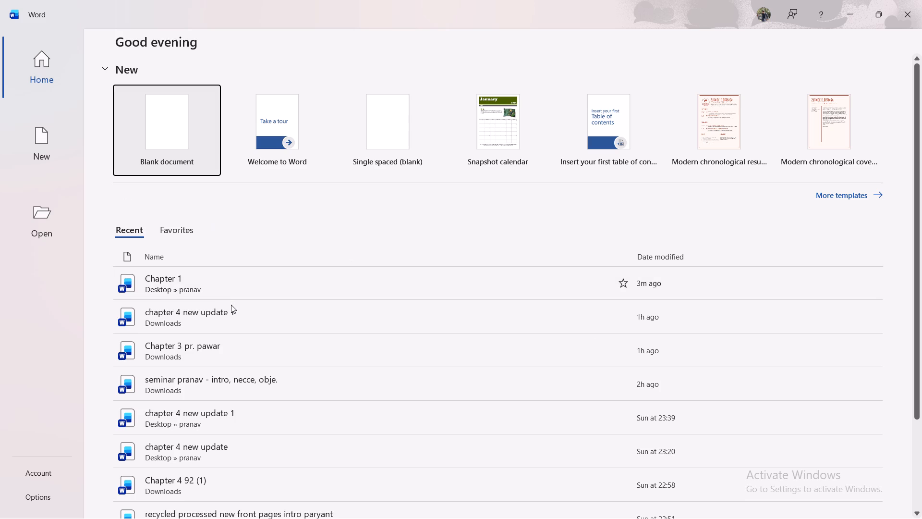
scroll(231, 305, down, 1)
click(170, 231)
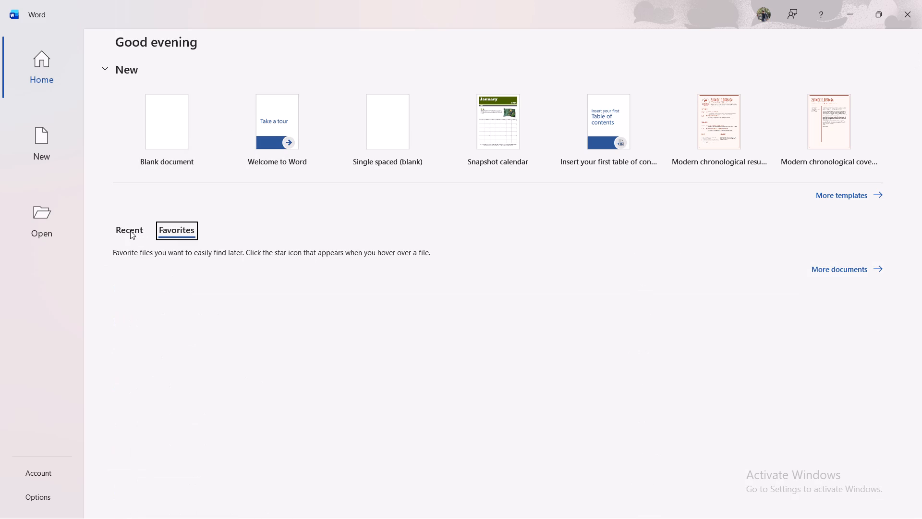
click(130, 231)
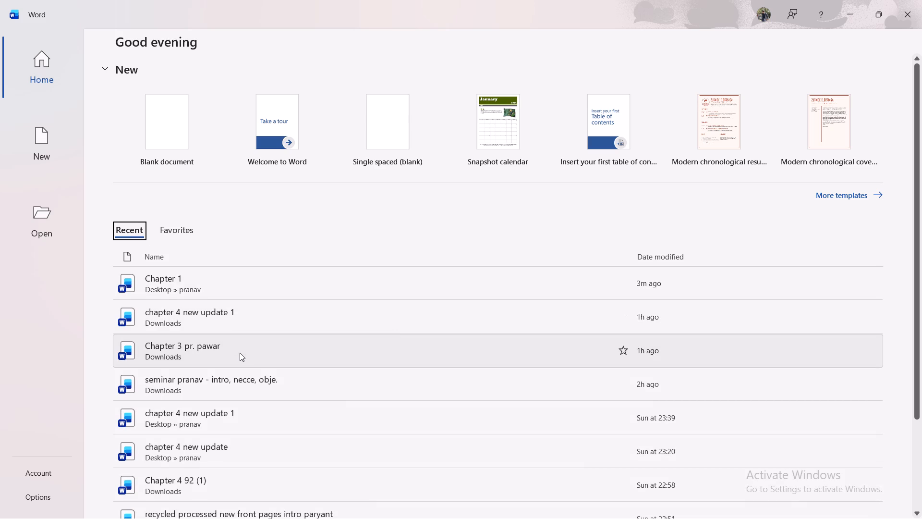
double_click(212, 317)
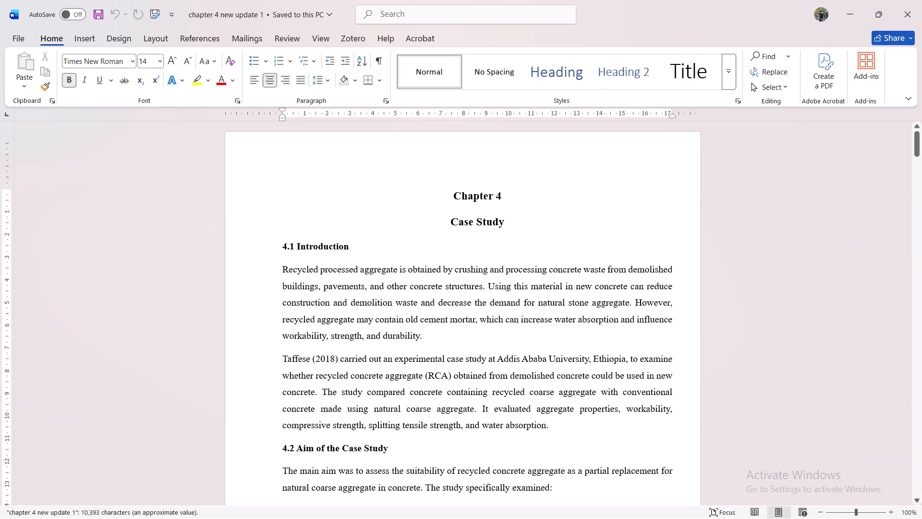
Skim the Chapter 4 case study document down to the end of its reference list and close it.
scroll(383, 339, down, 11)
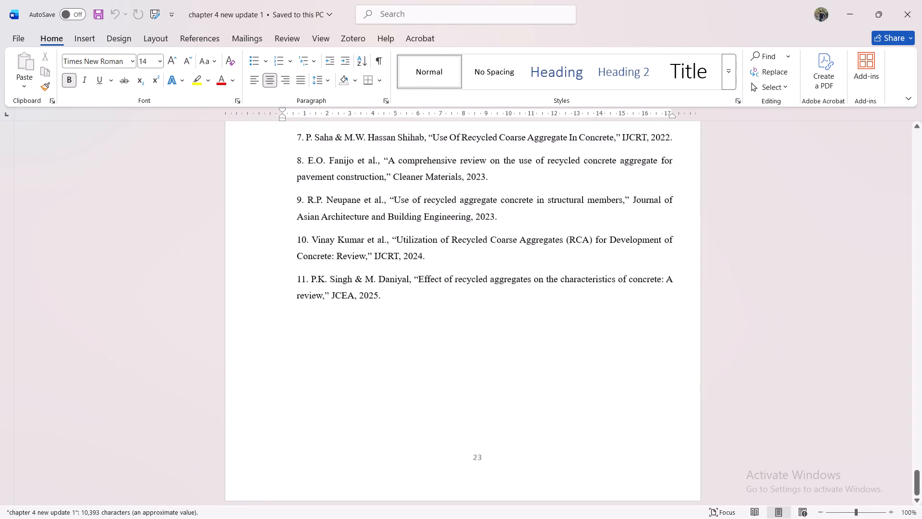
scroll(383, 339, down, 6)
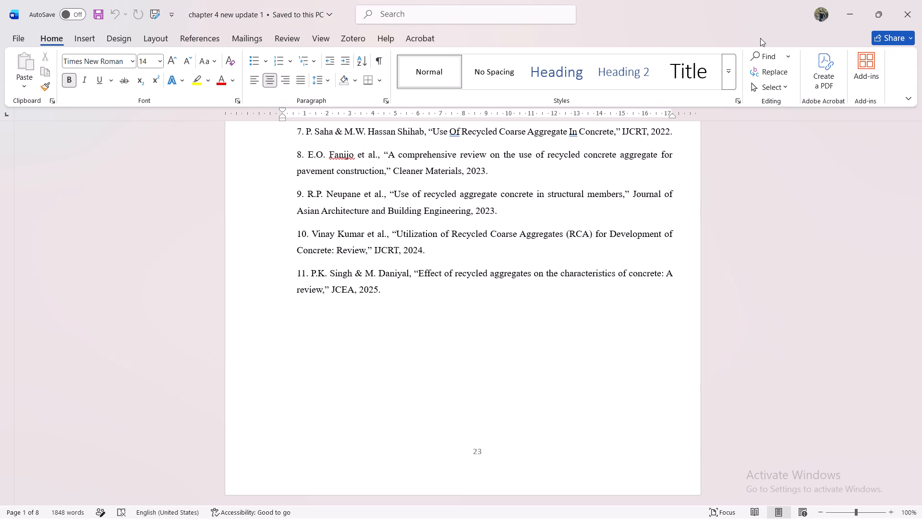
click(921, 0)
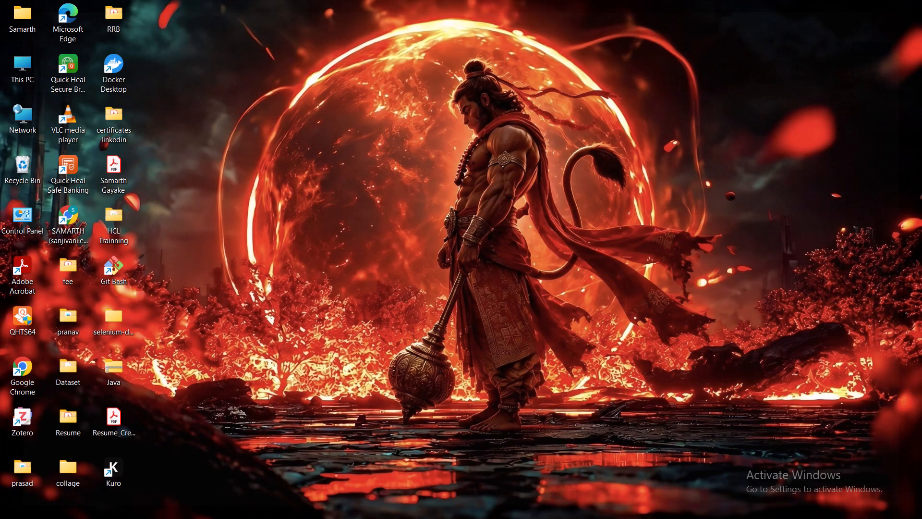
Relaunch Word, dismiss the activation notice, and open the recent document "Chapter 1".
key(w)
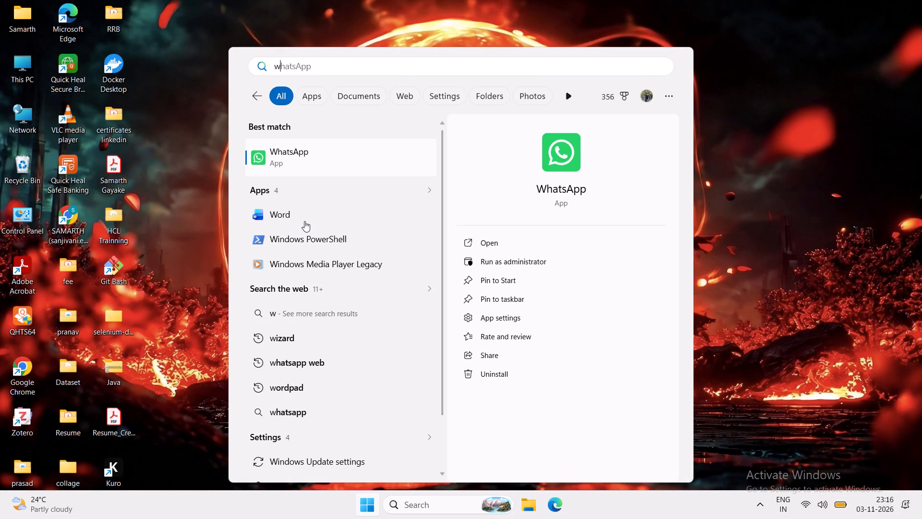
click(304, 221)
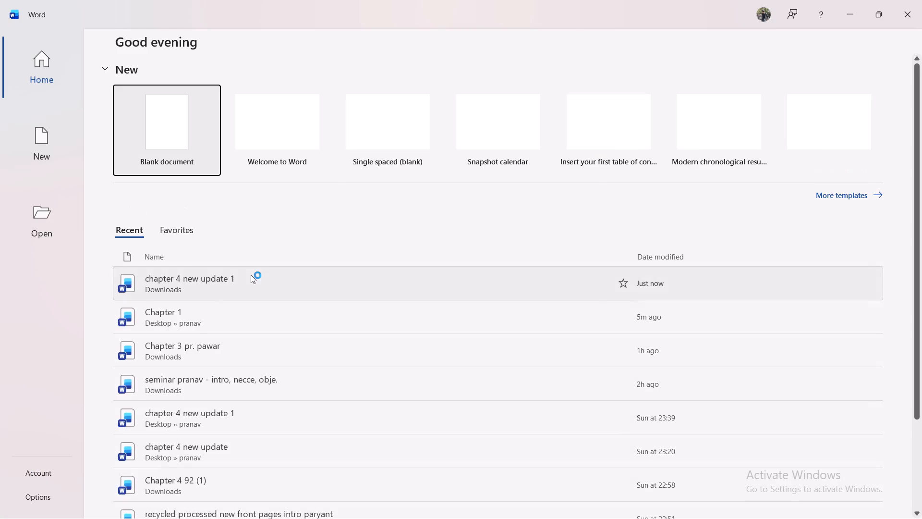
click(195, 325)
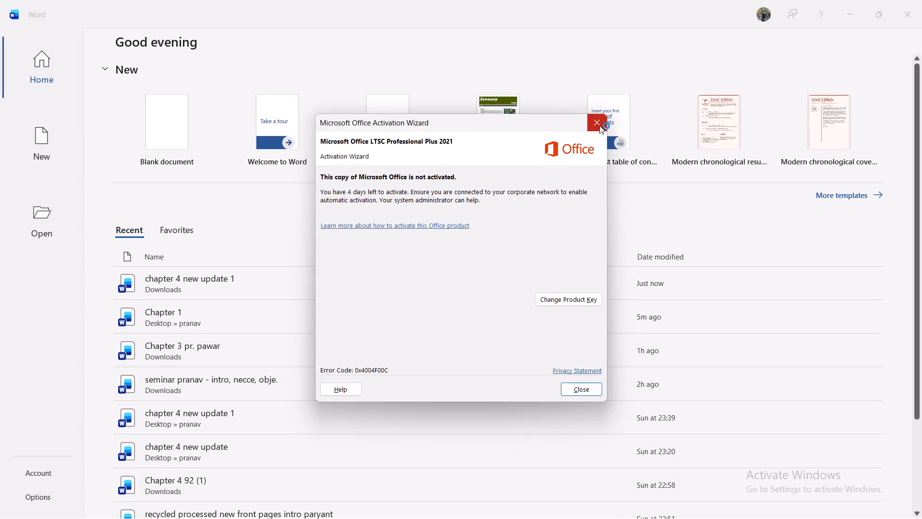
click(599, 125)
double_click(241, 311)
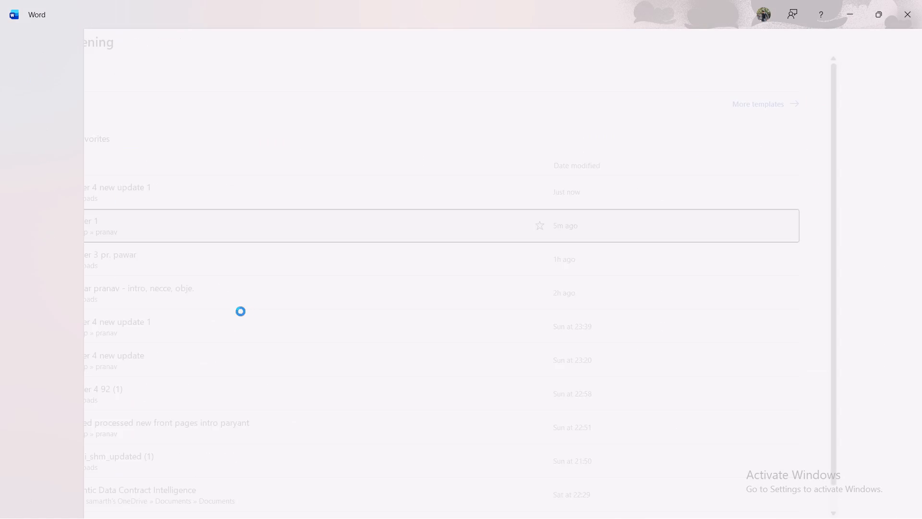
Review the Chapter 1 document from its beginning through the Necessity section and the Chapter 2 Literature Review, up to Chapter 3.
scroll(477, 231, down, 15)
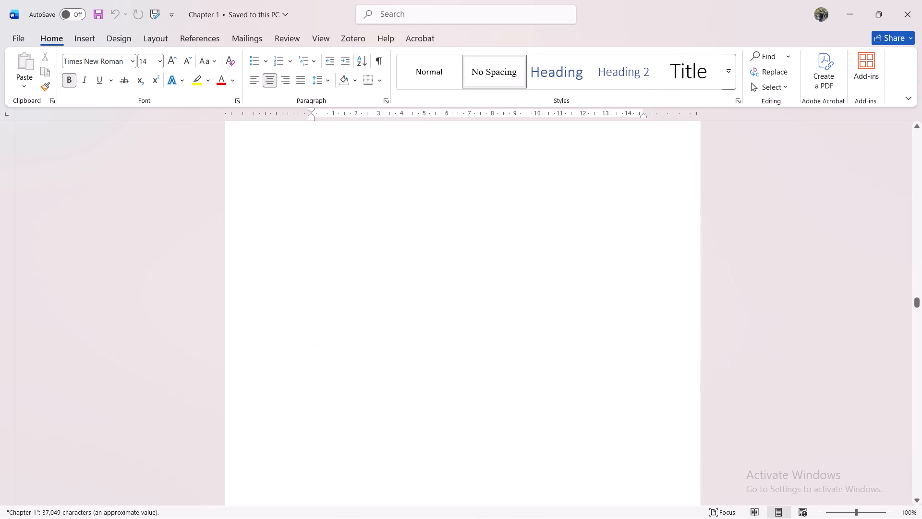
scroll(477, 231, down, 9)
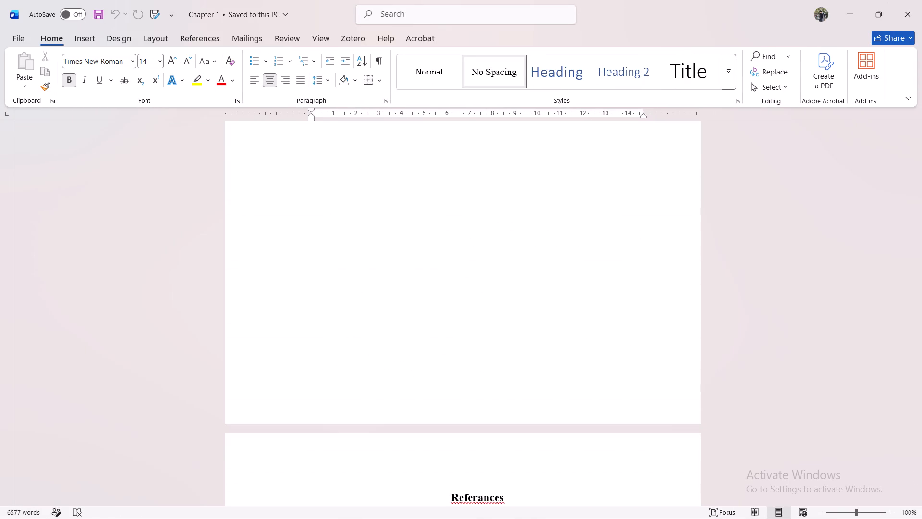
scroll(485, 278, up, 2)
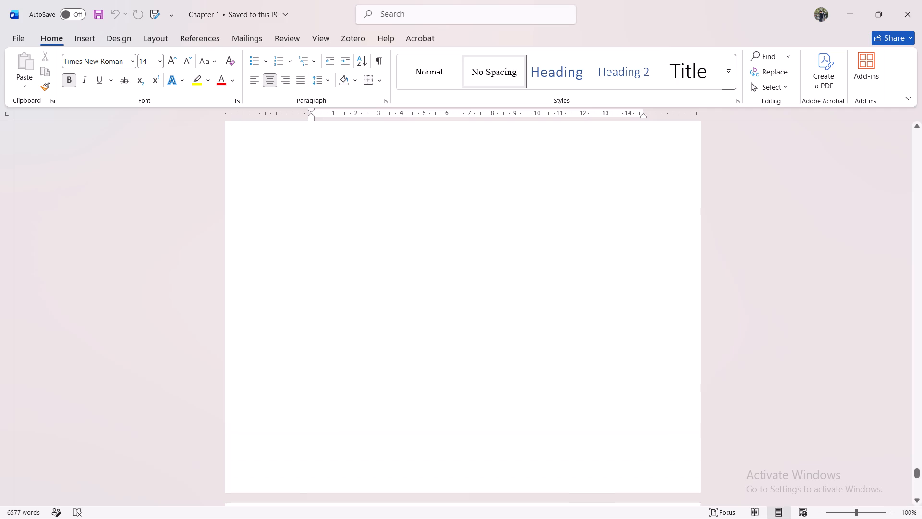
scroll(485, 278, up, 16)
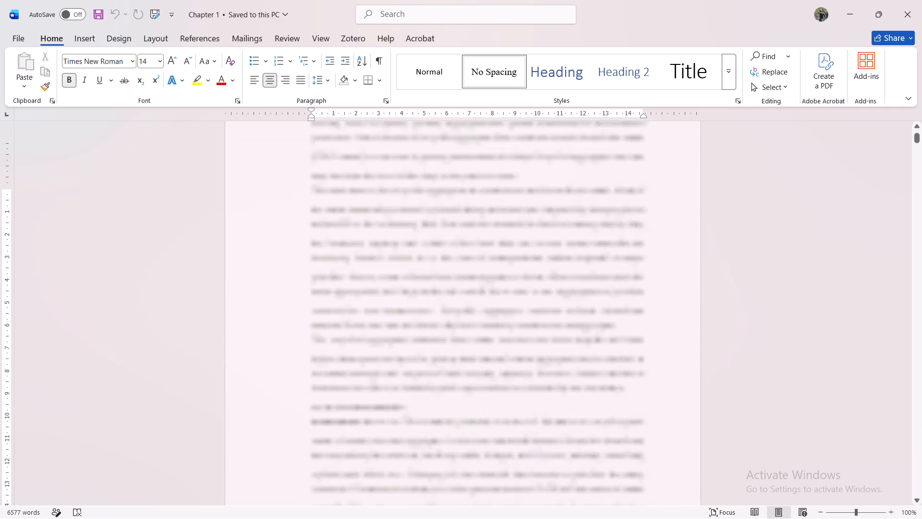
scroll(485, 278, up, 14)
scroll(485, 278, down, 2)
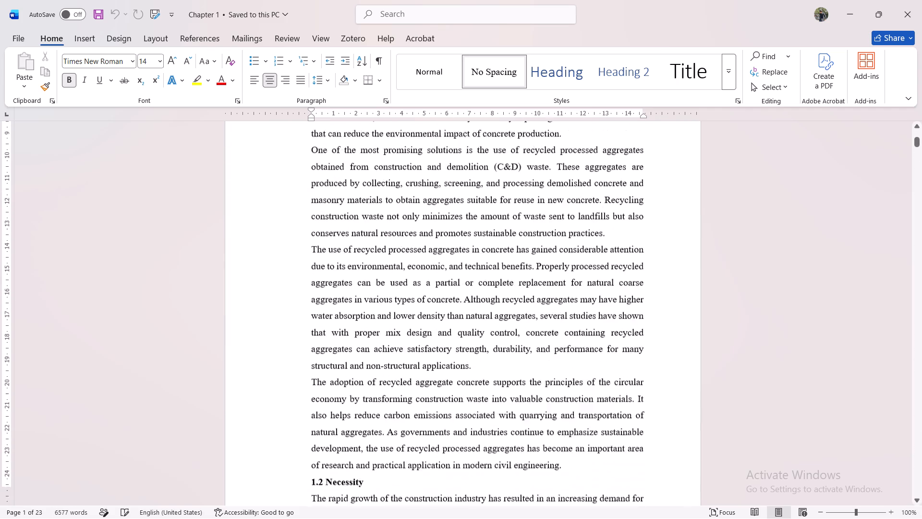
scroll(485, 278, down, 2)
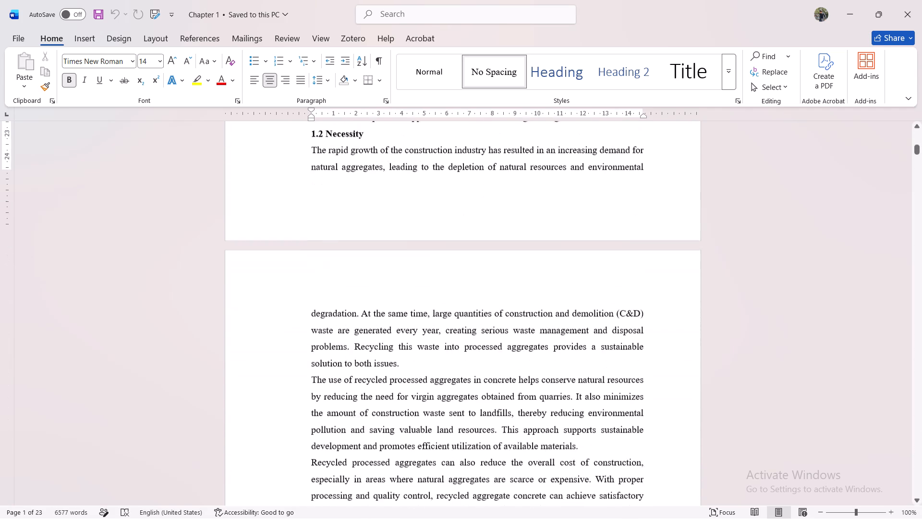
scroll(485, 278, down, 5)
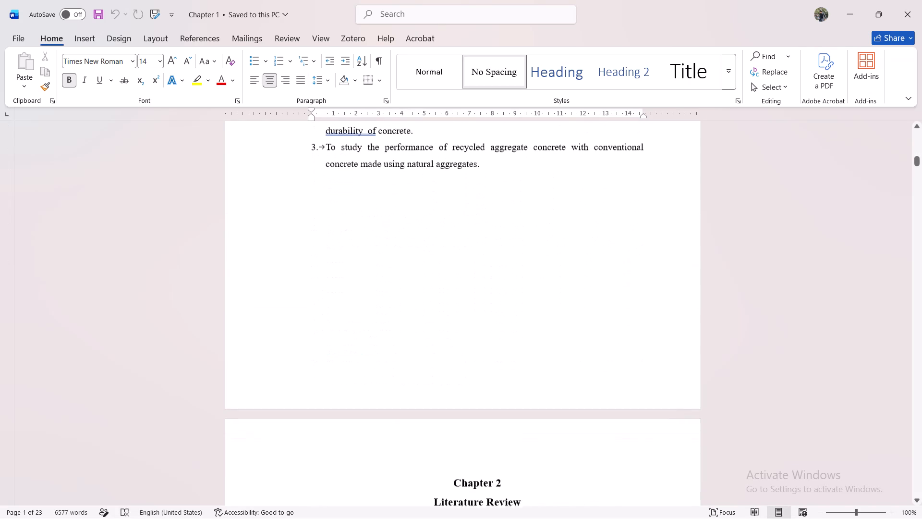
scroll(485, 278, down, 5)
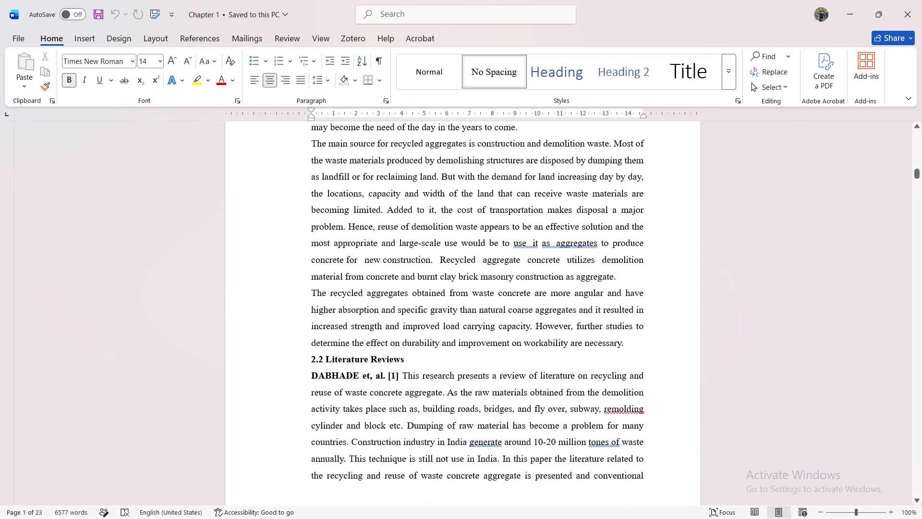
scroll(485, 278, down, 4)
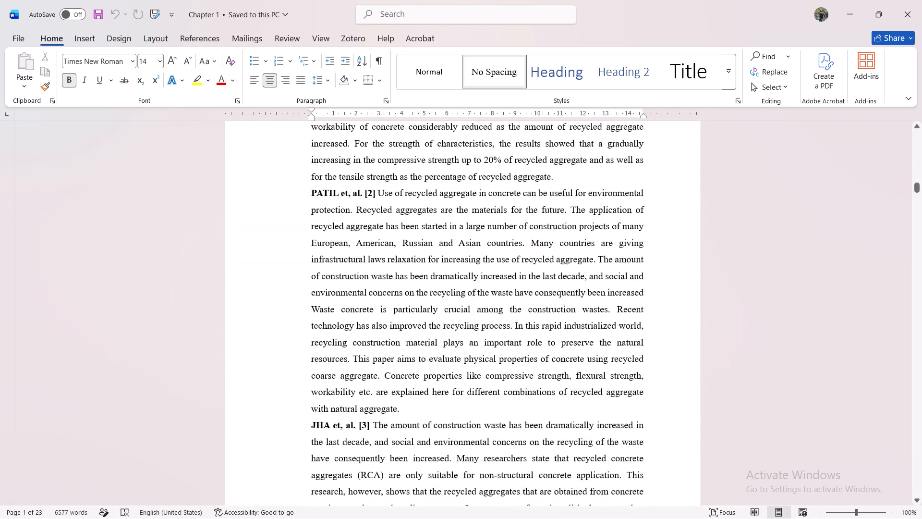
scroll(485, 278, down, 5)
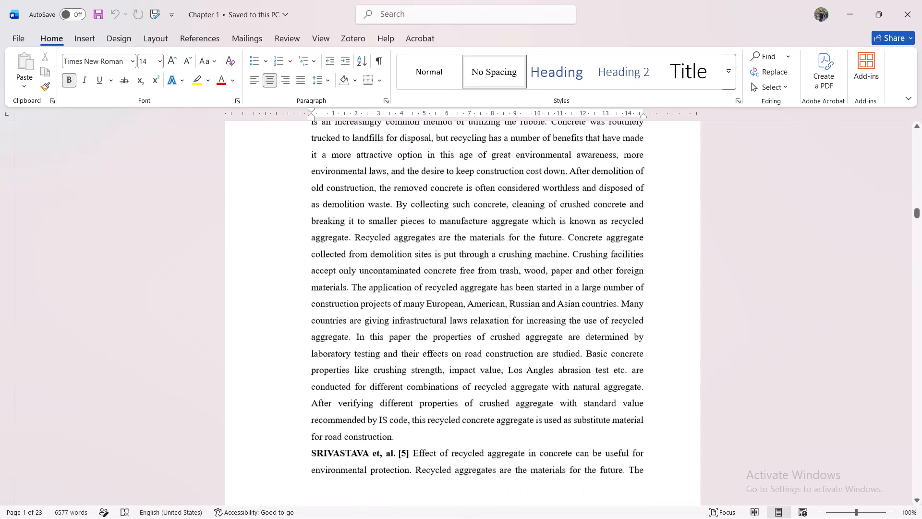
scroll(485, 278, down, 5)
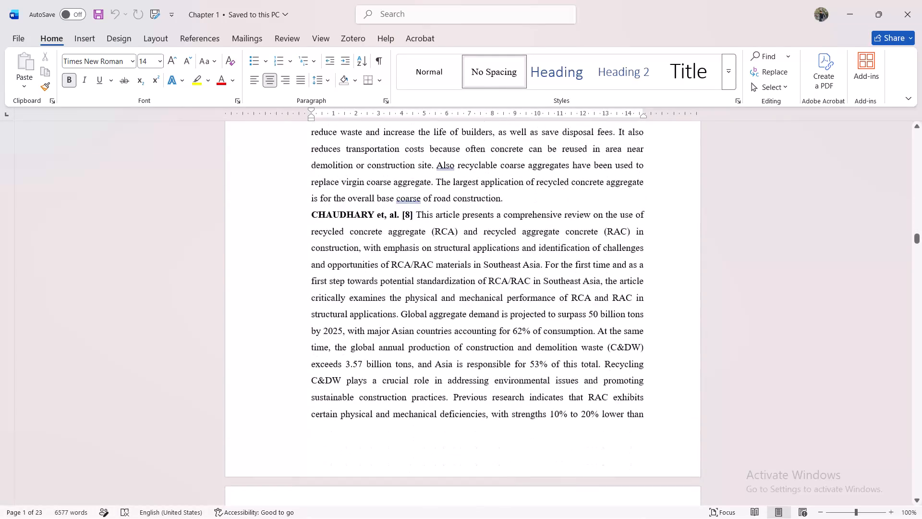
scroll(485, 278, down, 4)
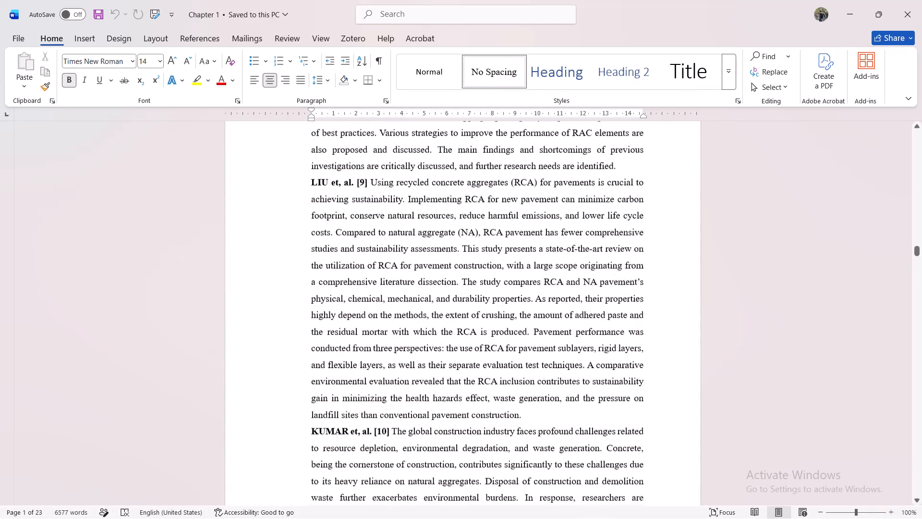
scroll(485, 278, down, 4)
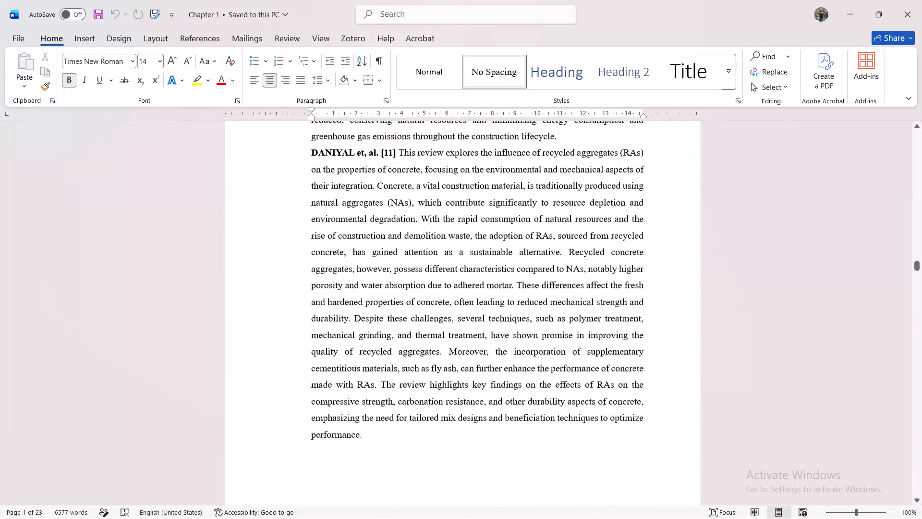
scroll(485, 278, down, 4)
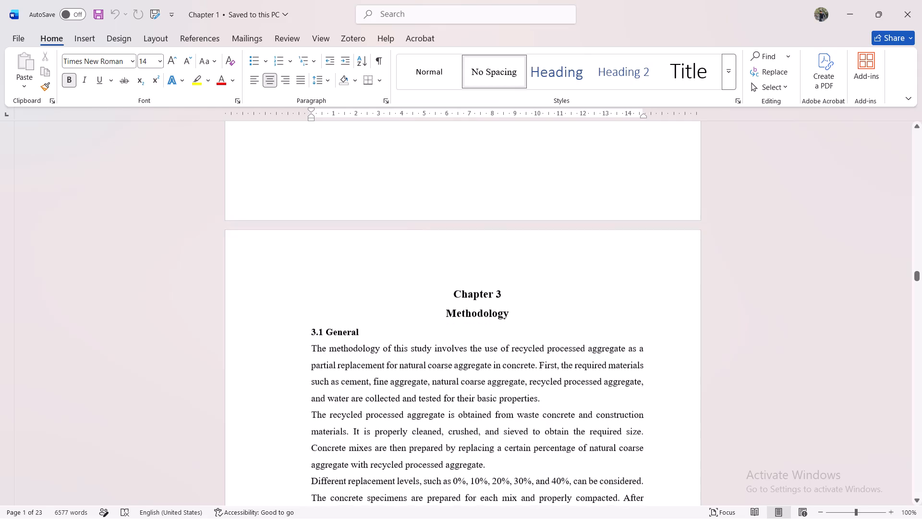
Review Chapter 3 Methodology from section 3.1 General through the materials, manufacturing process and M25 mix design to 3.3.4 Mixing of Concrete.
scroll(485, 278, down, 1)
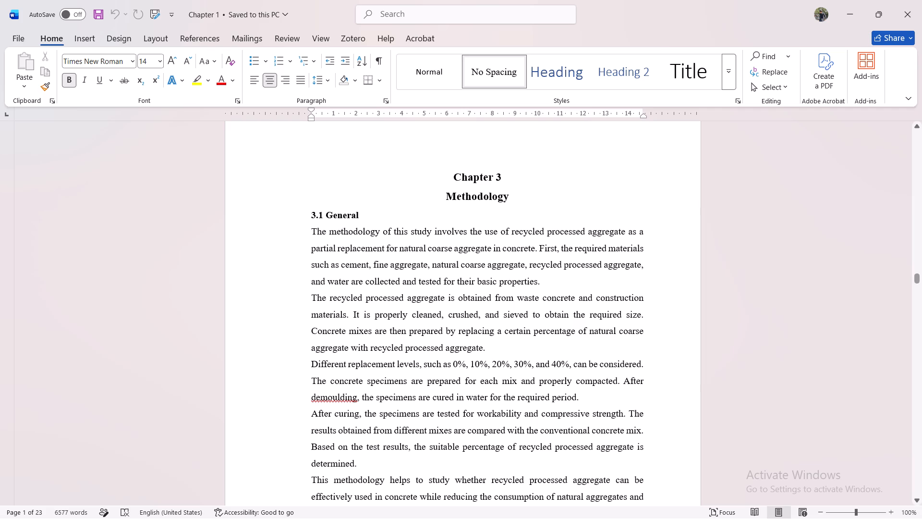
scroll(484, 284, down, 2)
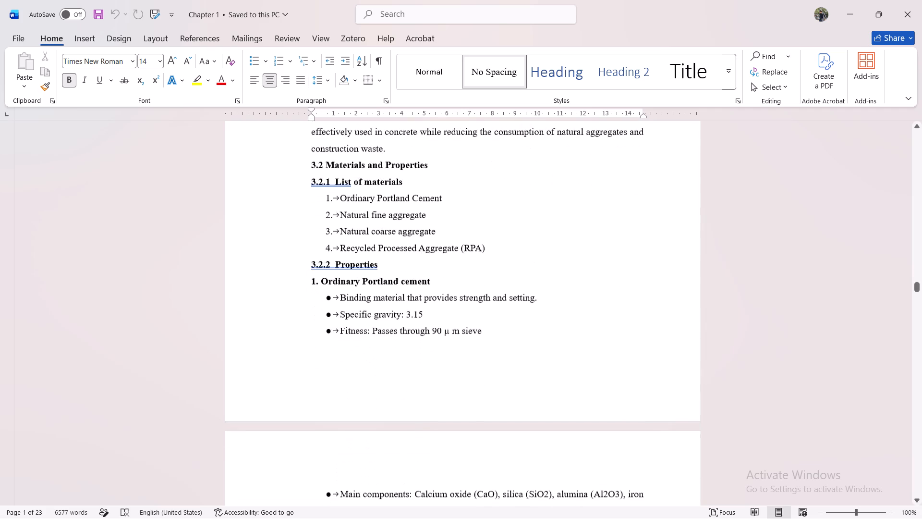
scroll(484, 284, down, 2)
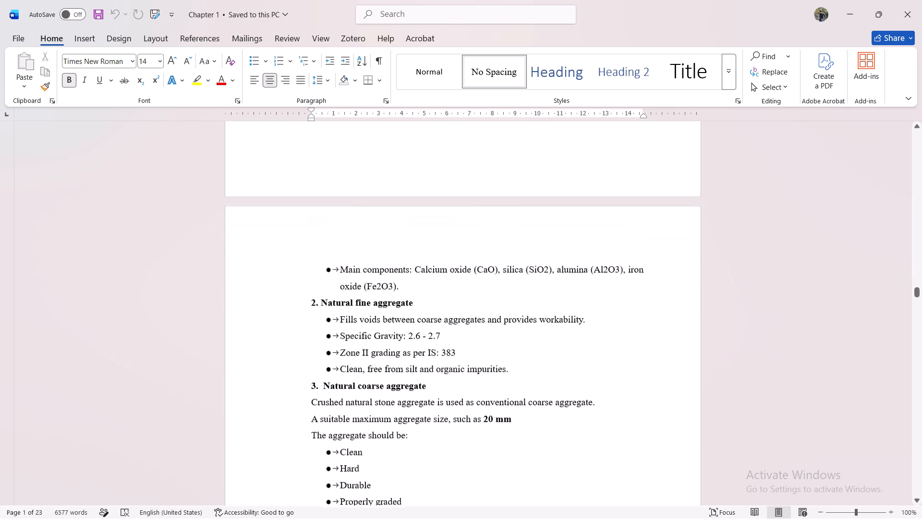
scroll(484, 284, down, 3)
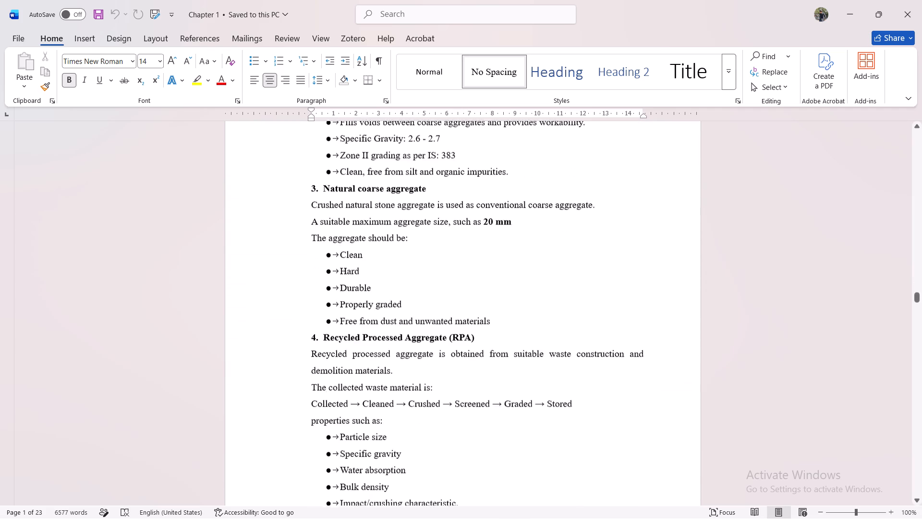
scroll(484, 284, down, 3)
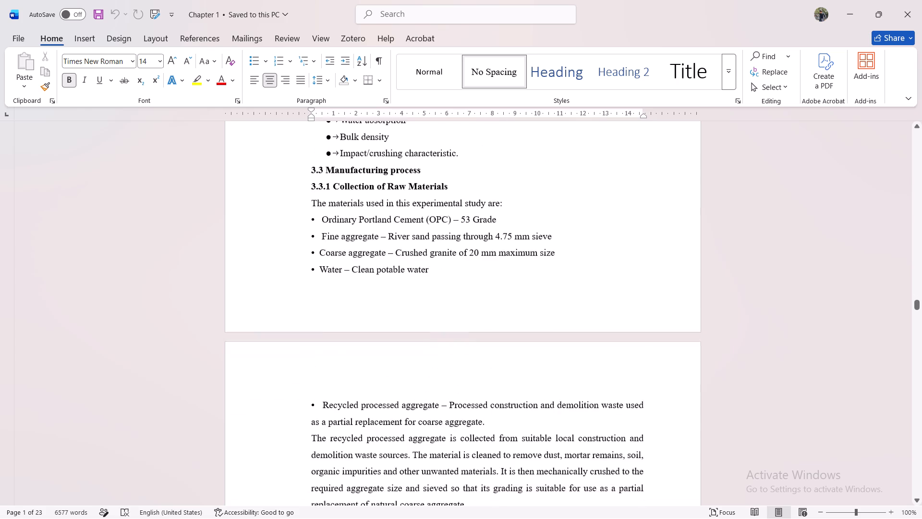
scroll(484, 284, down, 2)
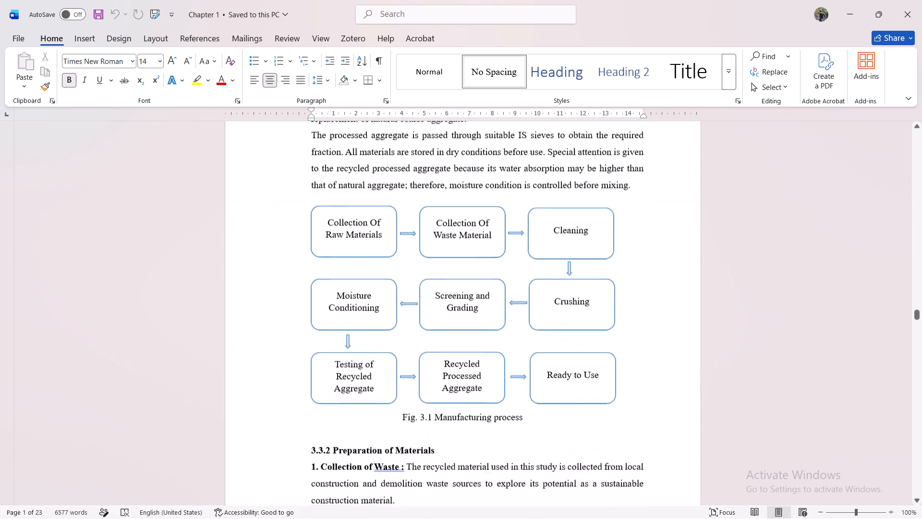
scroll(484, 284, down, 6)
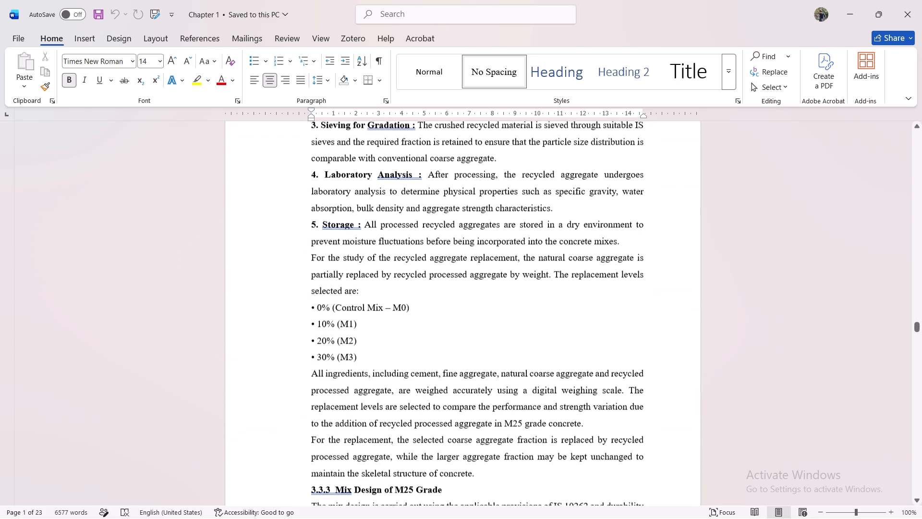
scroll(484, 284, down, 1)
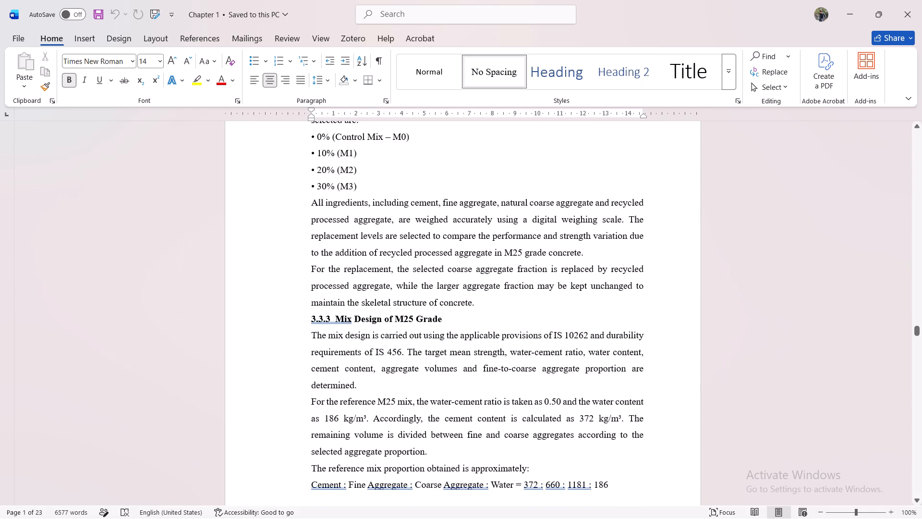
scroll(484, 284, down, 2)
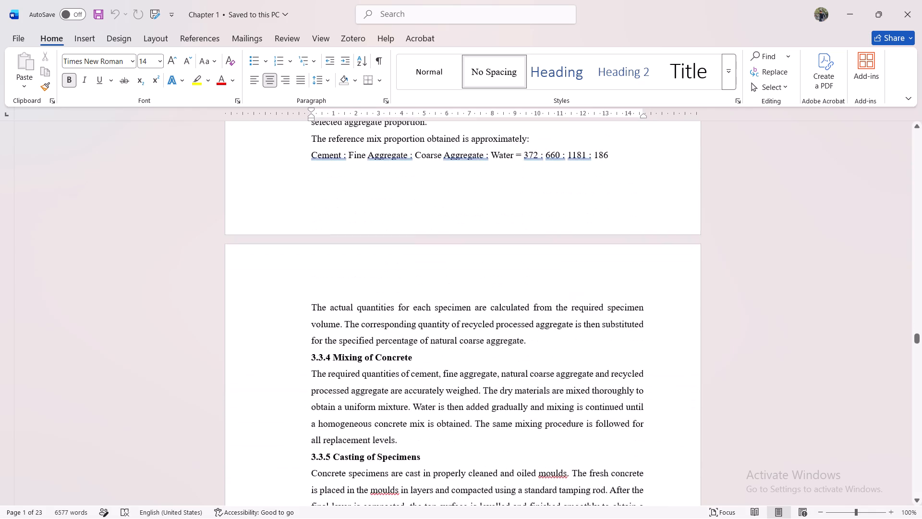
Recheck the preparation of materials and replacement levels in section 3.3.2, and read on through the mix design to 3.3.7 Curing.
scroll(484, 284, up, 3)
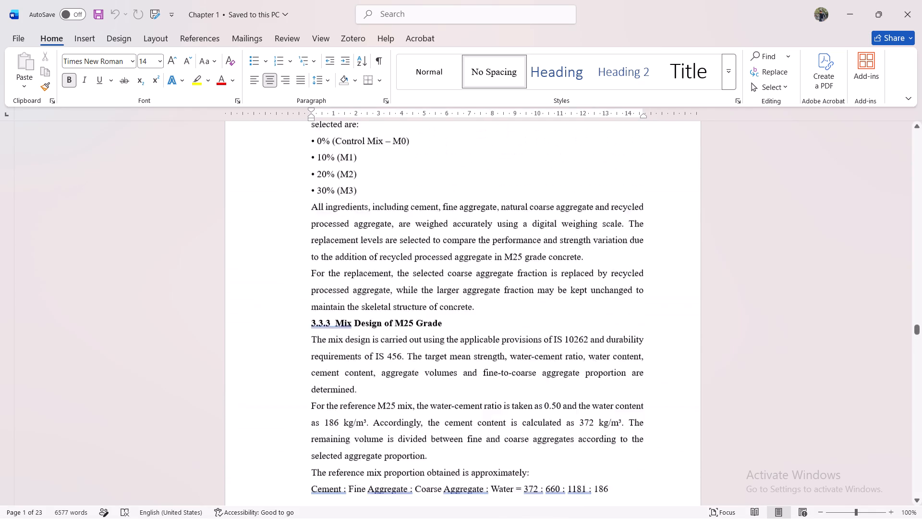
scroll(484, 284, up, 4)
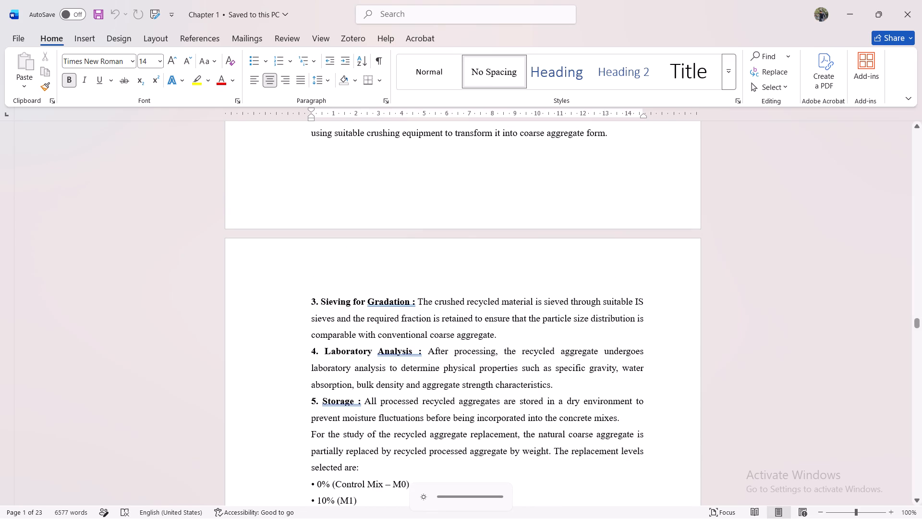
scroll(470, 295, down, 1)
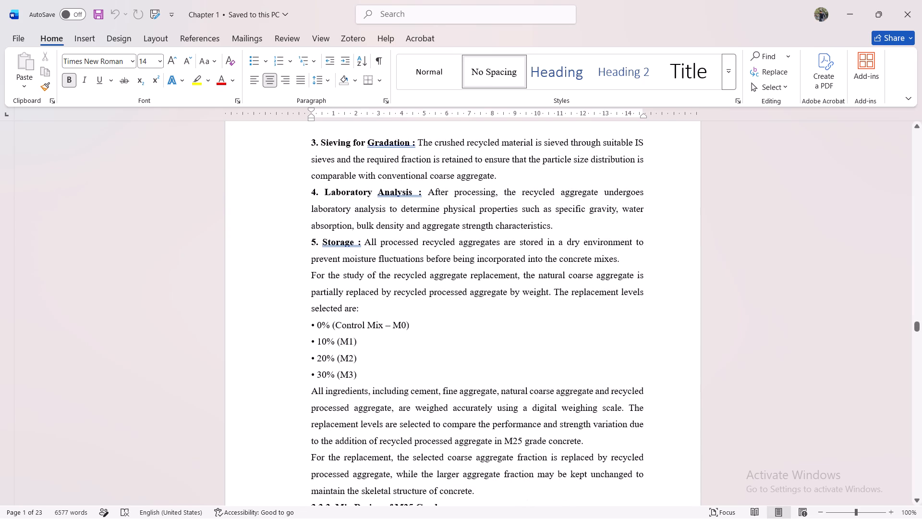
scroll(470, 295, down, 2)
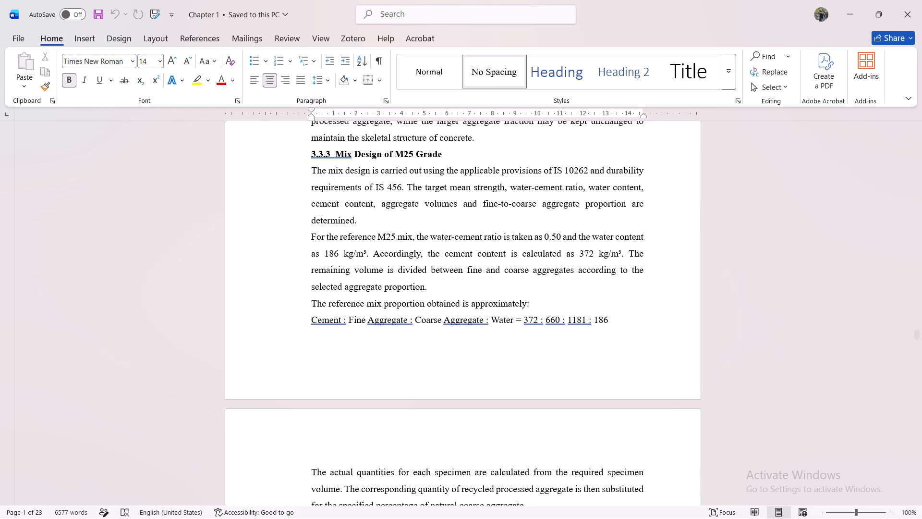
scroll(469, 278, down, 3)
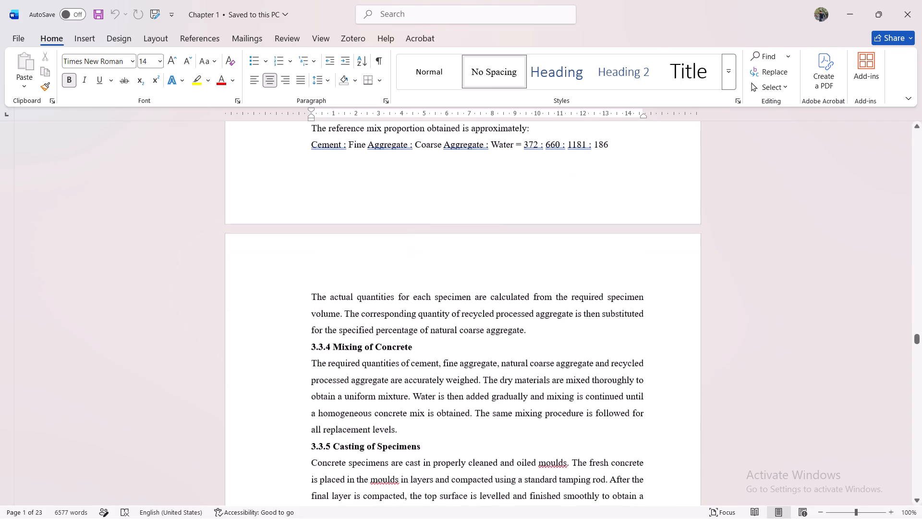
scroll(469, 278, down, 3)
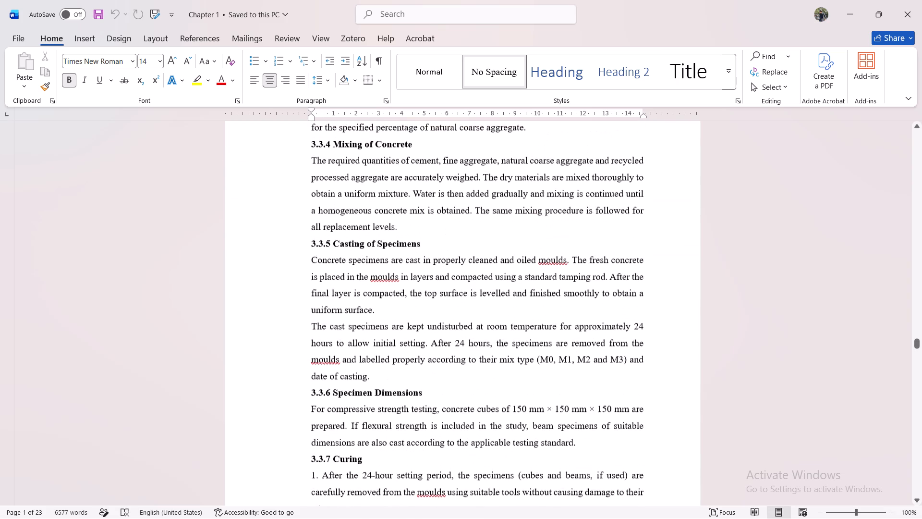
Skim Chapter 3 Methodology again from its heading through the manufacturing process figure to the 3.4.2 Flexural Strength Test section.
scroll(469, 278, down, 3)
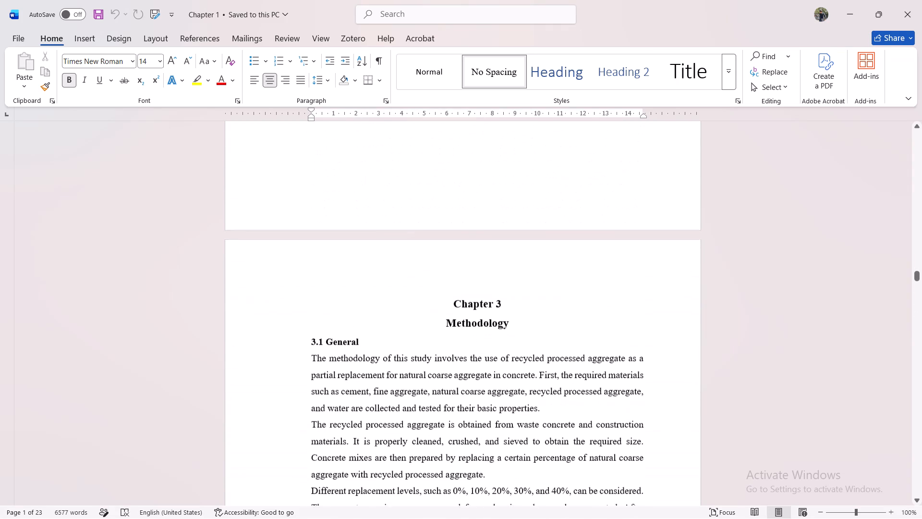
scroll(469, 278, down, 5)
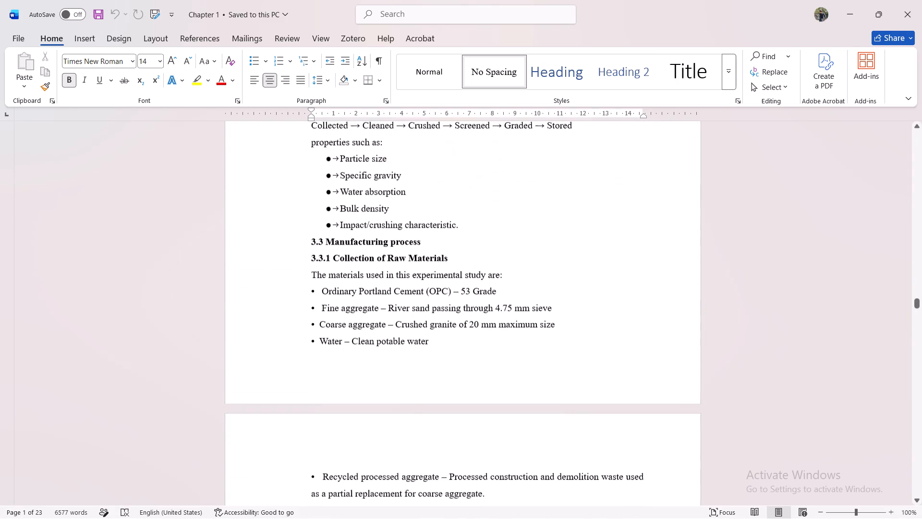
scroll(469, 278, down, 5)
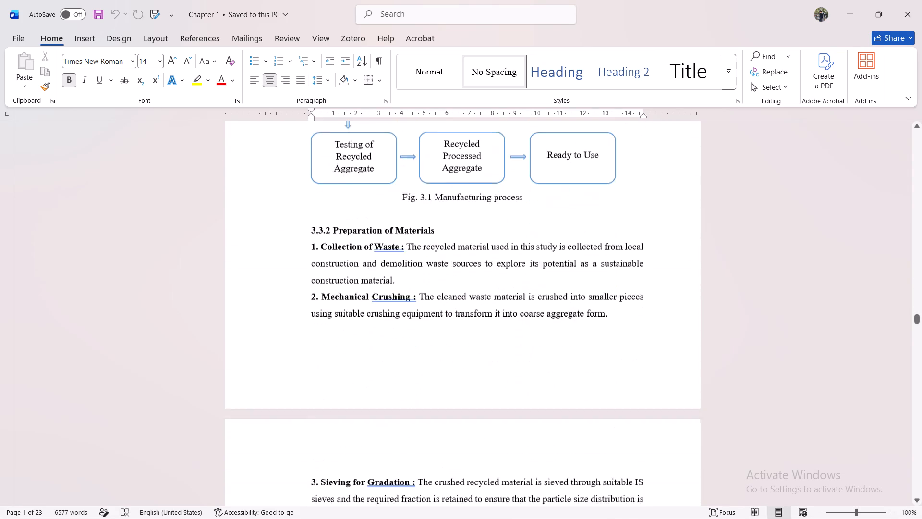
scroll(469, 278, down, 3)
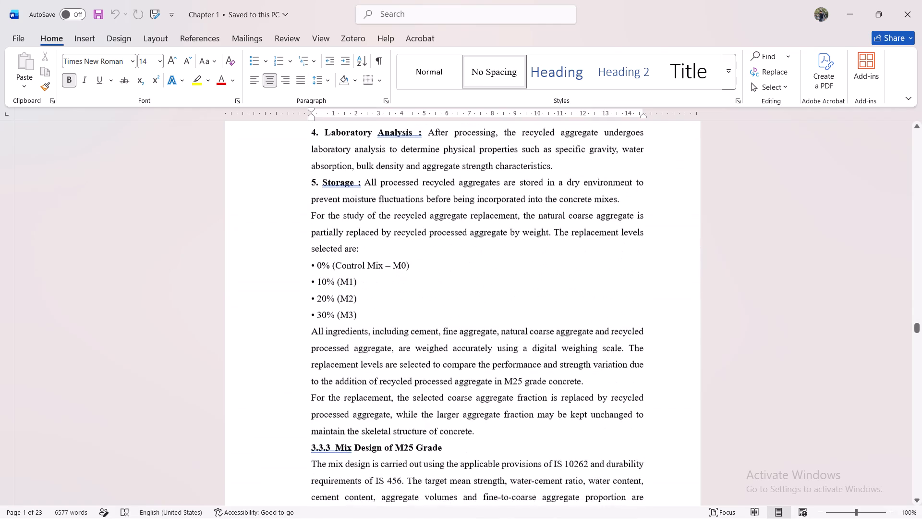
scroll(469, 278, down, 5)
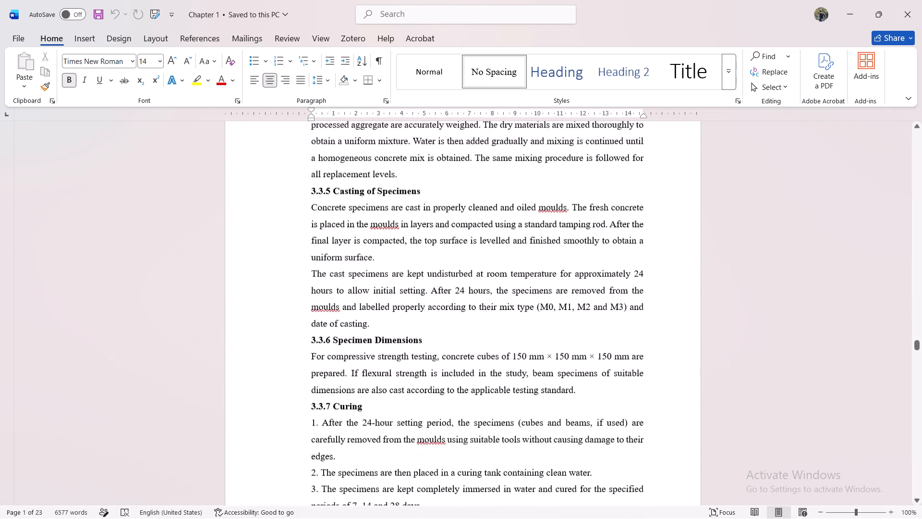
scroll(469, 278, down, 6)
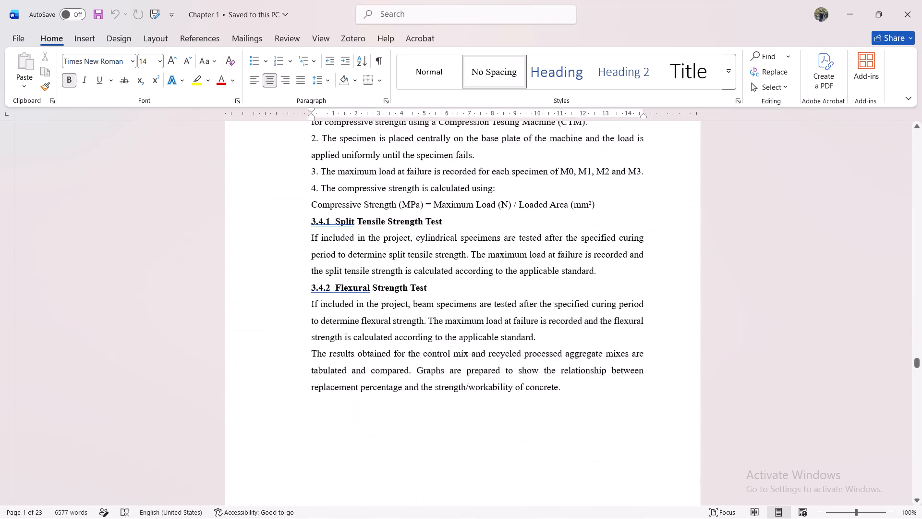
Review the Chapter 4 Case Study from its introduction through the comparison tables, advantages and limitations to its conclusion and case study reference.
scroll(469, 278, down, 3)
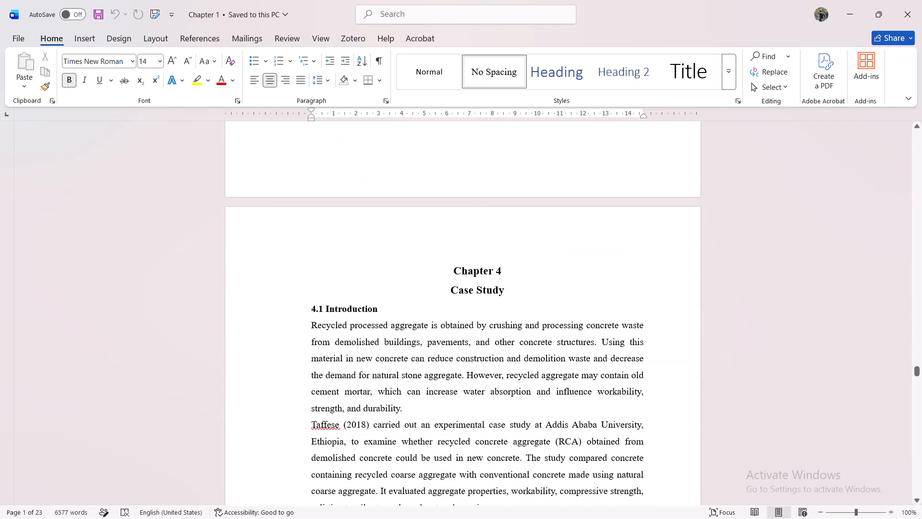
scroll(462, 320, down, 1)
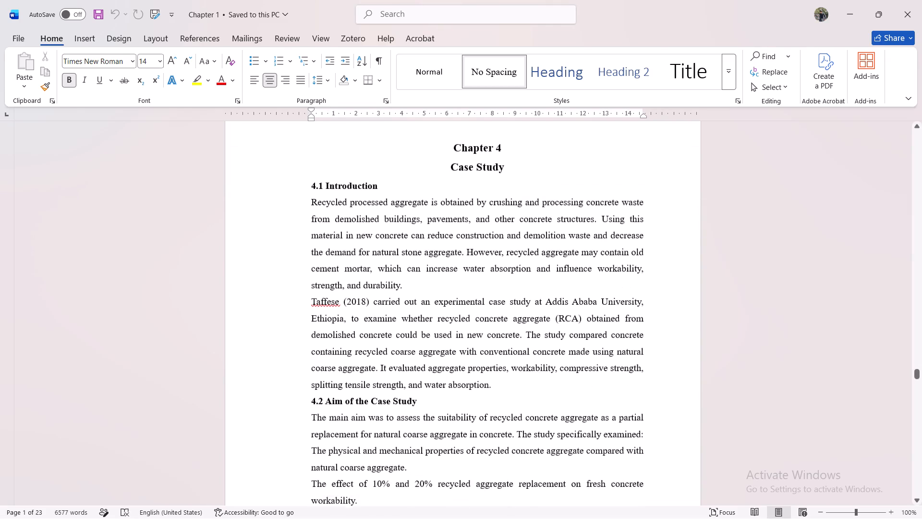
scroll(462, 320, down, 3)
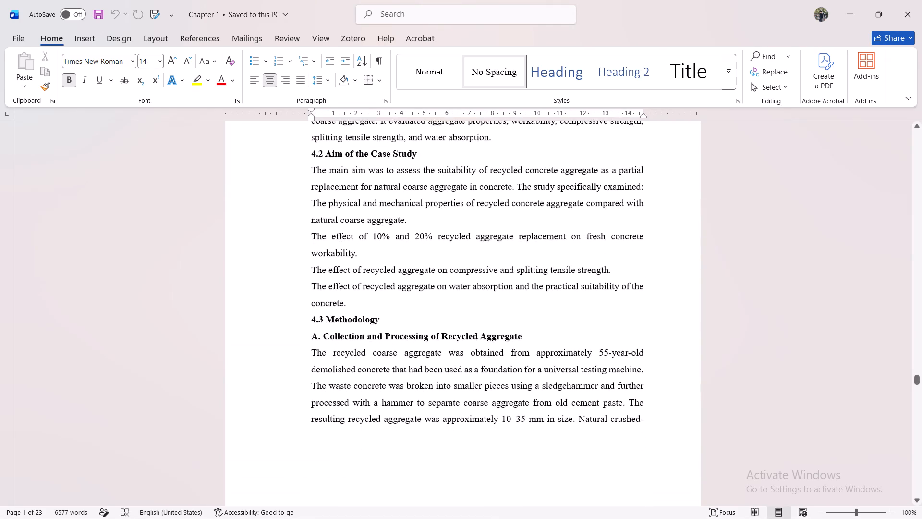
scroll(462, 320, down, 5)
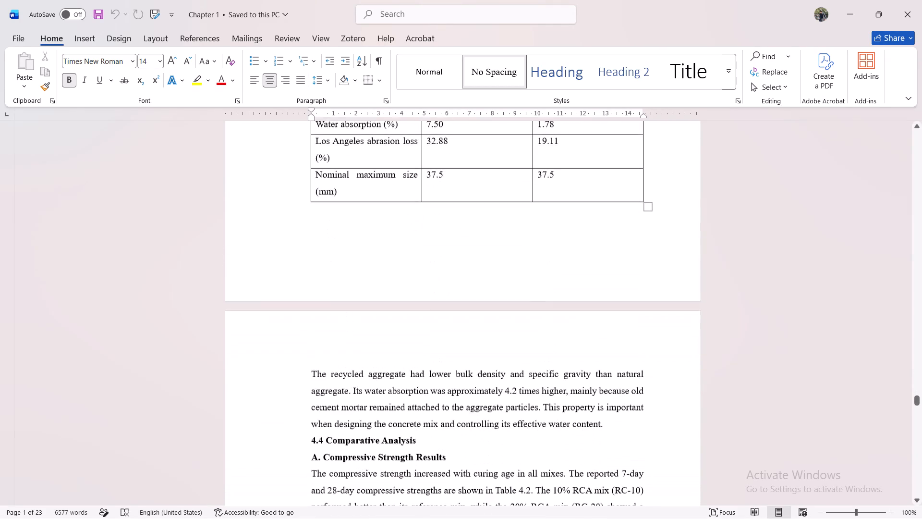
scroll(462, 320, down, 3)
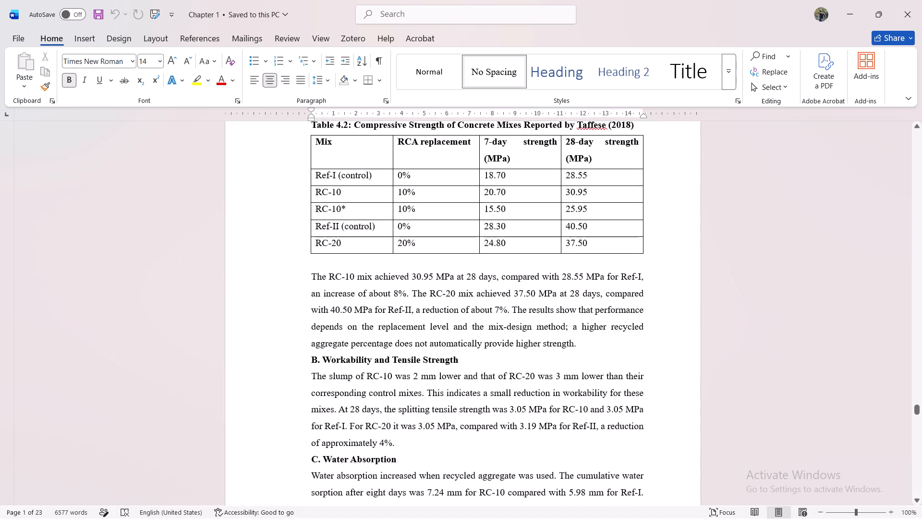
scroll(462, 320, down, 1)
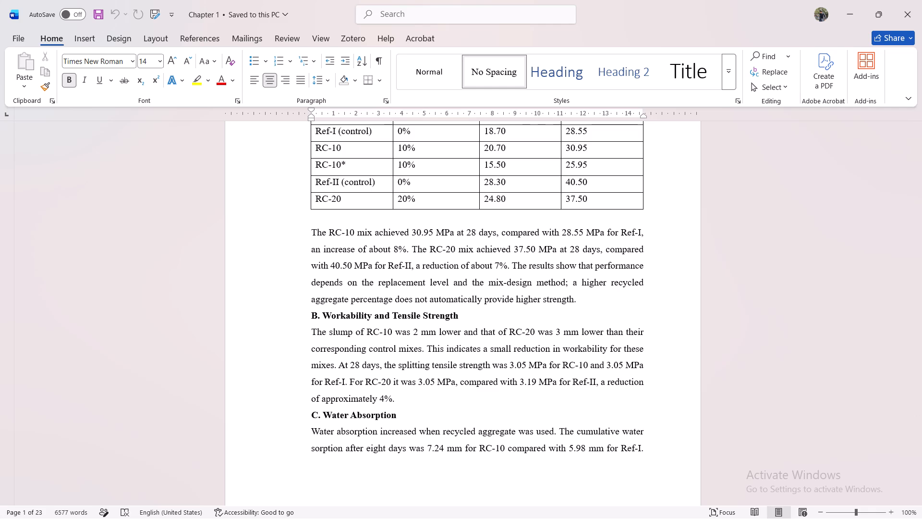
scroll(456, 317, down, 1)
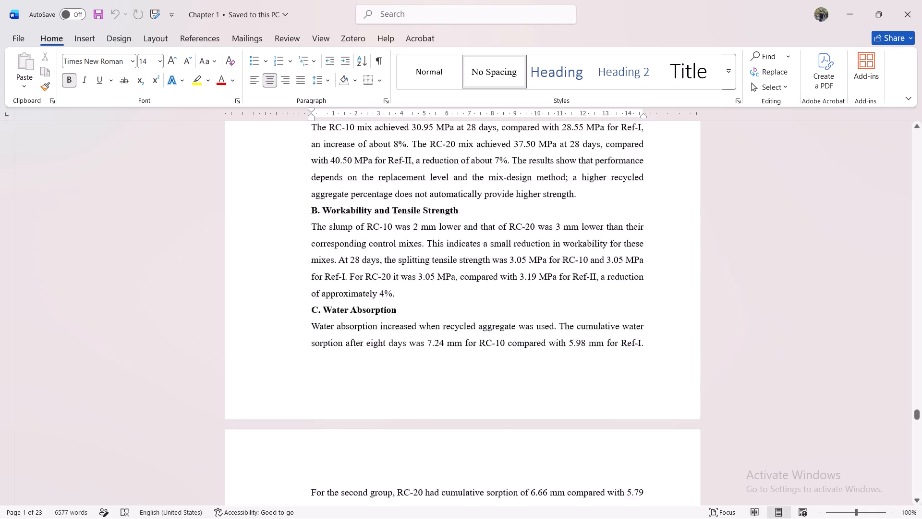
scroll(456, 317, down, 2)
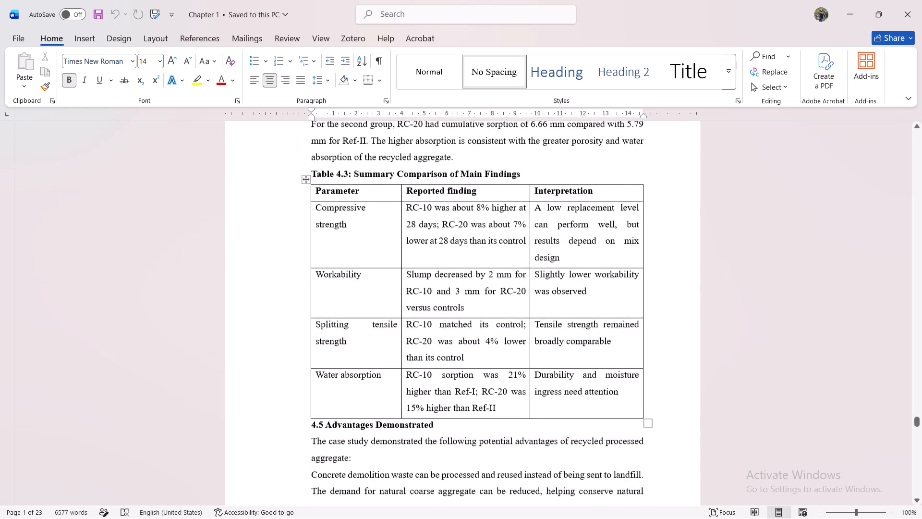
scroll(456, 317, down, 4)
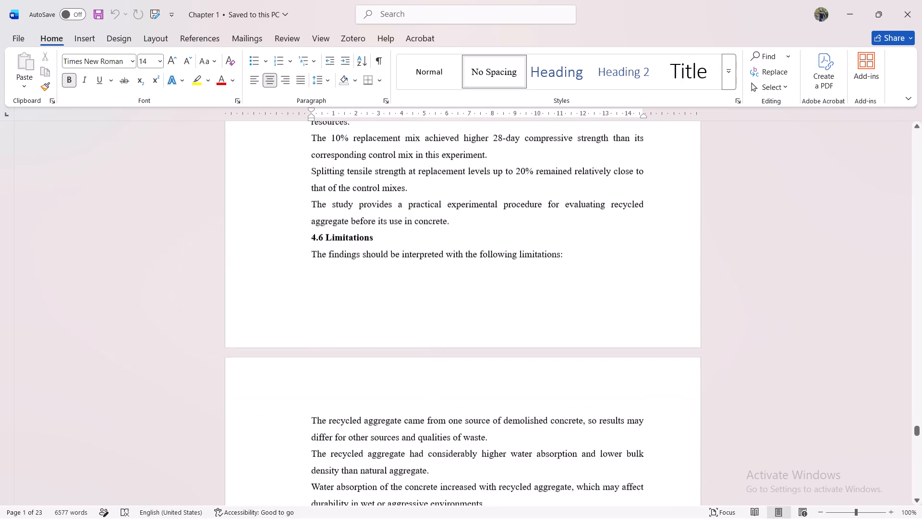
scroll(456, 317, down, 2)
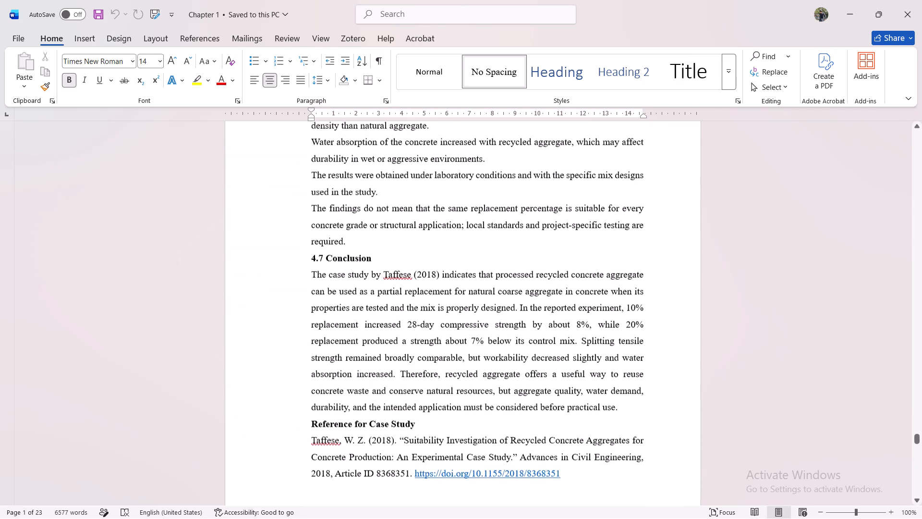
Review the Chapter 5 Conclusion and the 5.2 SDG'S section, continuing to the reference list at the end of the report.
scroll(456, 317, down, 3)
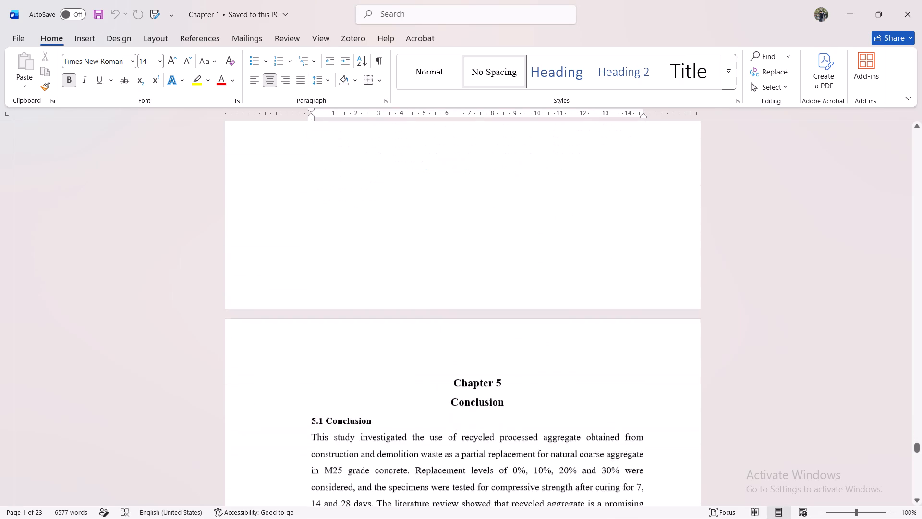
scroll(456, 317, down, 4)
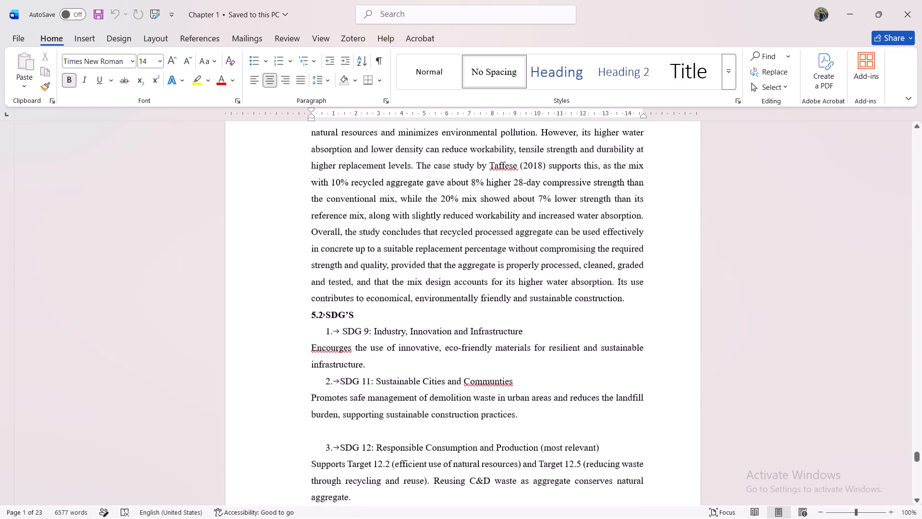
scroll(456, 317, down, 4)
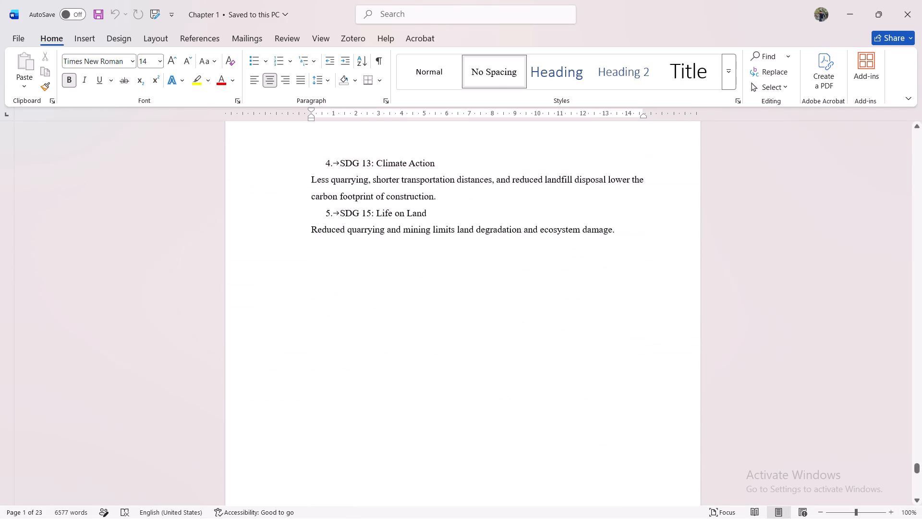
scroll(456, 317, down, 2)
scroll(456, 317, up, 1)
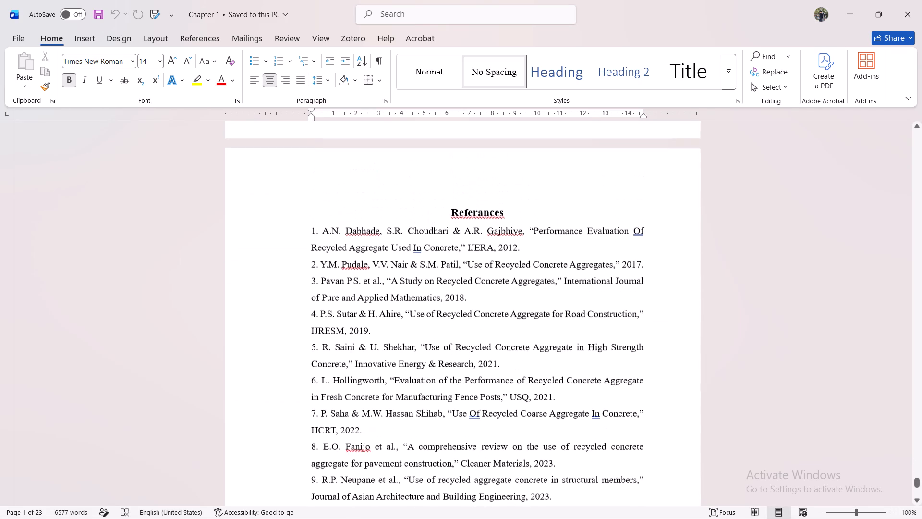
scroll(456, 317, up, 1)
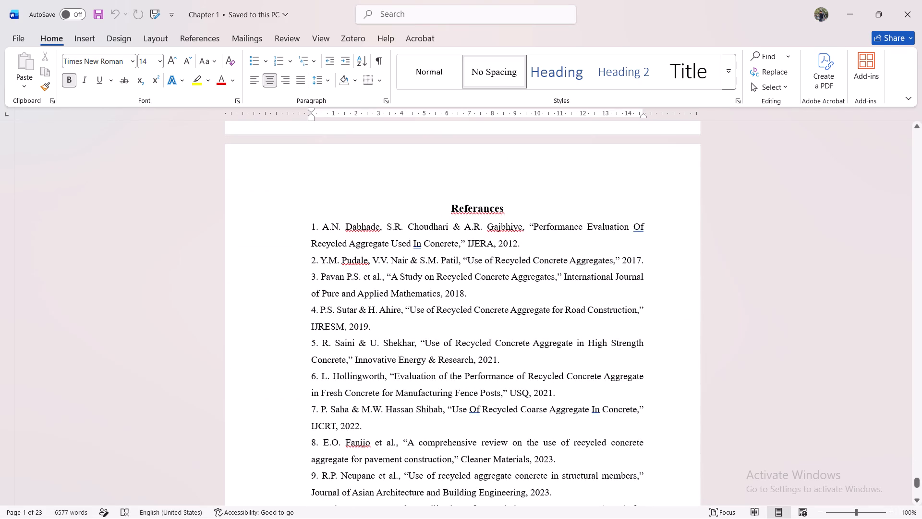
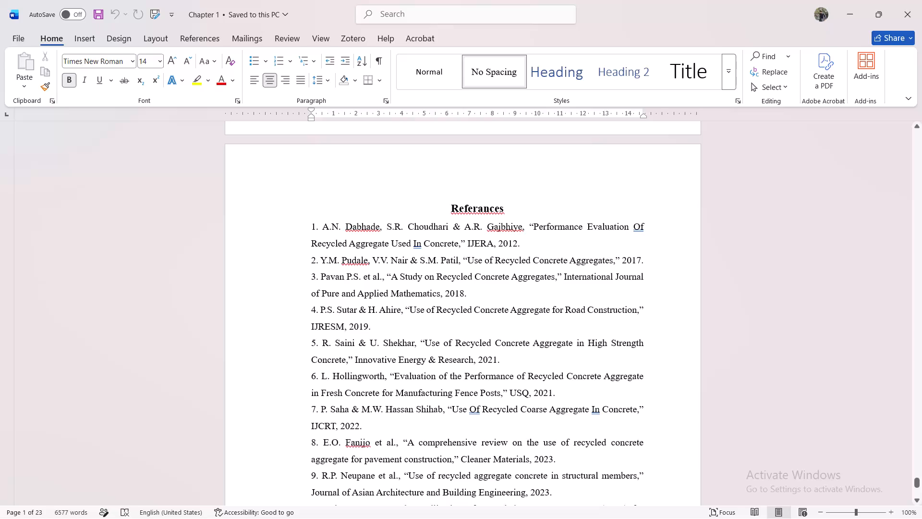
Delete the blank line before the "SDG 12: Responsible Consumption and Production" heading in section 5.2 SDG'S.
scroll(484, 257, up, 2)
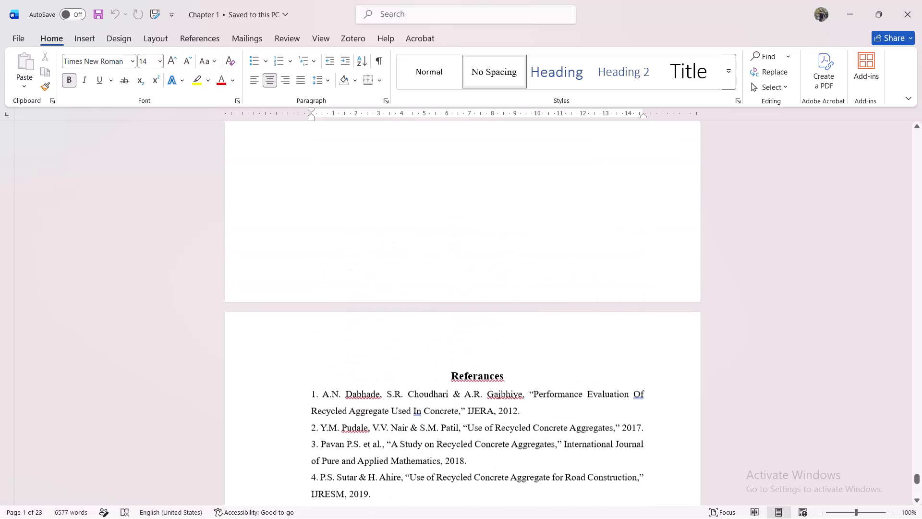
scroll(484, 257, up, 1)
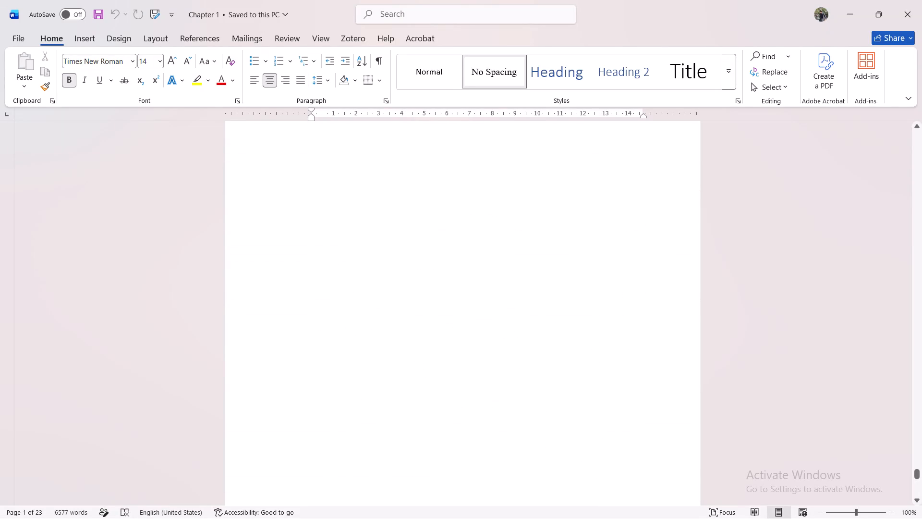
scroll(484, 257, up, 4)
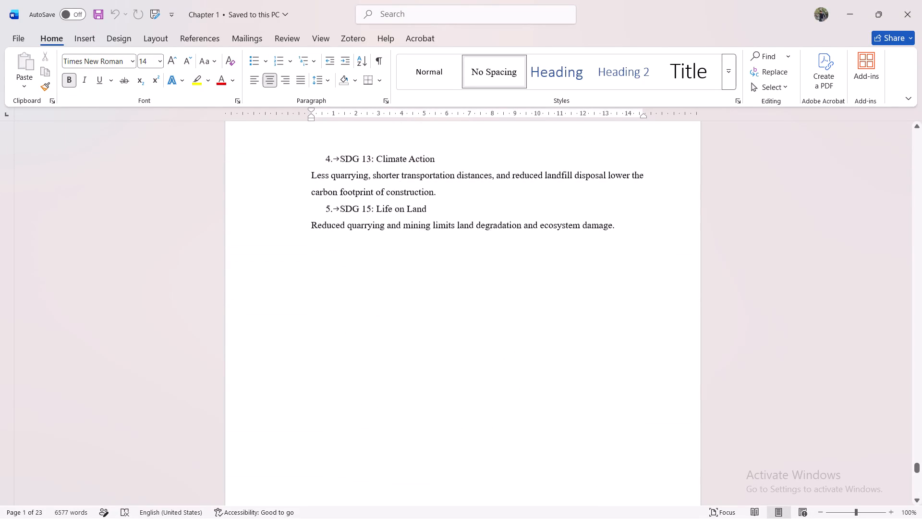
scroll(484, 257, up, 2)
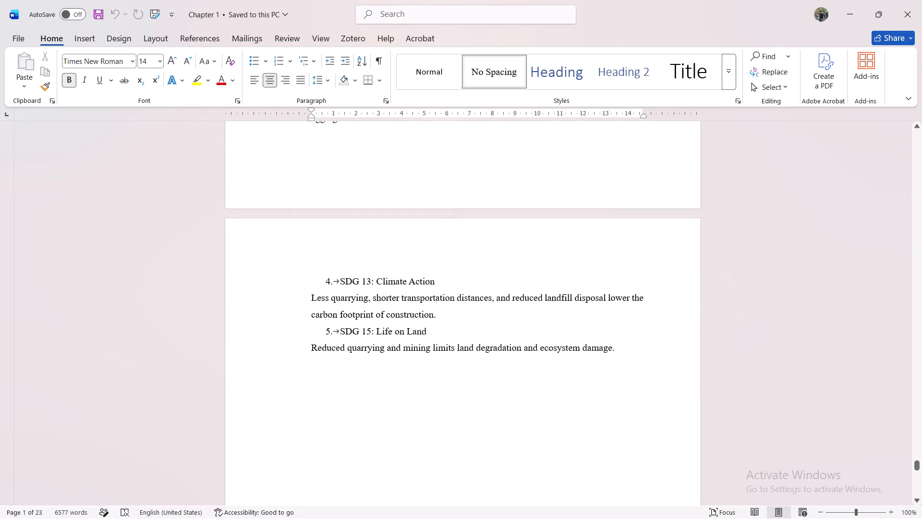
scroll(484, 257, up, 3)
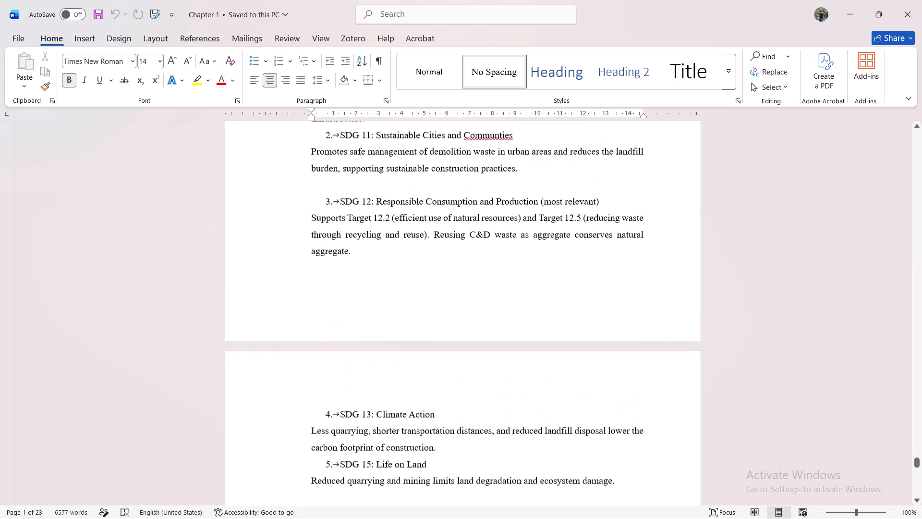
scroll(453, 260, up, 2)
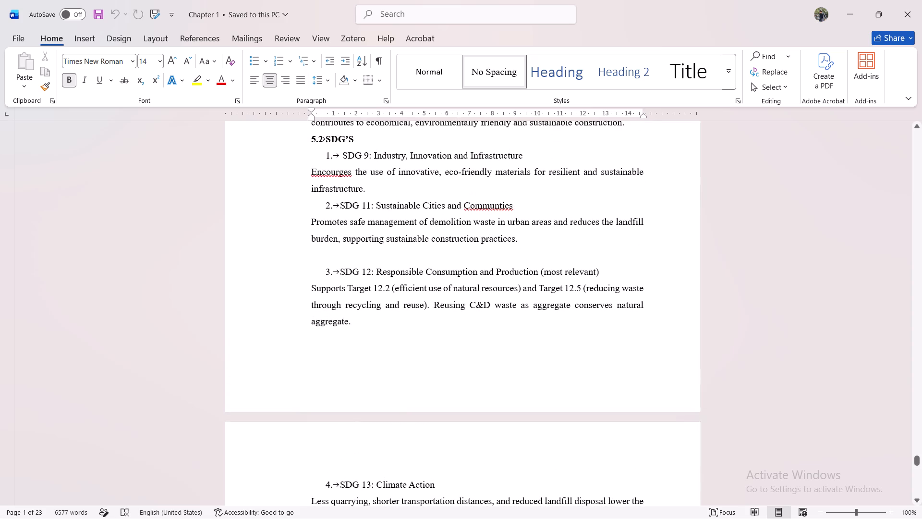
click(342, 265)
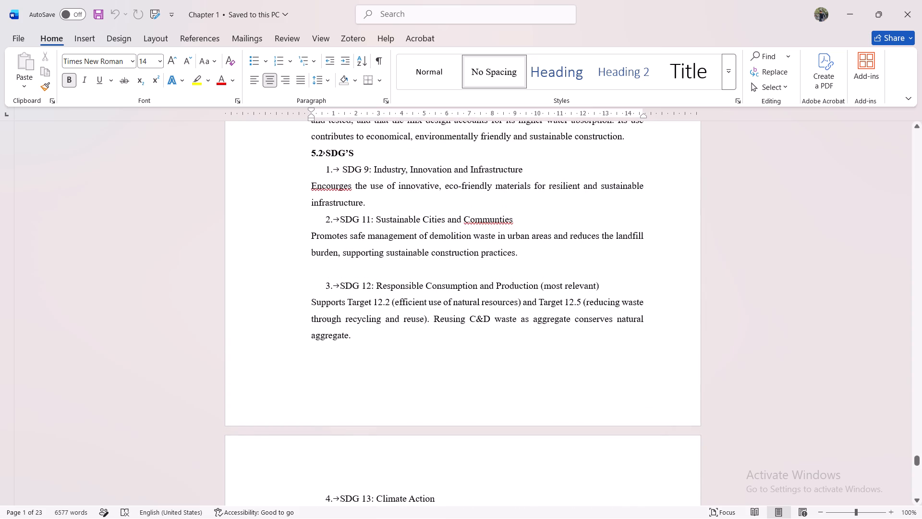
click(326, 278)
key(BackSpace)
key(BackSpace)
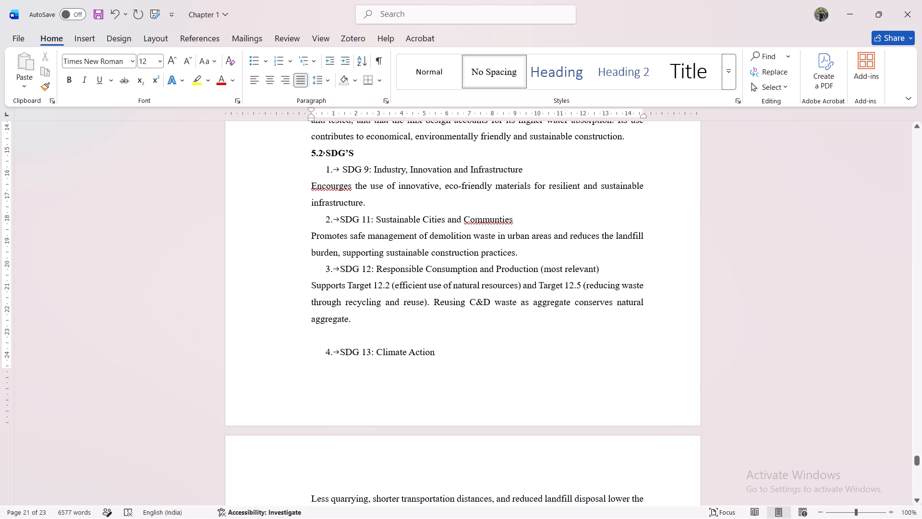
Insert a blank line before the "SDG 13: Climate Action" heading so it starts on the next page with its paragraph, keeping it numbered 4.
scroll(345, 361, down, 1)
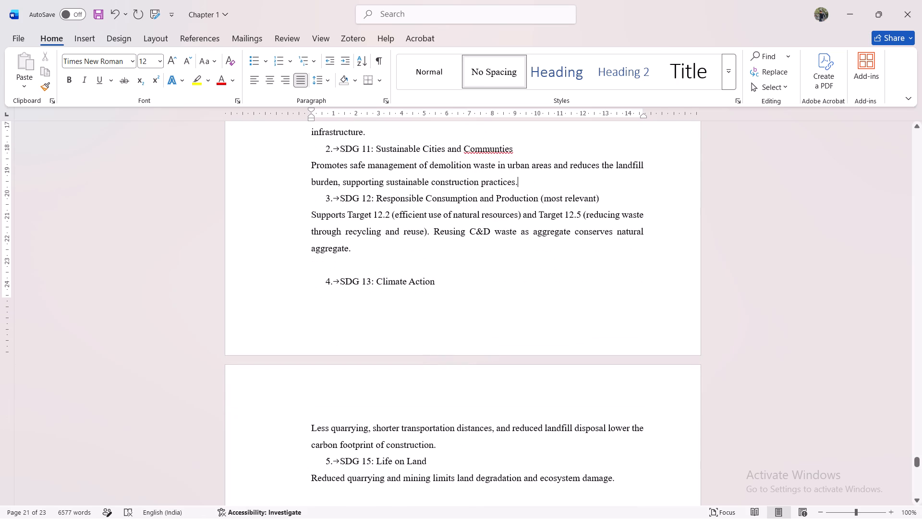
click(324, 279)
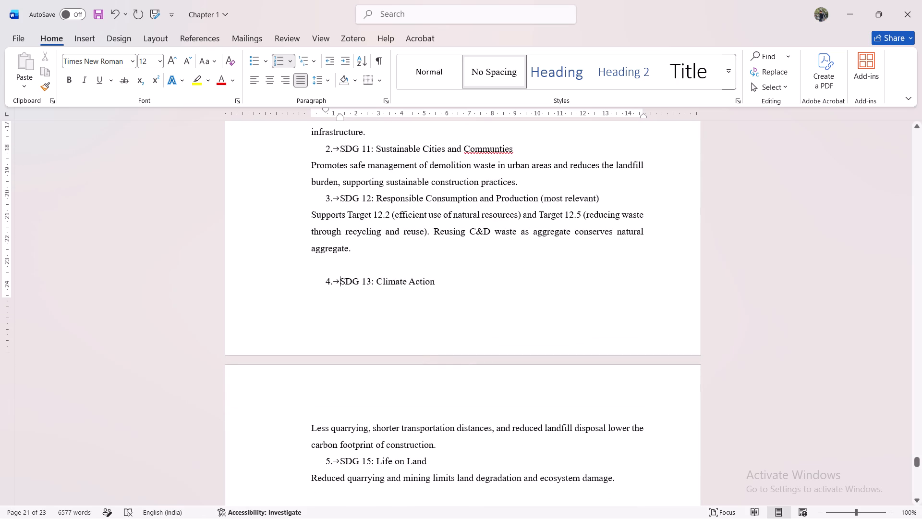
click(323, 278)
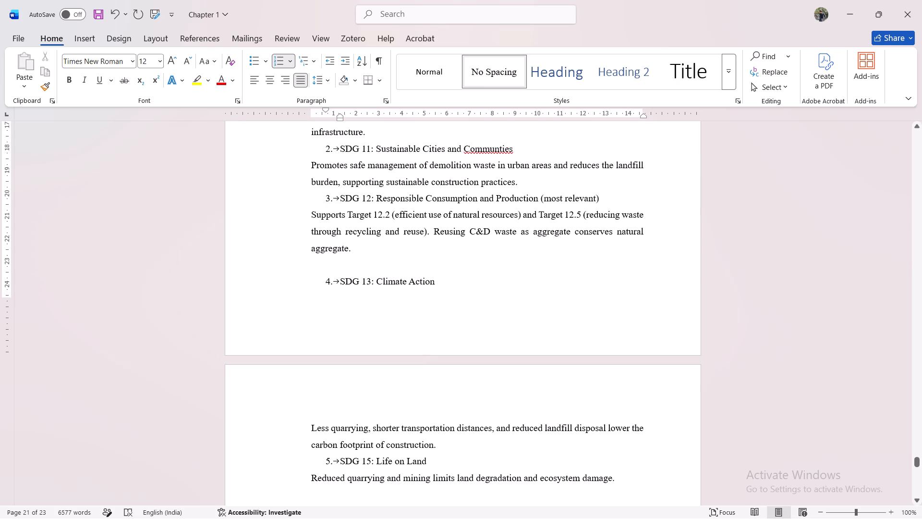
click(323, 278)
key(Return)
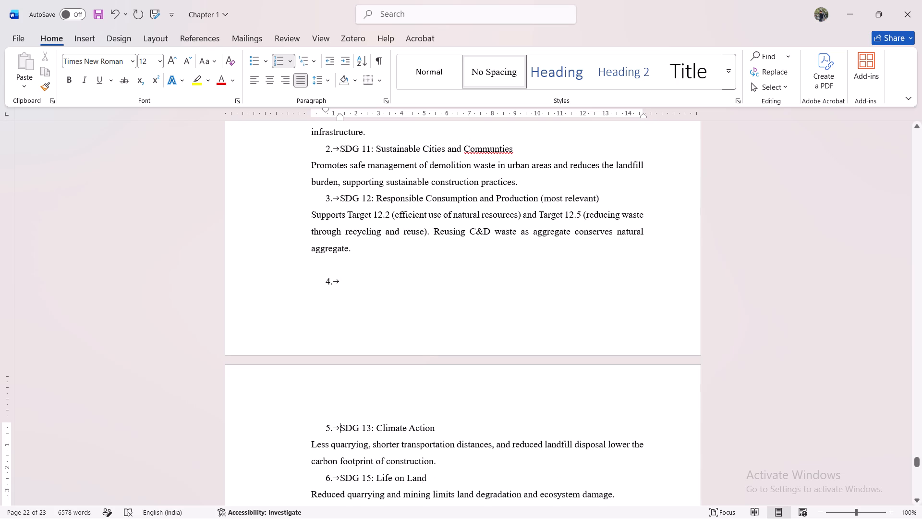
click(336, 281)
key(BackSpace)
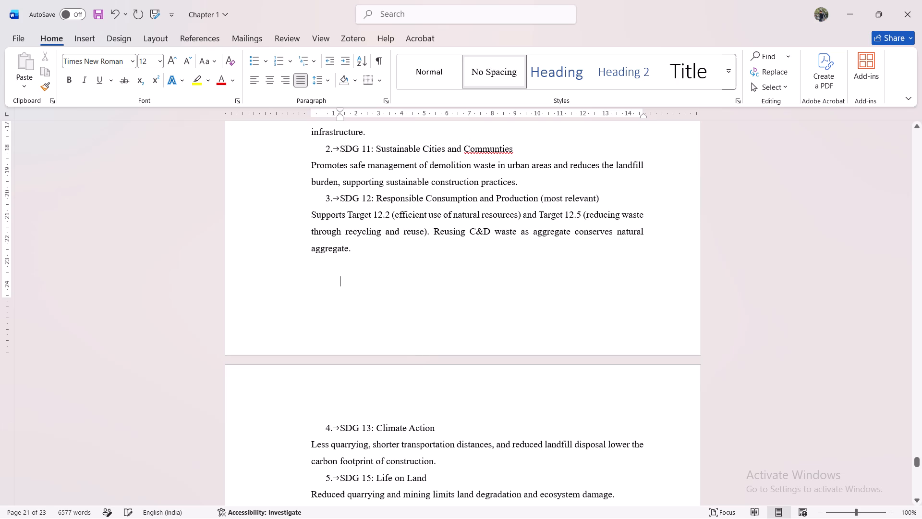
key(BackSpace)
key(BackSpace)
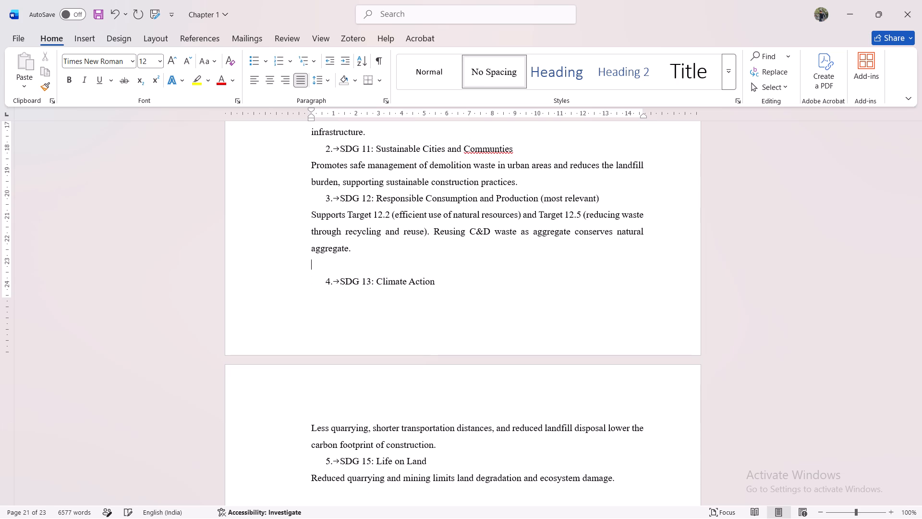
key(Return)
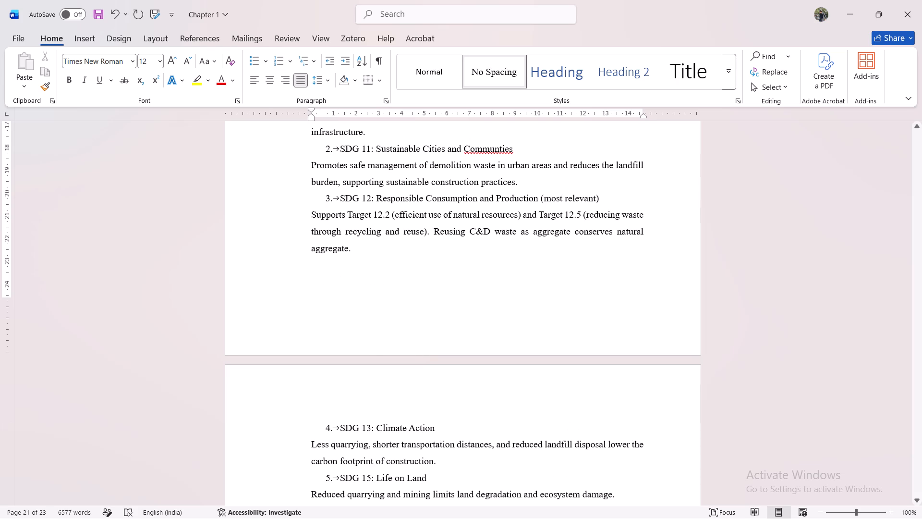
Check the SDG 13 and SDG 15 page layout and the reference list that follows it.
scroll(376, 311, down, 1)
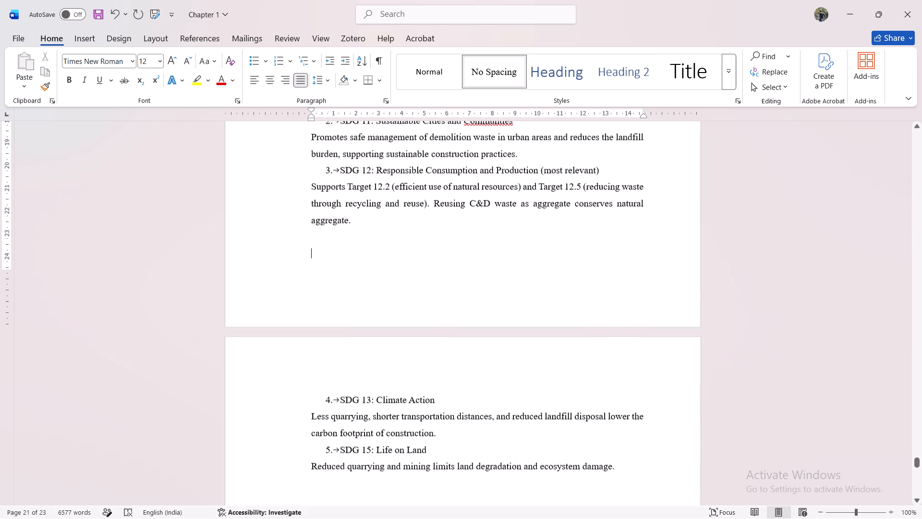
scroll(376, 311, down, 3)
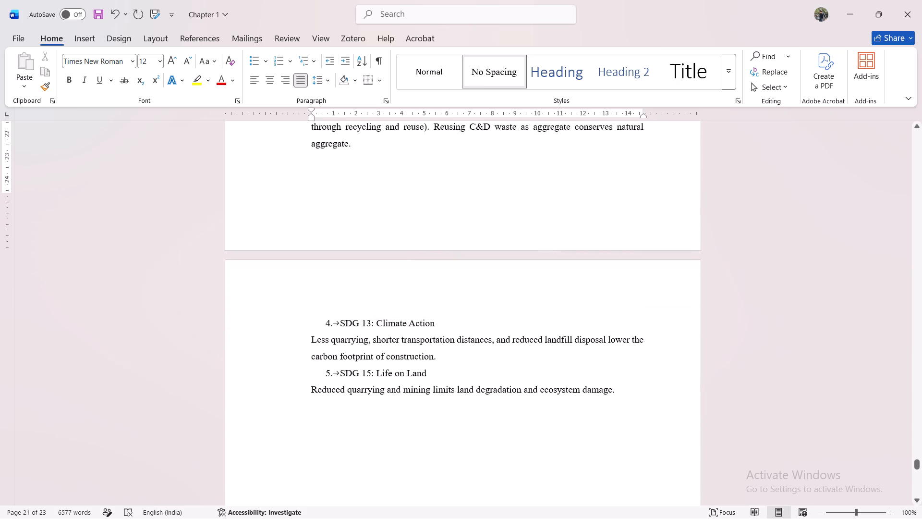
scroll(376, 311, down, 1)
scroll(376, 311, right, 1)
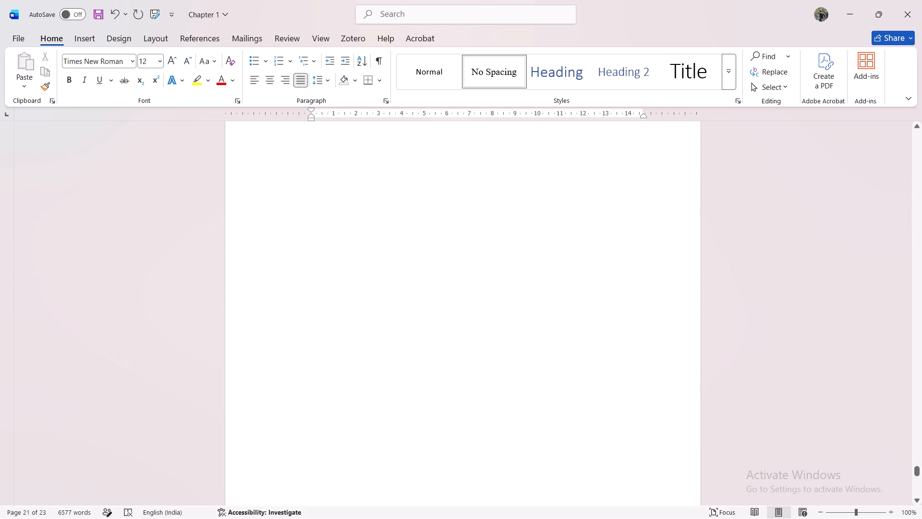
scroll(376, 311, right, 1)
scroll(376, 311, down, 1)
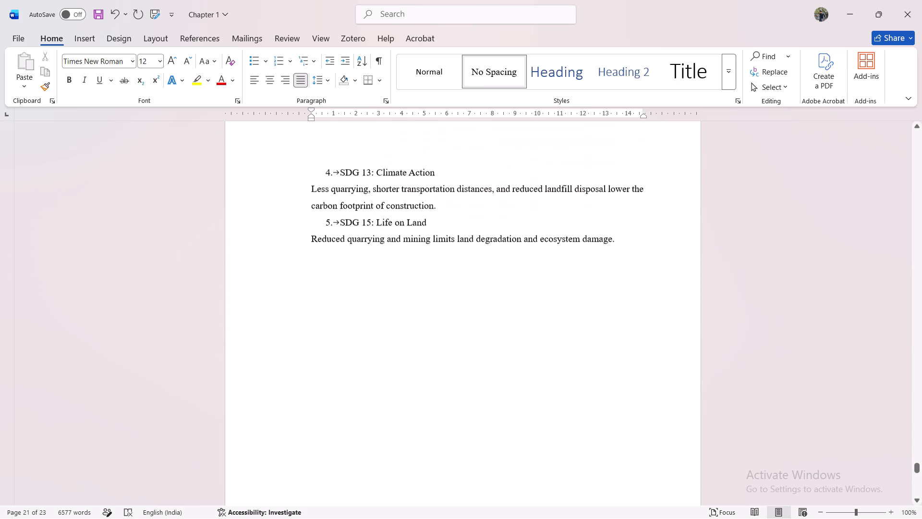
scroll(376, 311, down, 2)
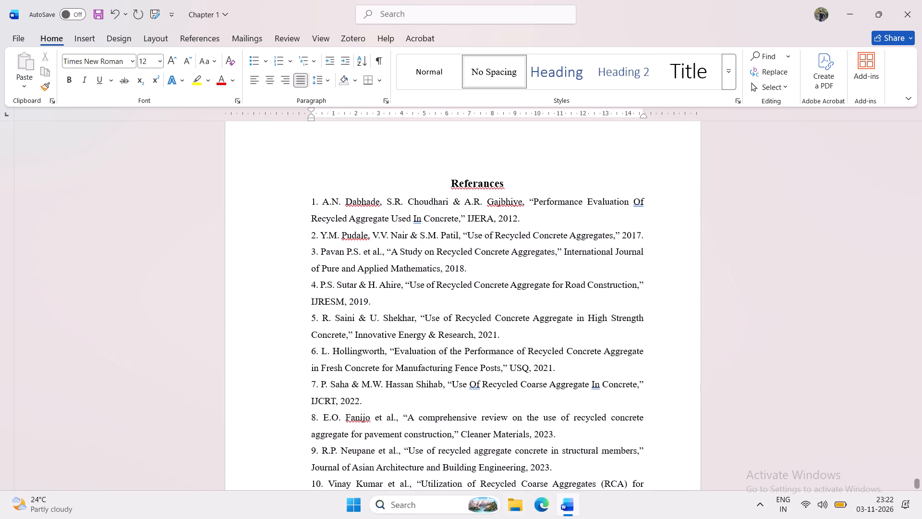
Switch to Google Chrome with the sanjivanicoe.org.in school profile and open Google Drive.
click(356, 518)
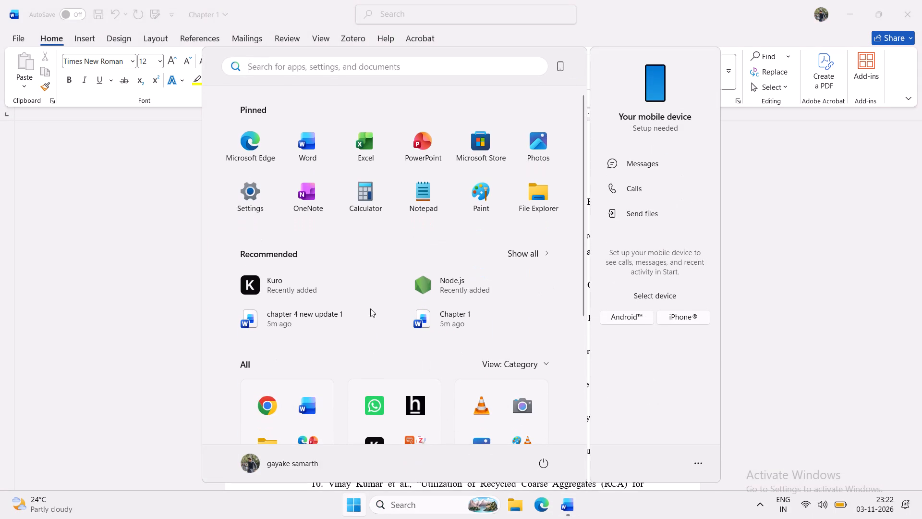
click(262, 405)
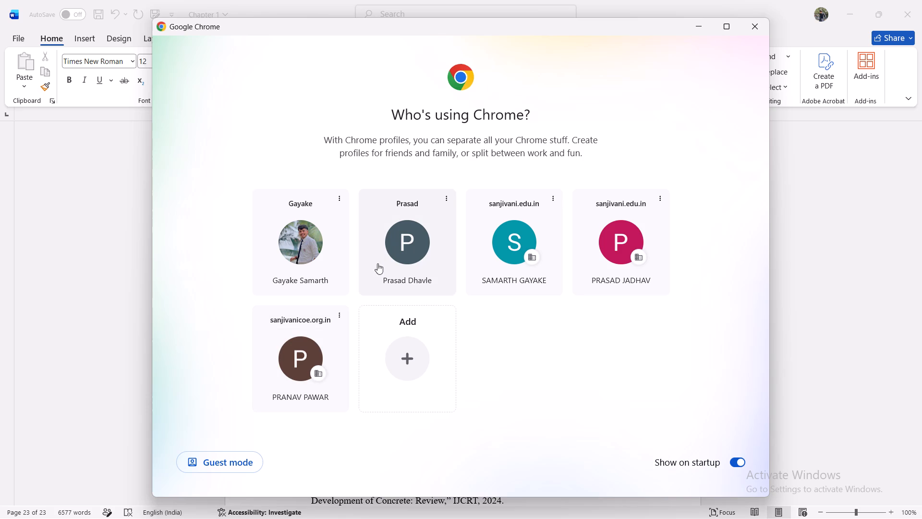
click(299, 356)
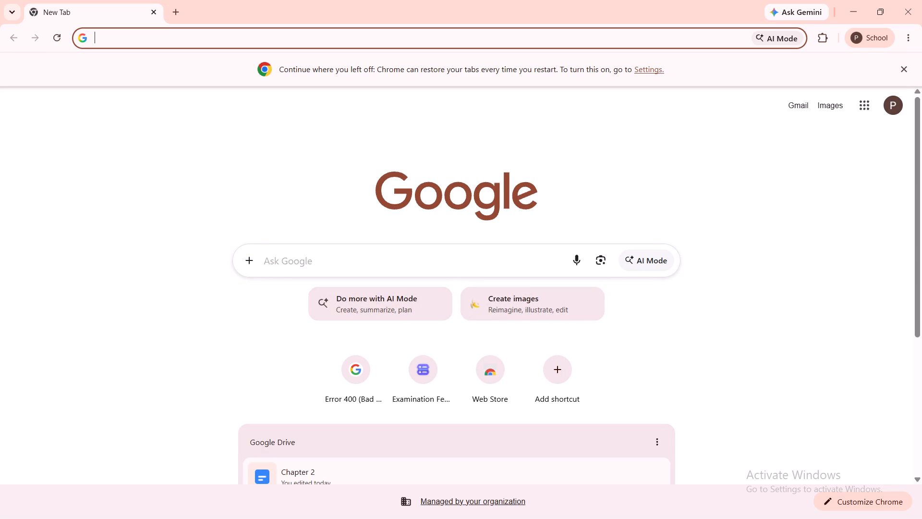
click(867, 95)
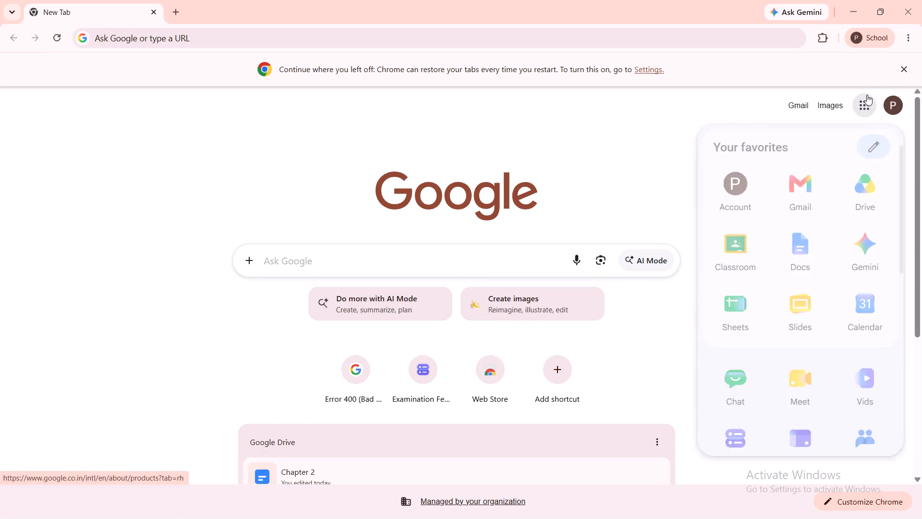
click(877, 185)
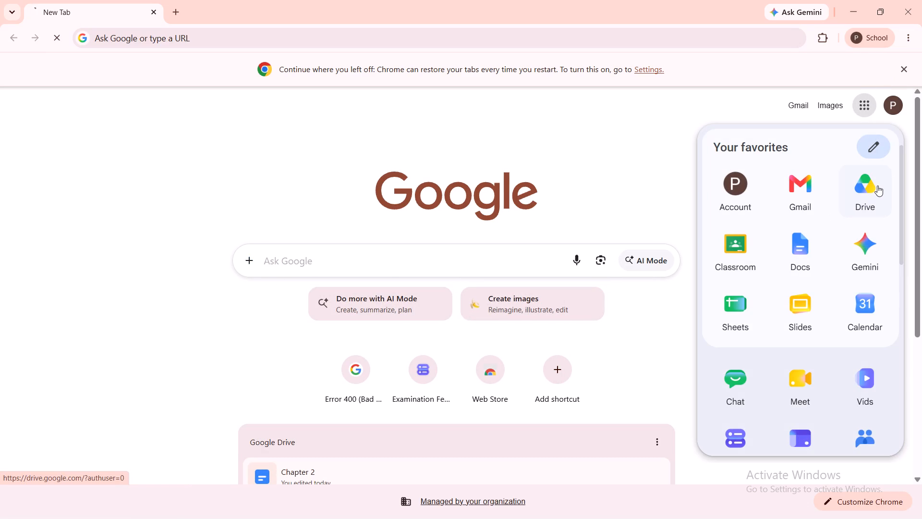
click(877, 185)
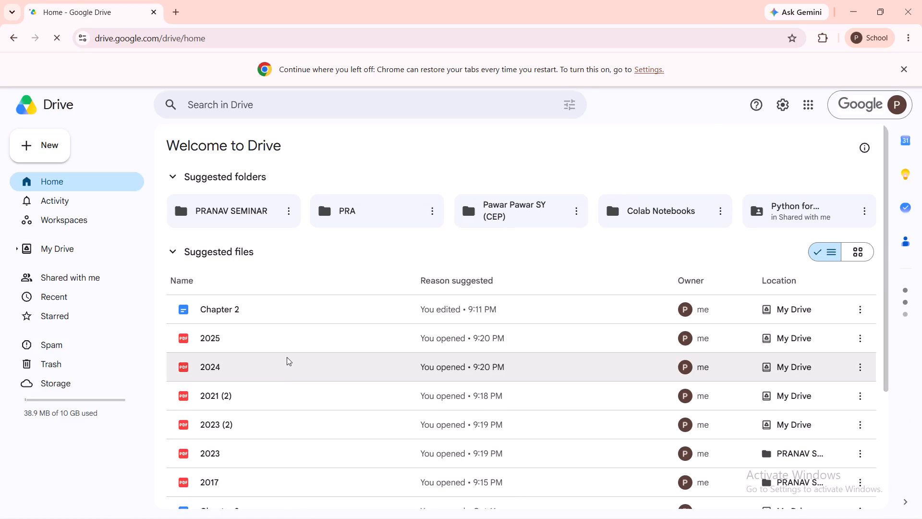
View the first page of the 2025 PDF from the suggested files in Drive, and close the preview.
double_click(306, 330)
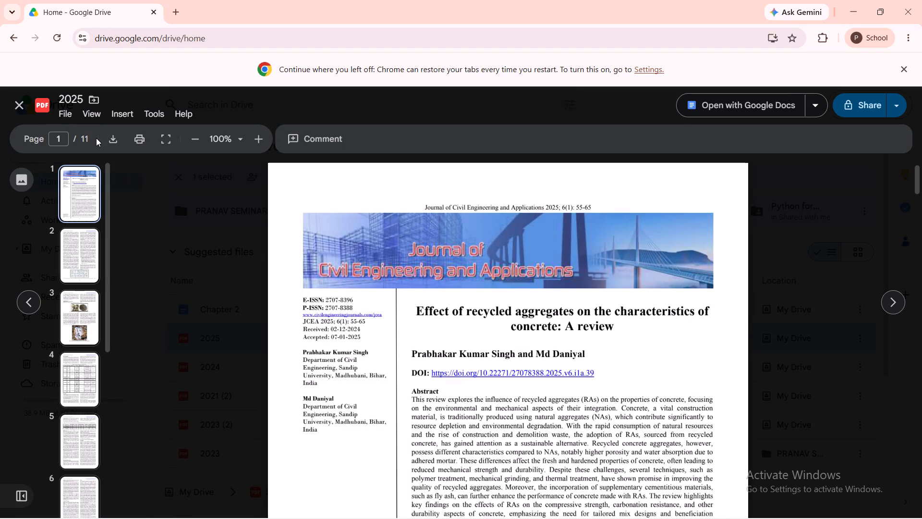
click(19, 104)
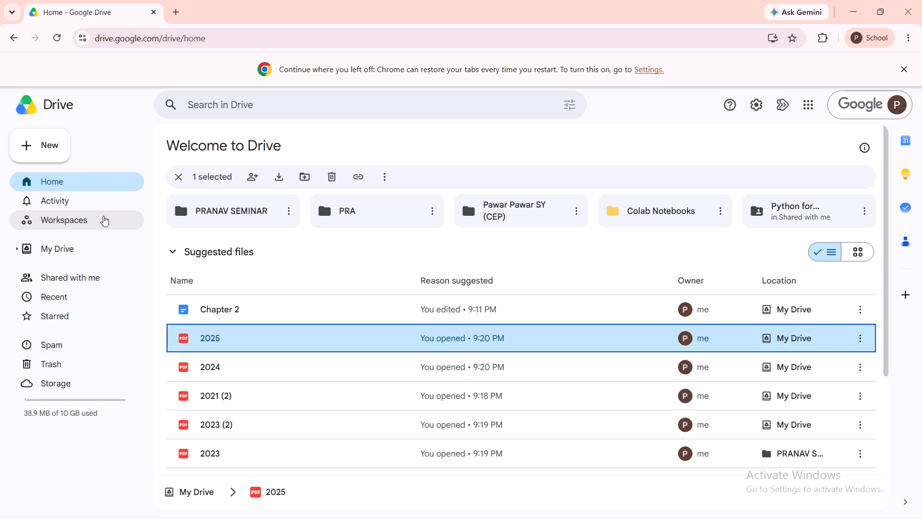
Expand the suggested files in Drive to show more entries and open the 2012 PDF.
scroll(142, 299, down, 1)
scroll(259, 341, down, 1)
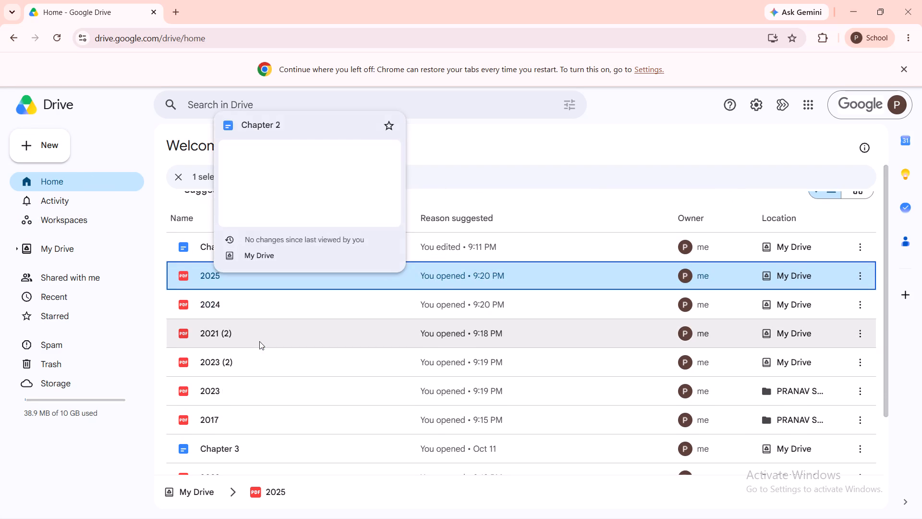
scroll(259, 341, down, 2)
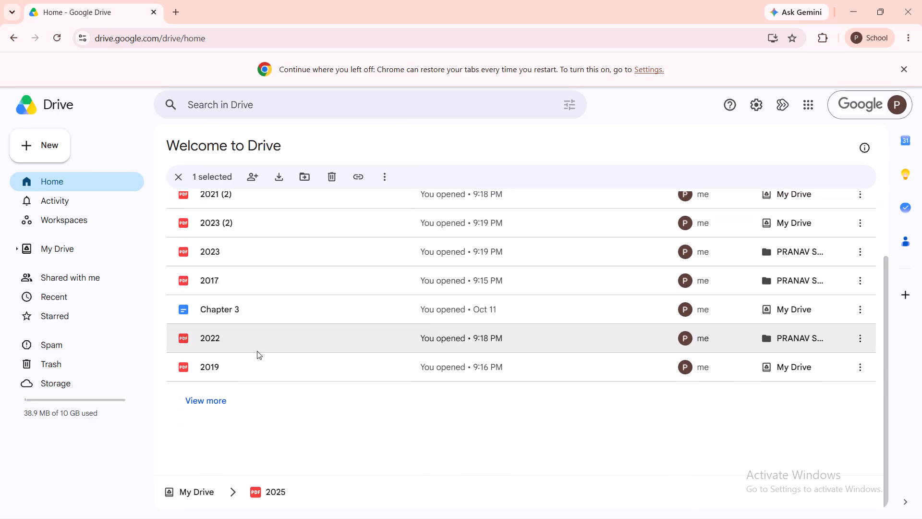
click(231, 395)
scroll(231, 395, up, 1)
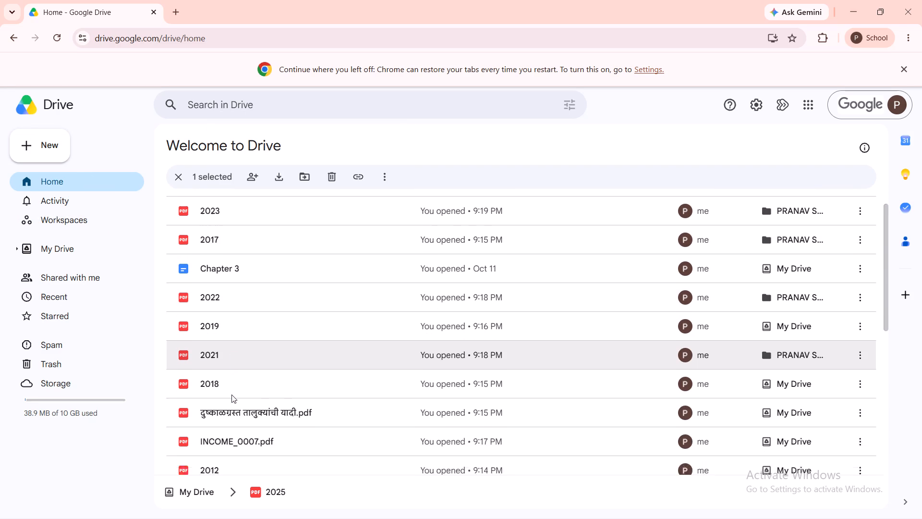
scroll(231, 395, up, 2)
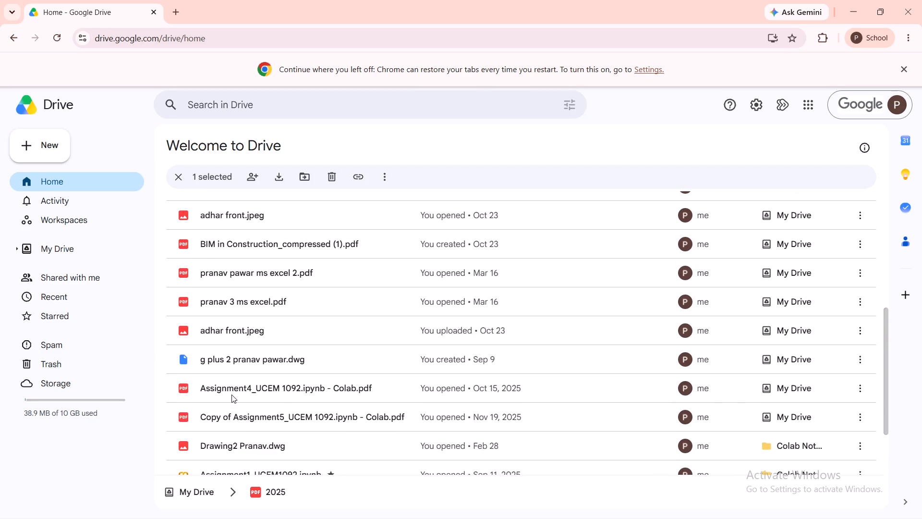
scroll(231, 395, up, 3)
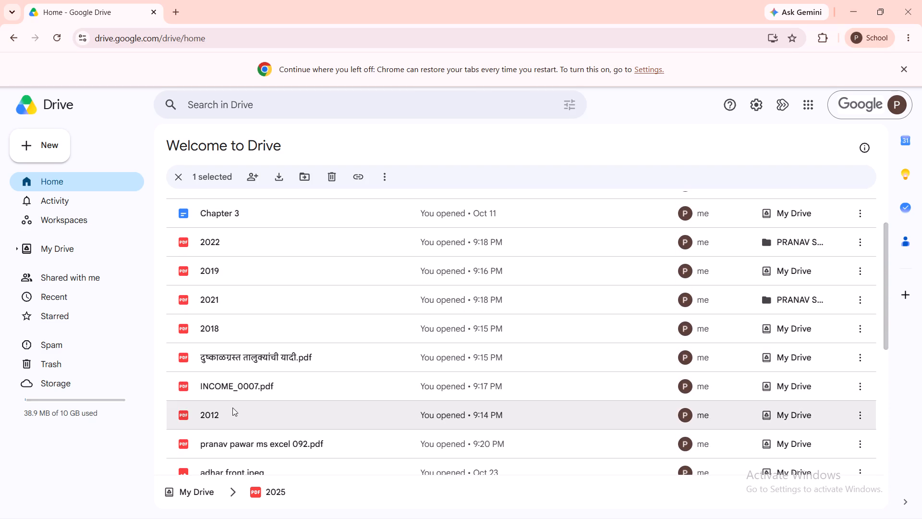
double_click(233, 411)
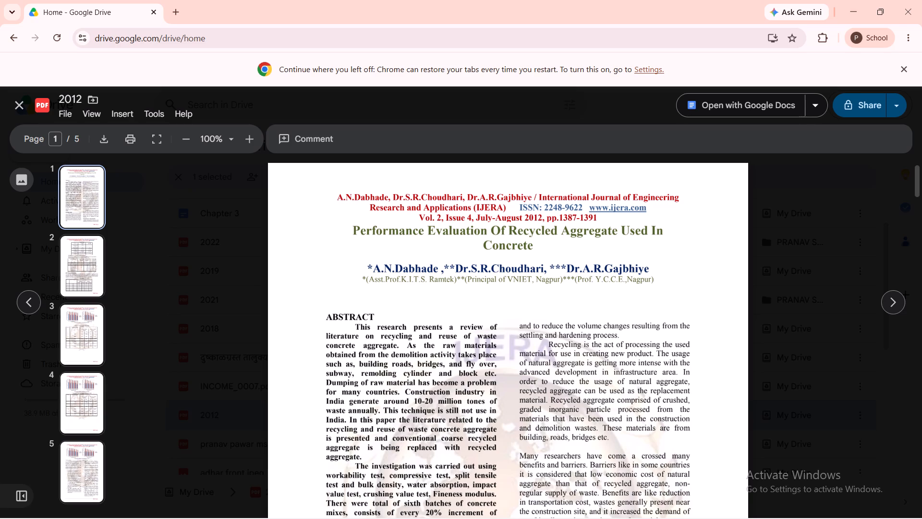
Copy the journal name "International Journal of Engineering Research and Applications" from the header of the 2012 paper.
drag(538, 196, 652, 199)
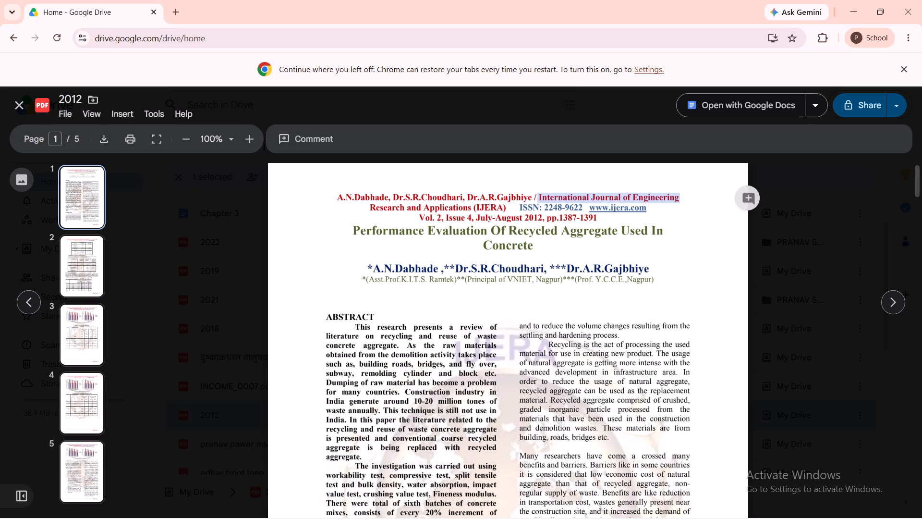
drag(652, 199, 464, 207)
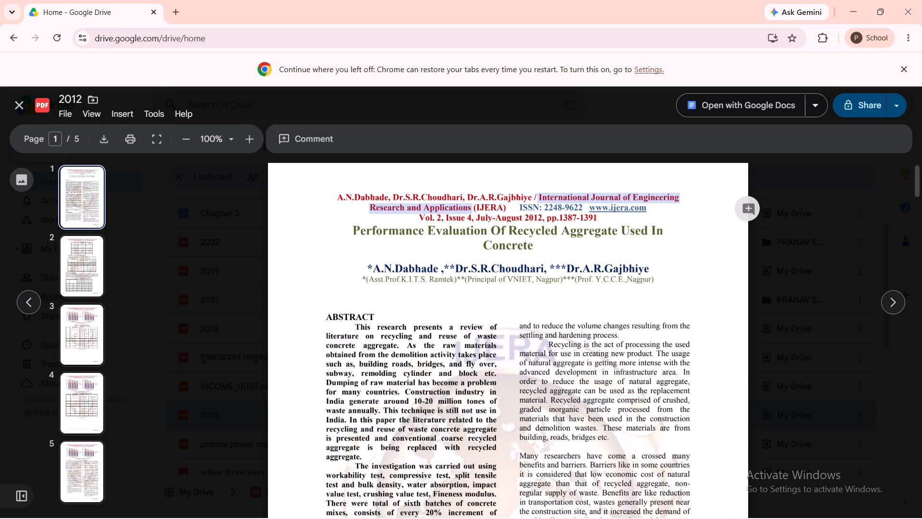
drag(464, 207, 465, 207)
key(ctrl+c)
Switch to the Chapter 1 document in Word and replace "IJERA" in reference 1 with the copied journal name.
click(474, 290)
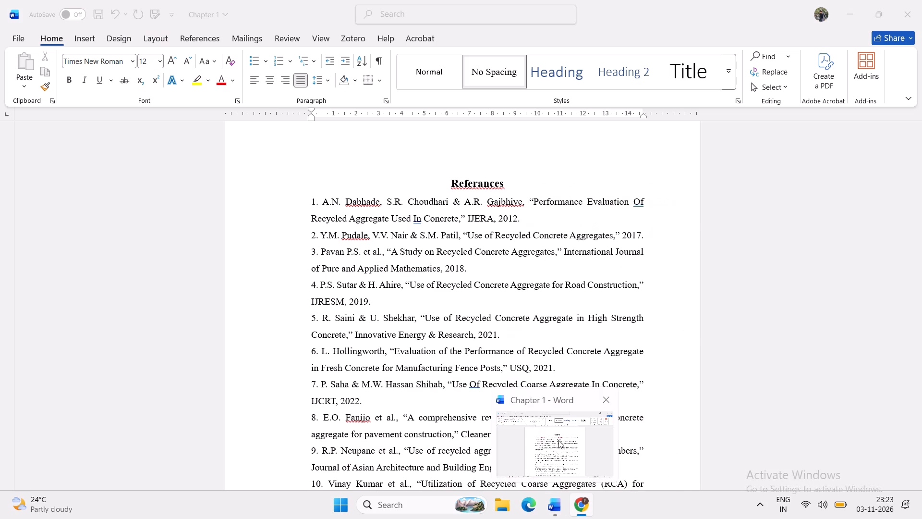
click(557, 446)
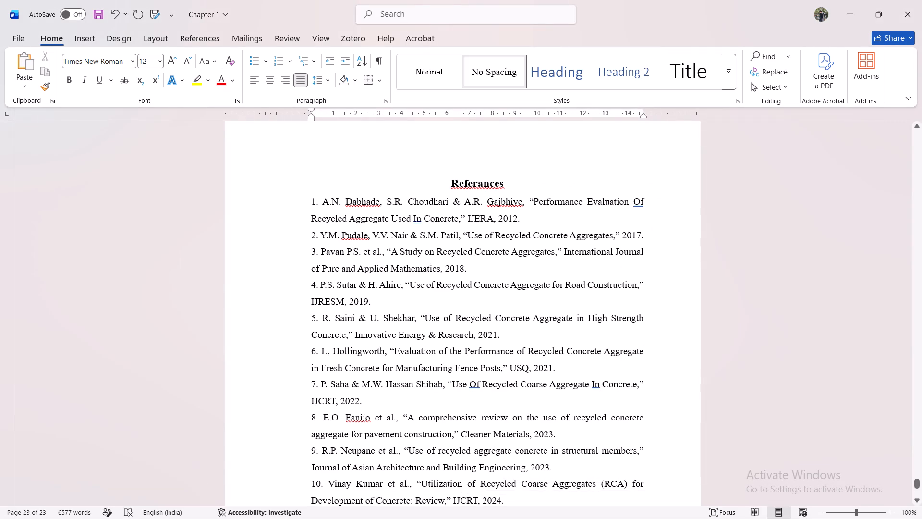
click(494, 221)
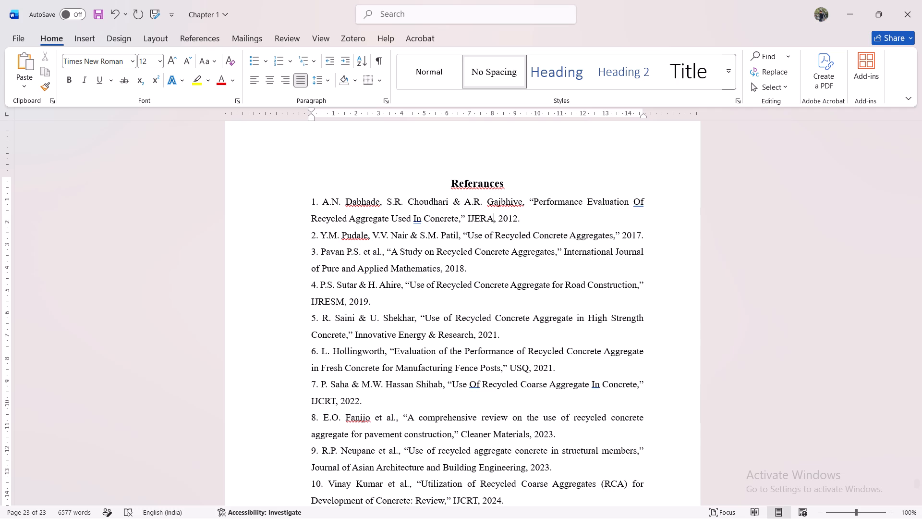
key(BackSpace)
key(BackSpace)
key(BackSpace)
key(BackSpace)
key(BackSpace)
key(ctrl+v)
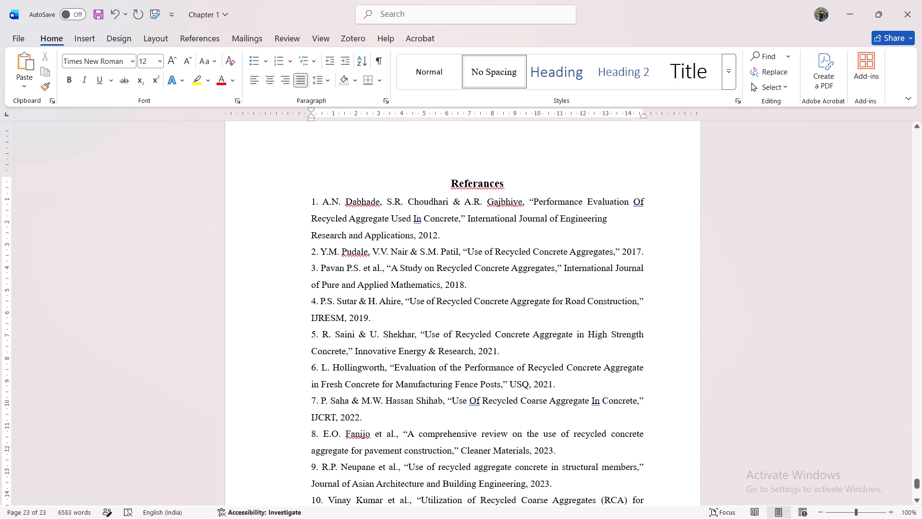
Add "vol. 2 no. 4," after the journal name and its comma in reference 1, before the year.
key(Right)
key(space)
text(vo)
text(l.)
key(space)
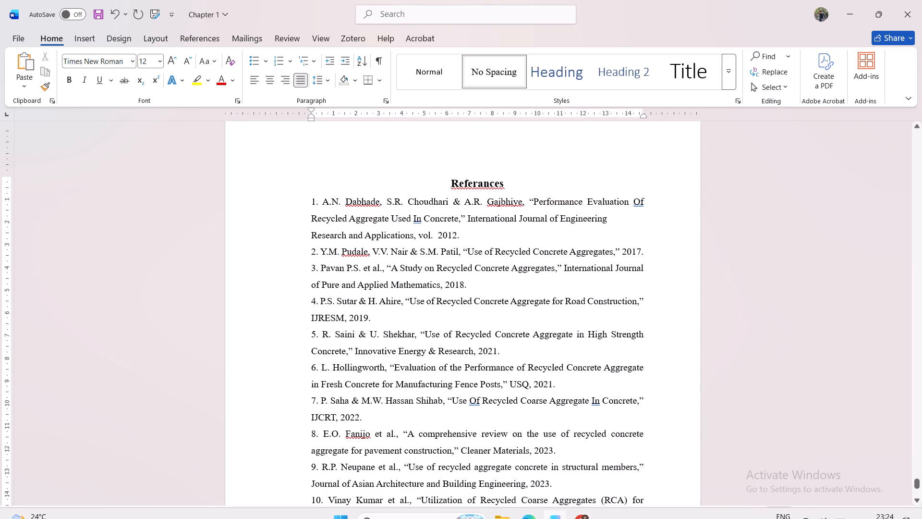
text(02)
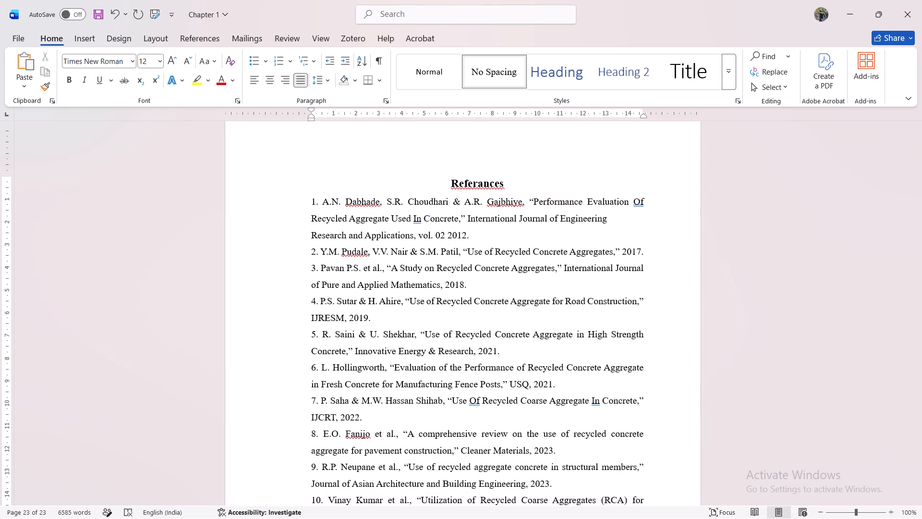
key(BackSpace)
key(BackSpace)
key(BackSpace)
key(space)
text(2)
key(space)
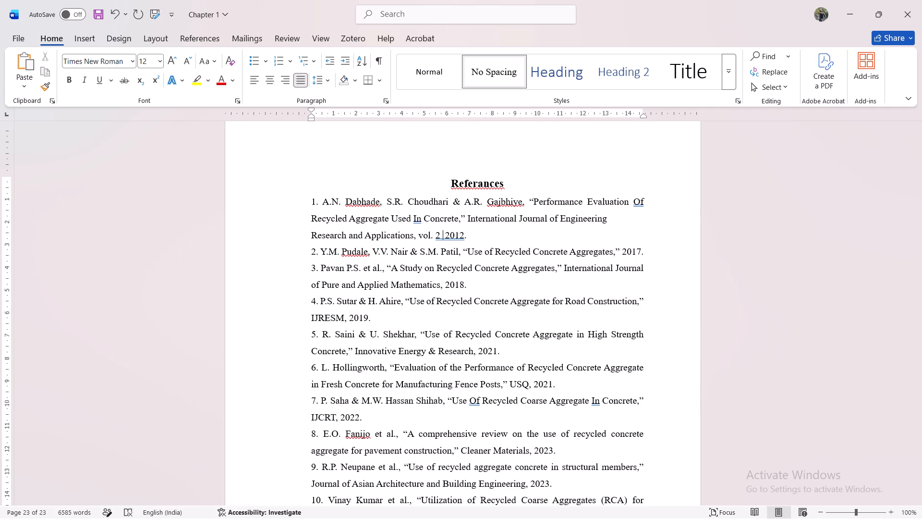
text(no.)
key(space)
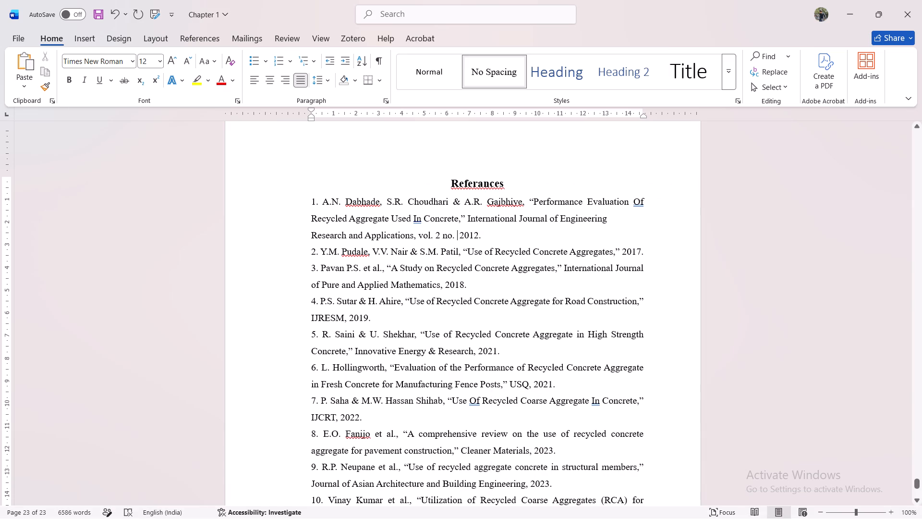
key(4)
key(space)
key(BackSpace)
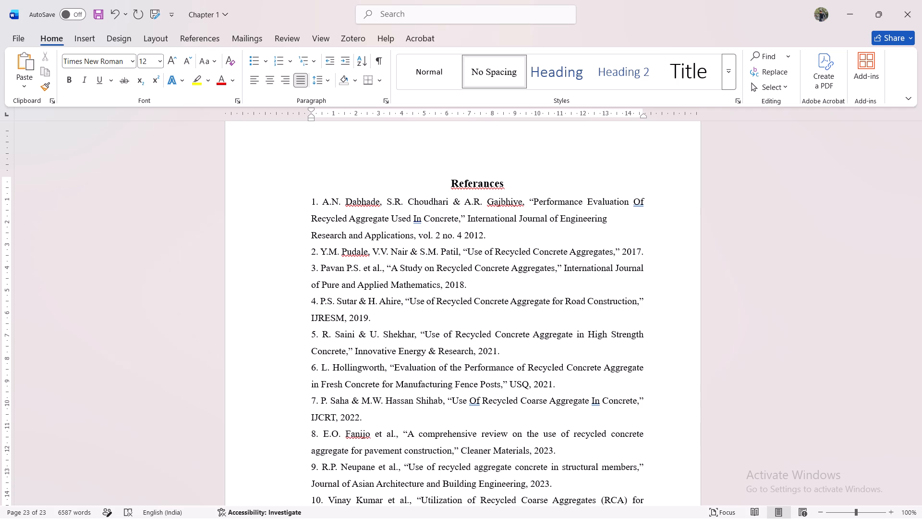
key(comma)
Add the page range "pp. 1387-1391," before the year 2012 in reference 1.
key(space)
text(pp)
key(comma)
key(BackSpace)
key(period)
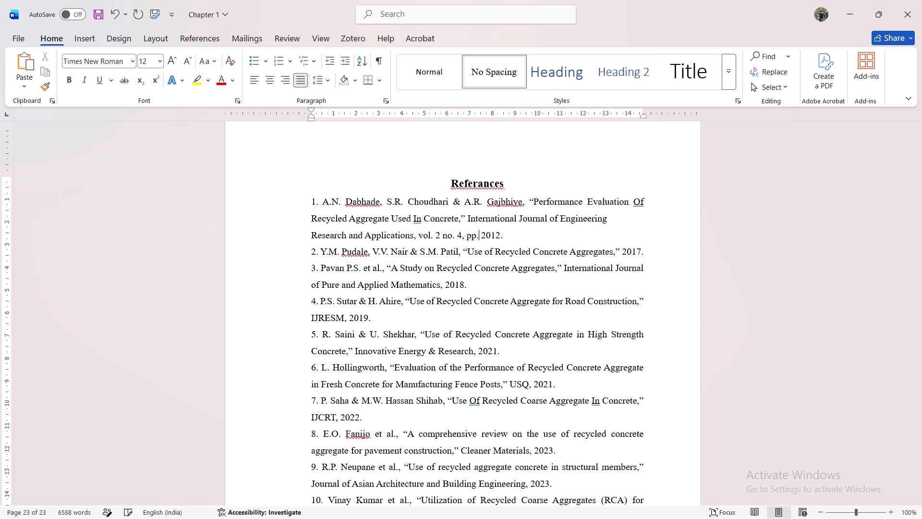
key(space)
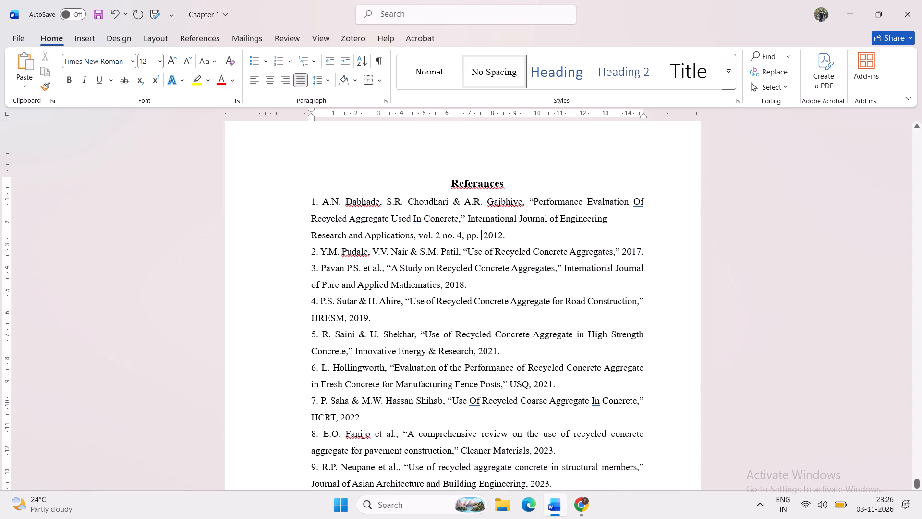
text(1387)
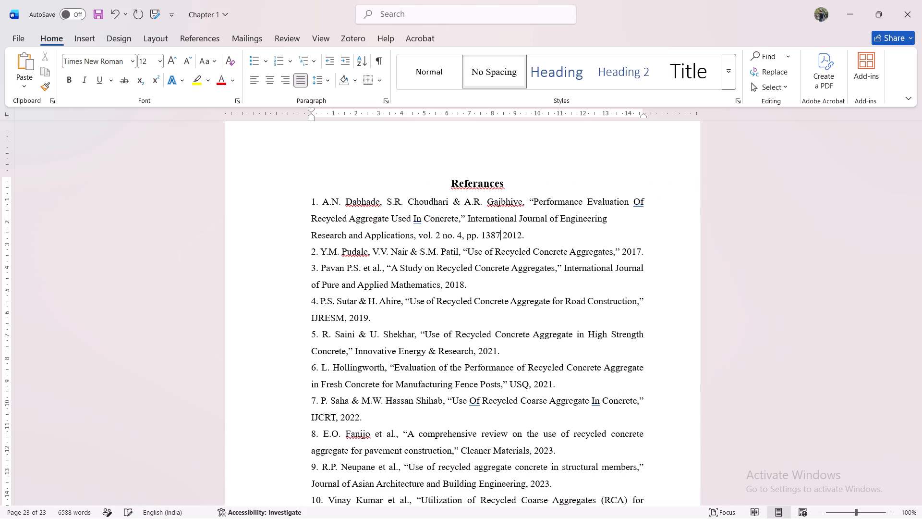
key(minus)
text(1391)
key(comma)
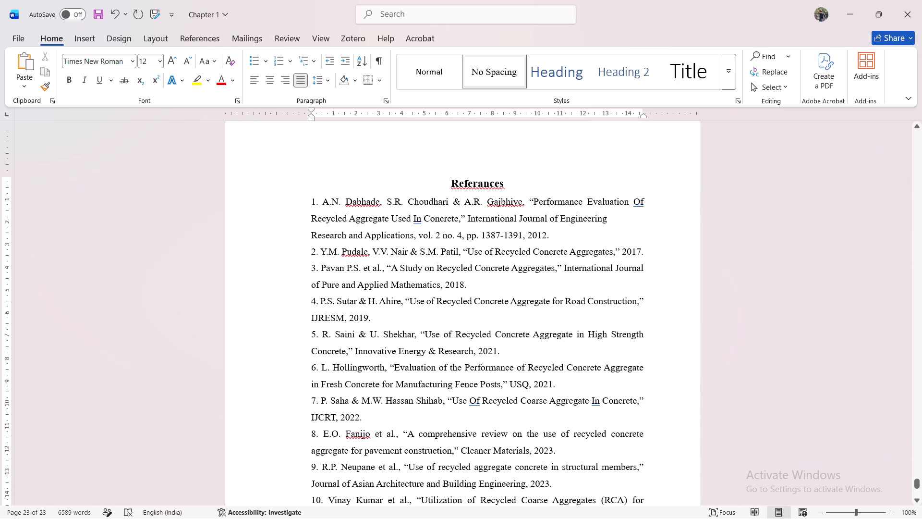
Start the volume detail in reference 2 by adding "vol." after the paper title, before the year 2017.
click(620, 248)
key(space)
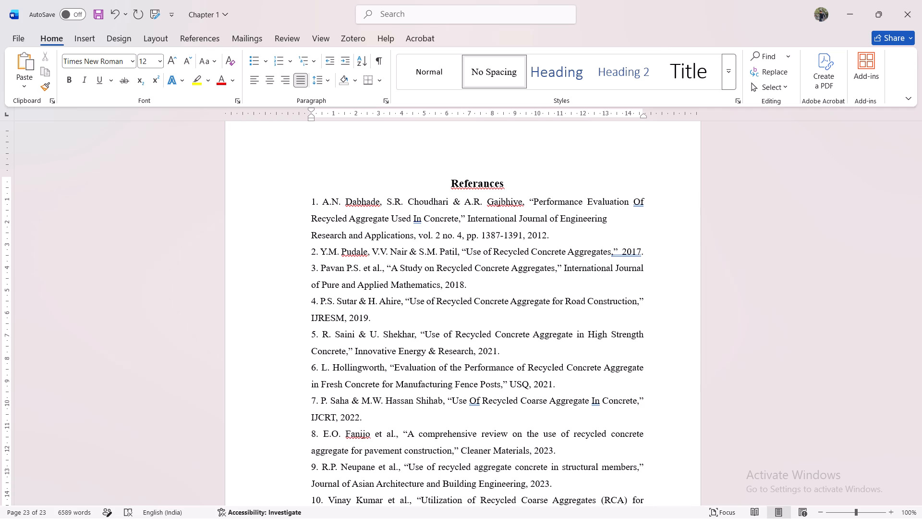
text(vol)
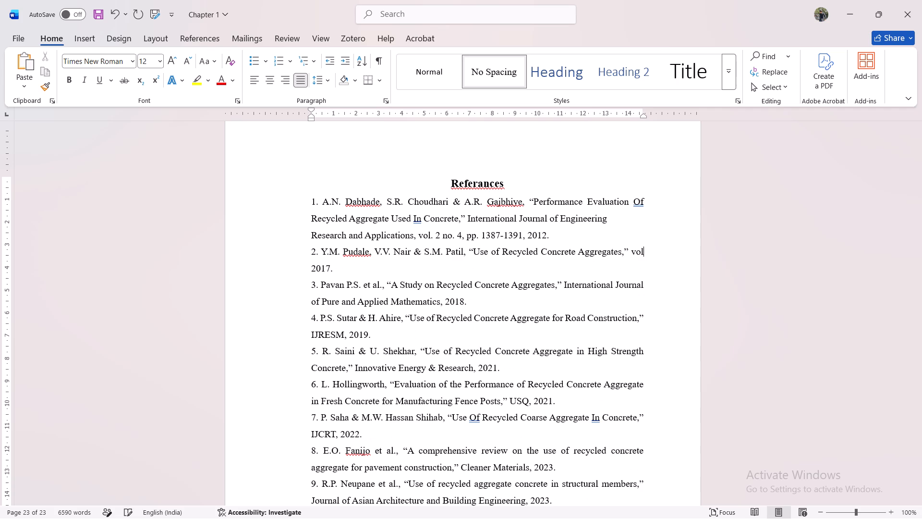
key(period)
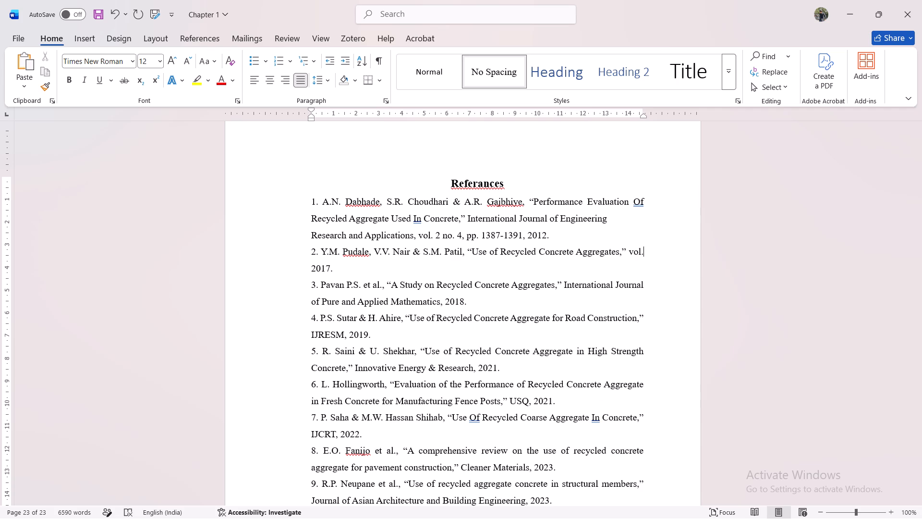
key(space)
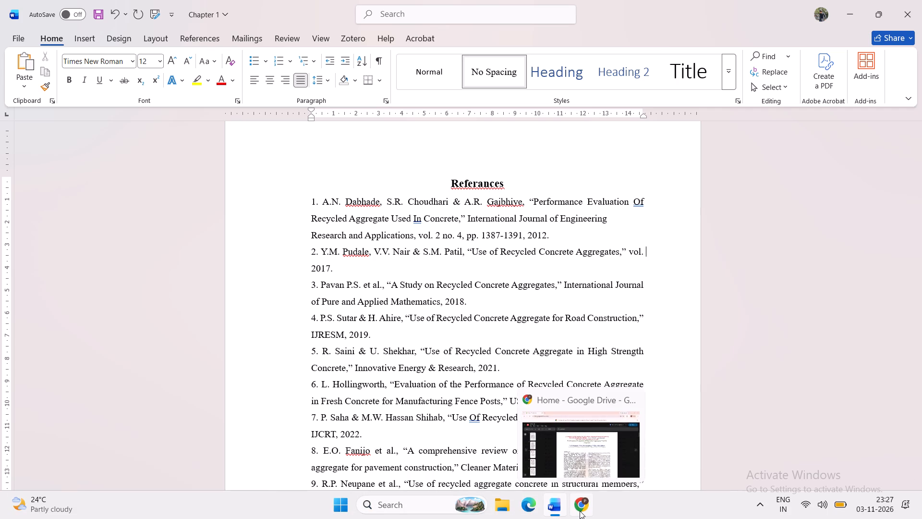
Switch to Google Drive in Chrome, close the 2012 paper and open the 2017 PDF.
click(587, 448)
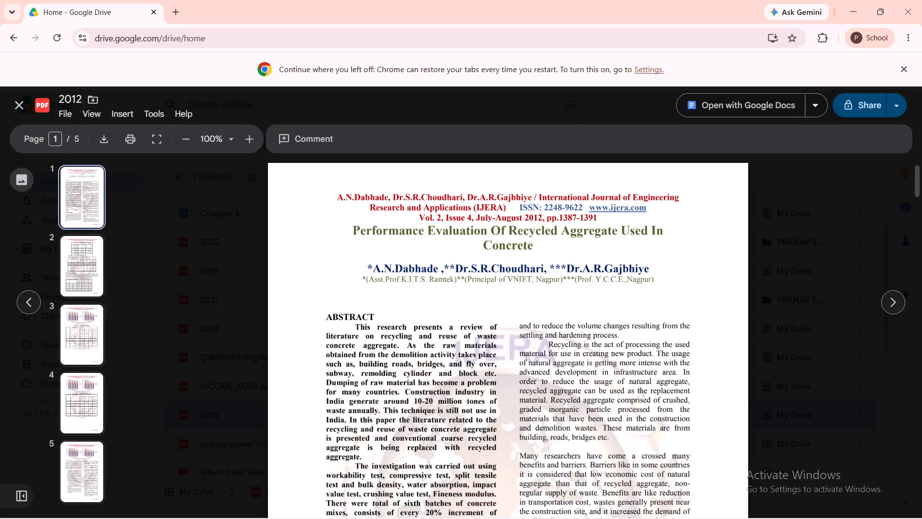
click(22, 101)
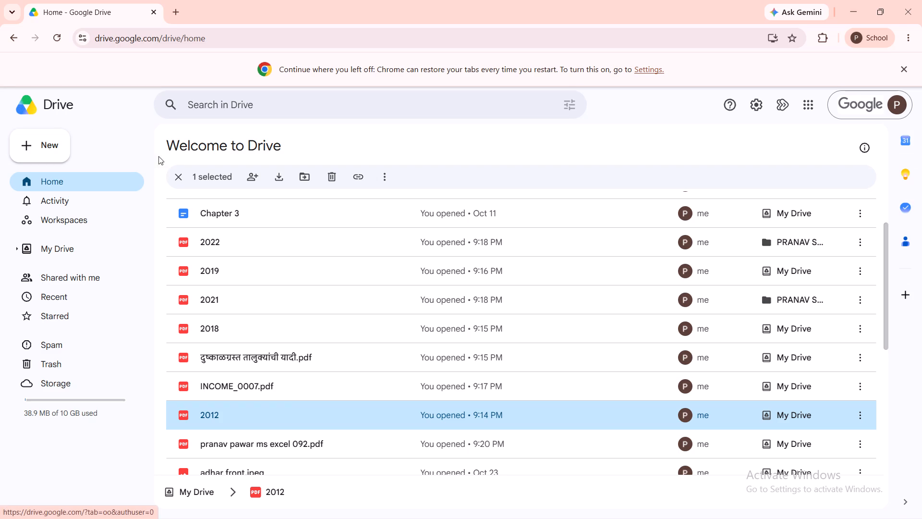
scroll(244, 306, down, 2)
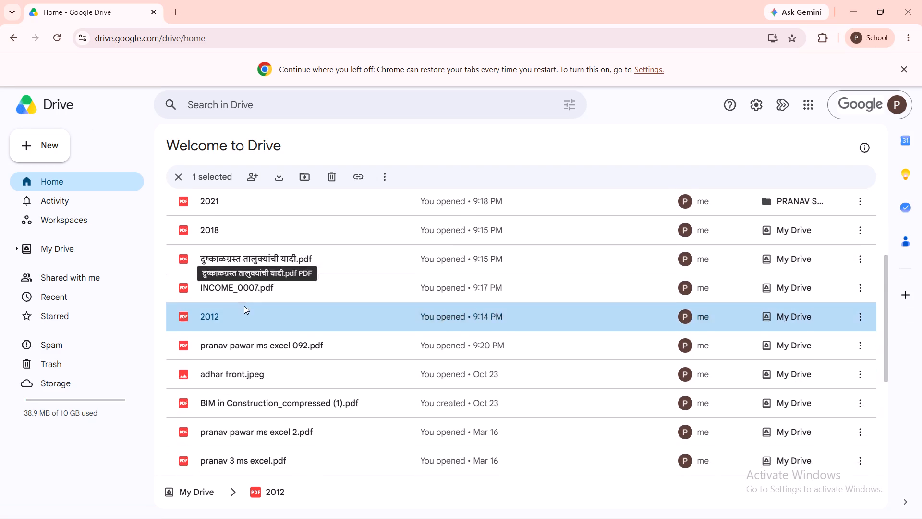
scroll(244, 306, down, 4)
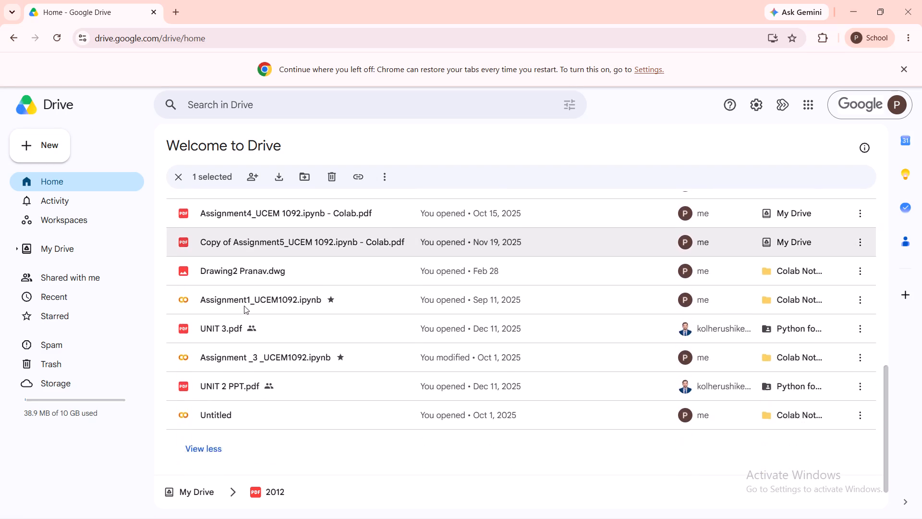
scroll(244, 306, down, 2)
scroll(244, 306, up, 5)
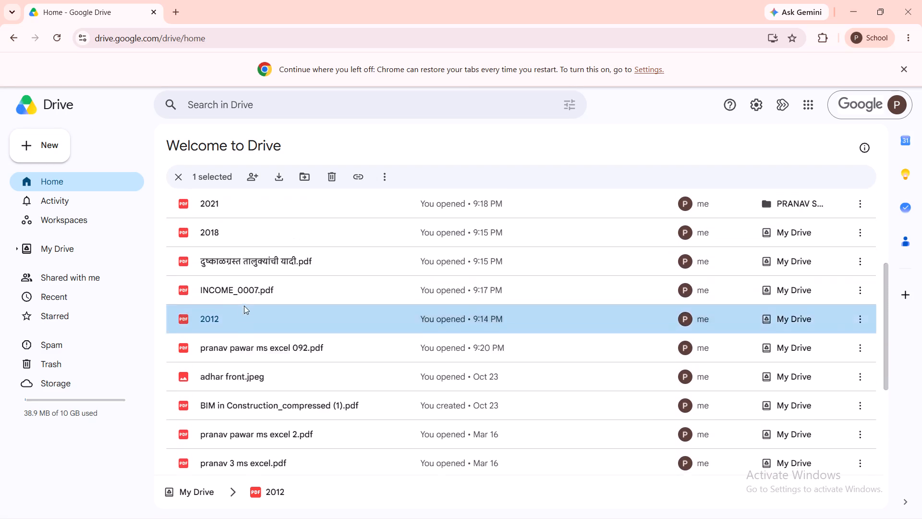
scroll(244, 306, up, 3)
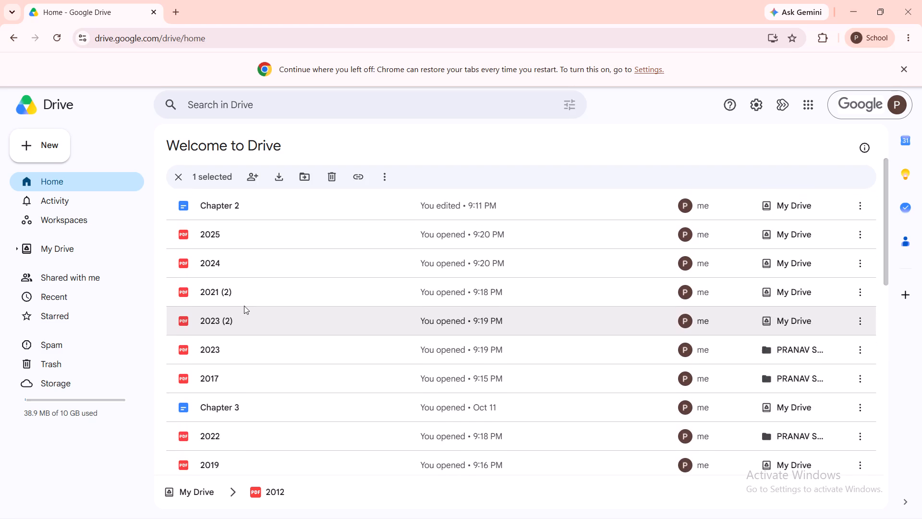
scroll(244, 306, up, 2)
scroll(244, 306, down, 1)
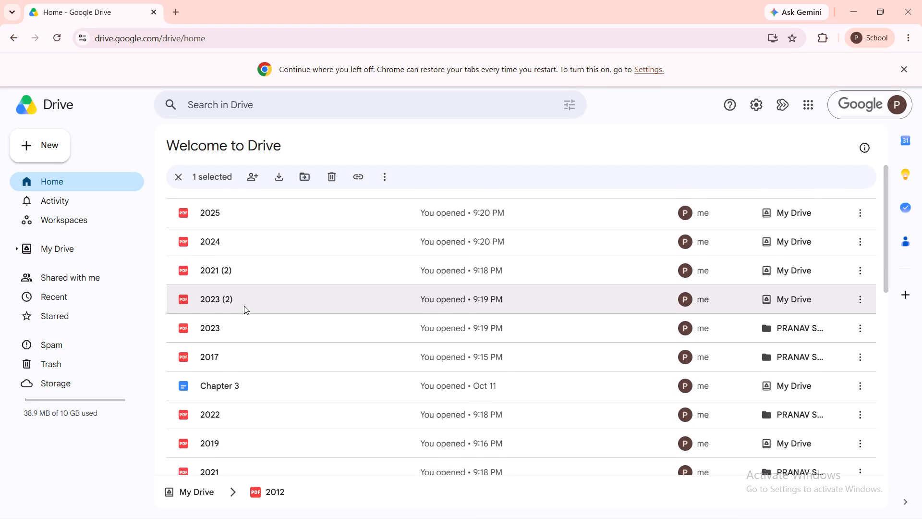
scroll(244, 306, down, 1)
scroll(244, 306, up, 1)
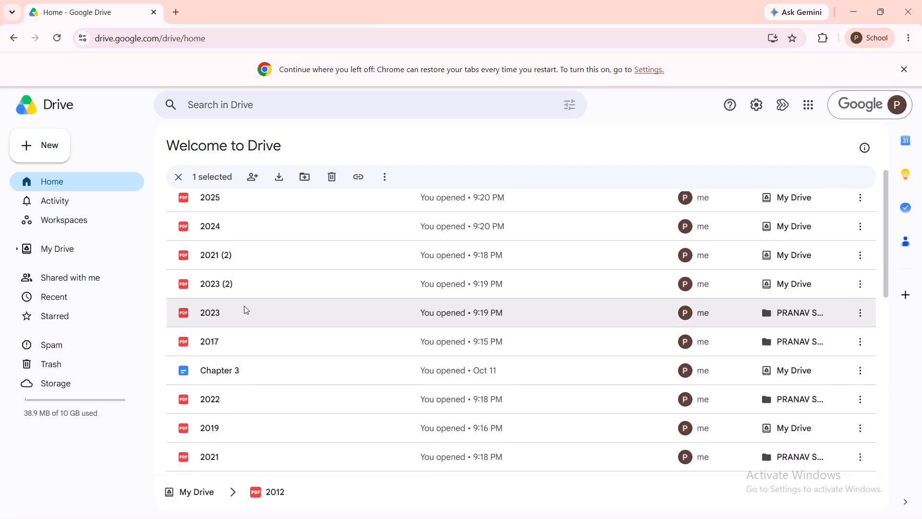
scroll(244, 306, up, 2)
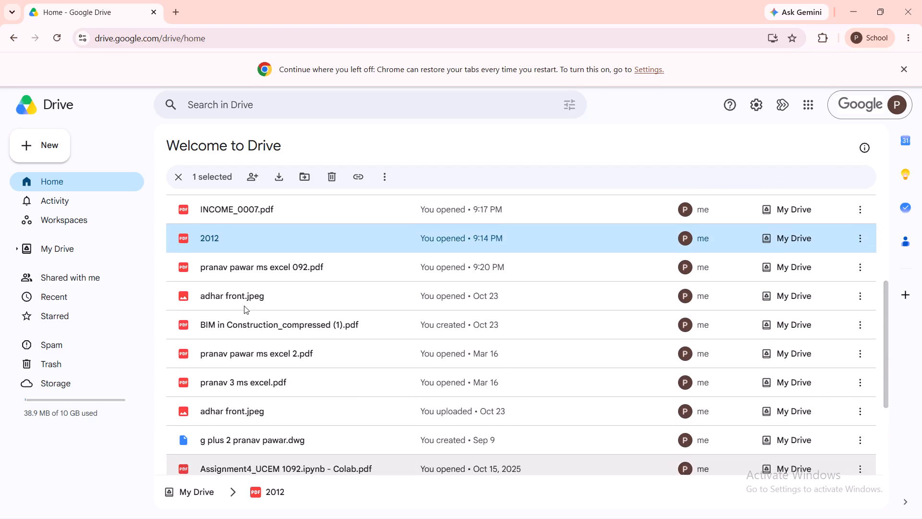
scroll(244, 306, up, 4)
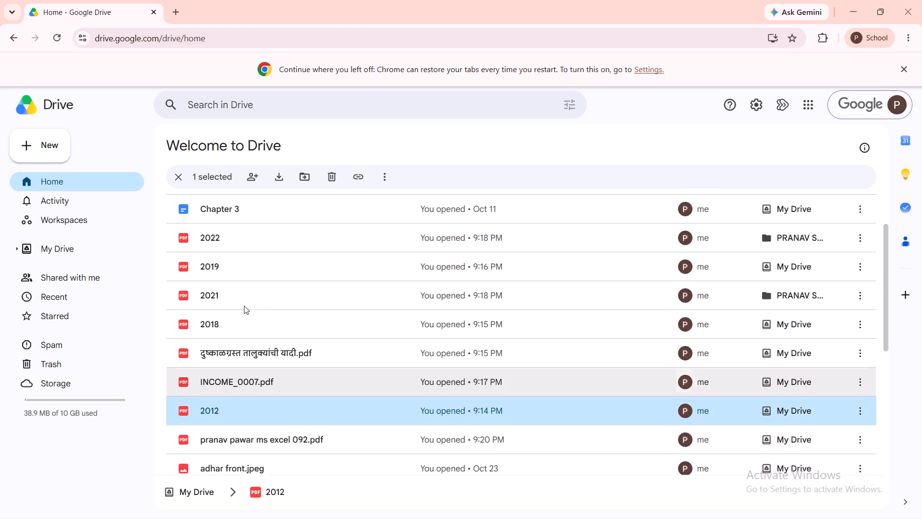
scroll(244, 306, up, 3)
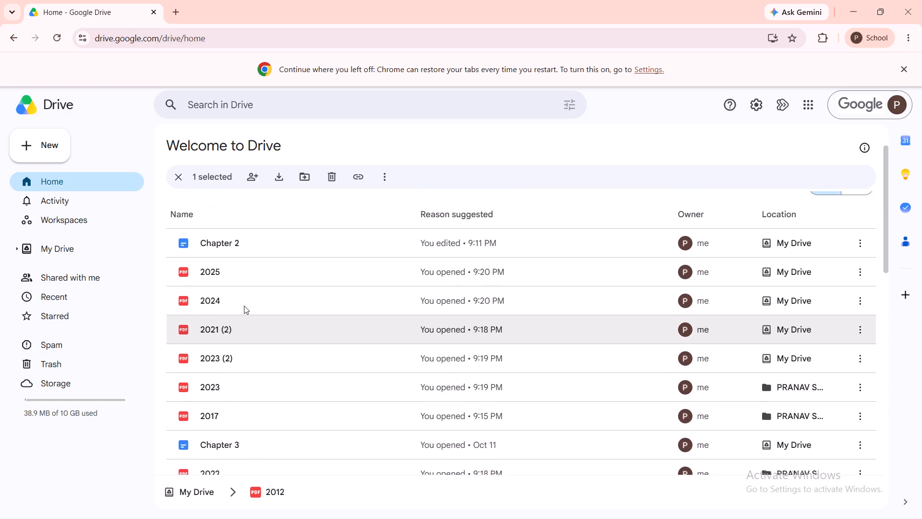
click(241, 363)
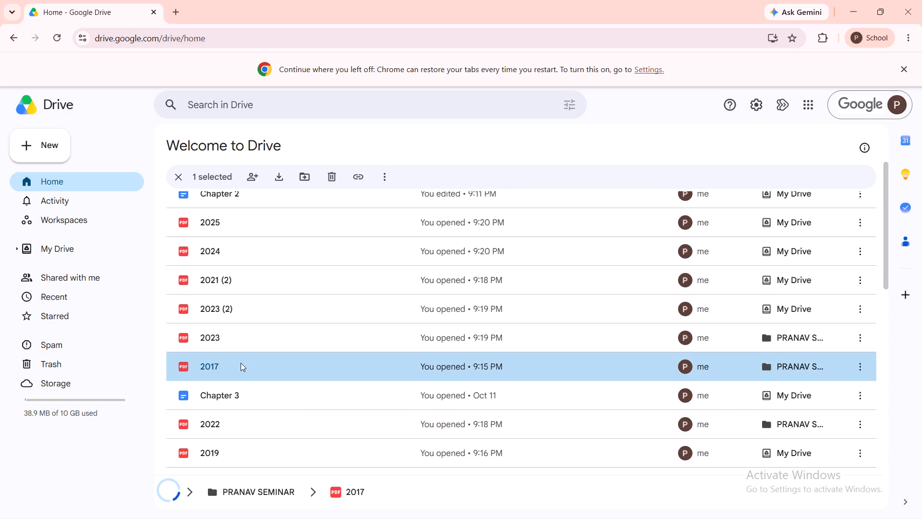
double_click(241, 363)
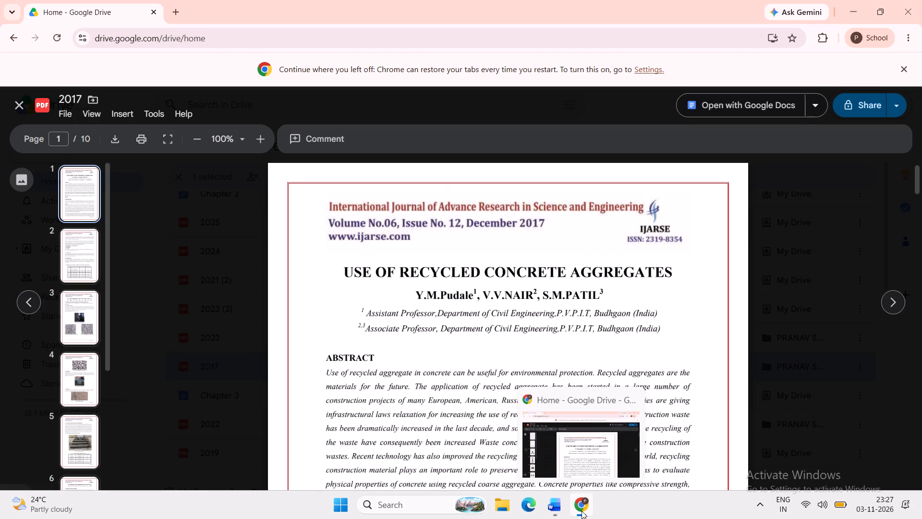
click(582, 511)
click(582, 511)
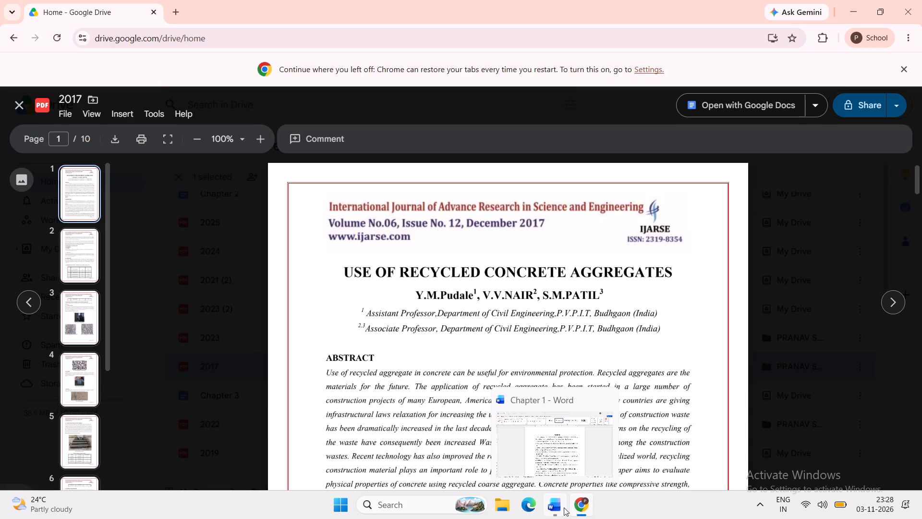
Return to the Chapter 1 document in Word and continue reference 2 after "vol." with "6, no. 12, pp." before the year.
click(561, 454)
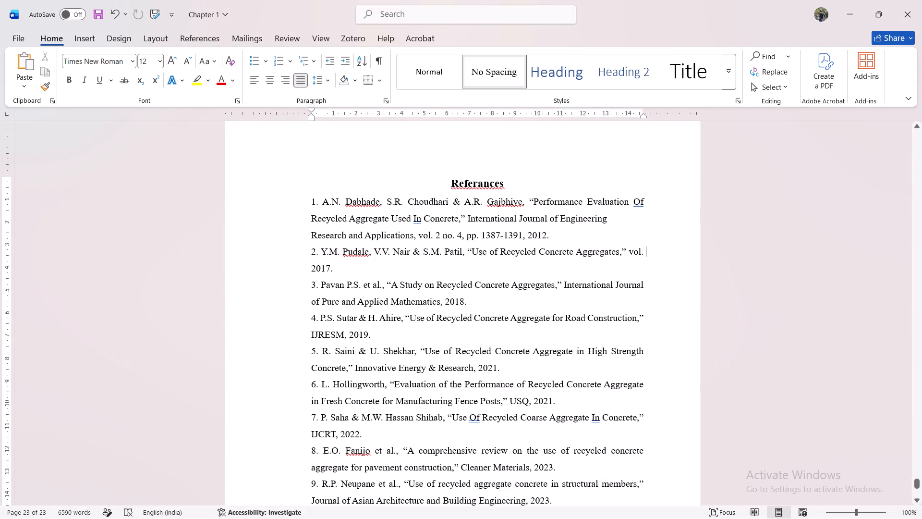
key(6)
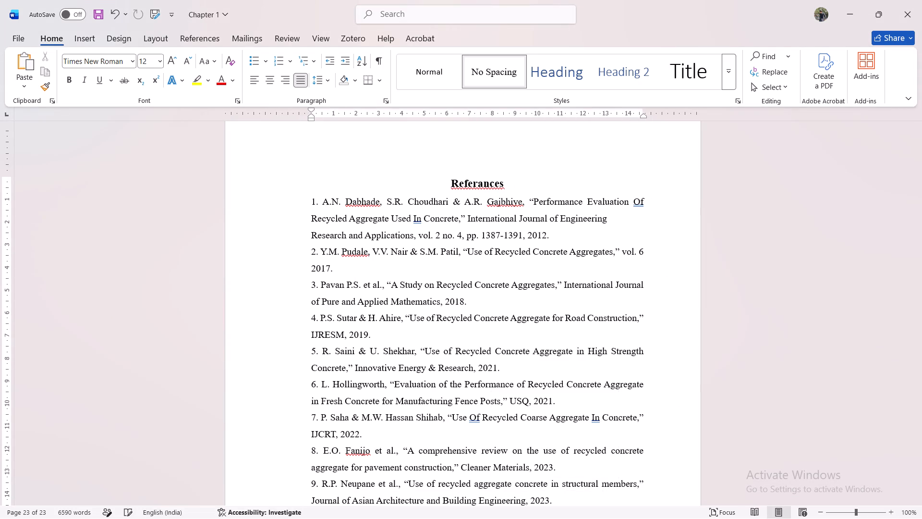
key(space)
key(BackSpace)
key(comma)
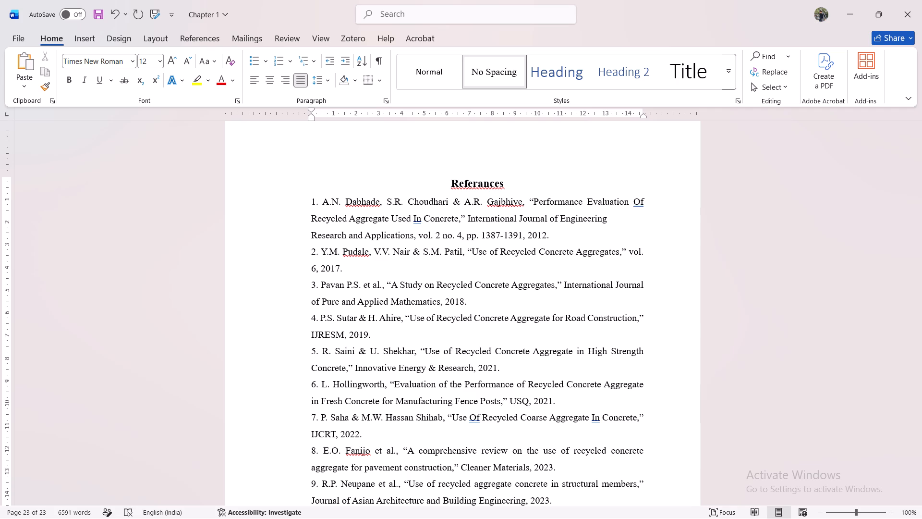
key(space)
text(no,)
key(BackSpace)
text(.)
key(space)
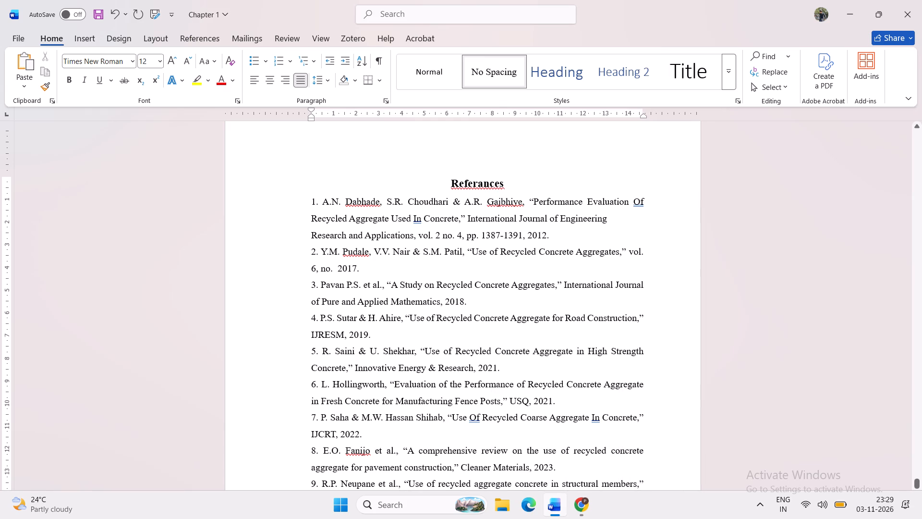
text(12)
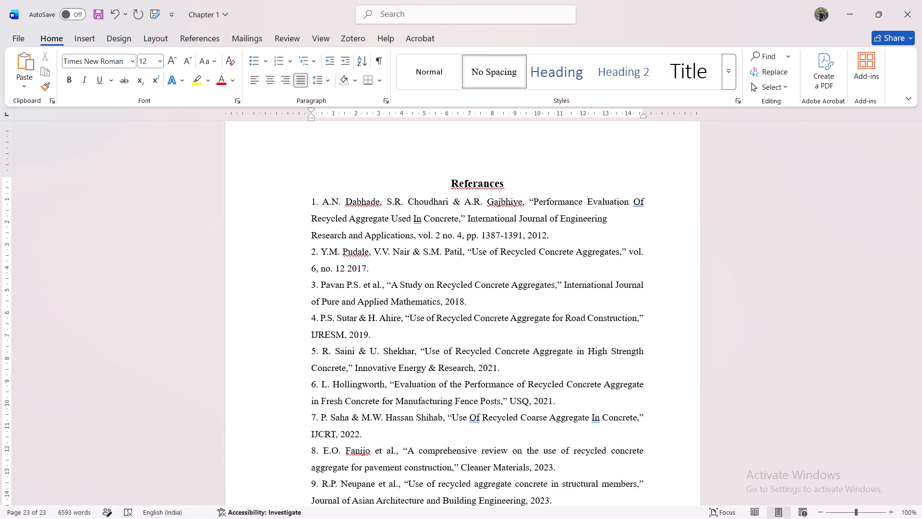
text(,)
key(space)
text(pp)
text(.)
key(space)
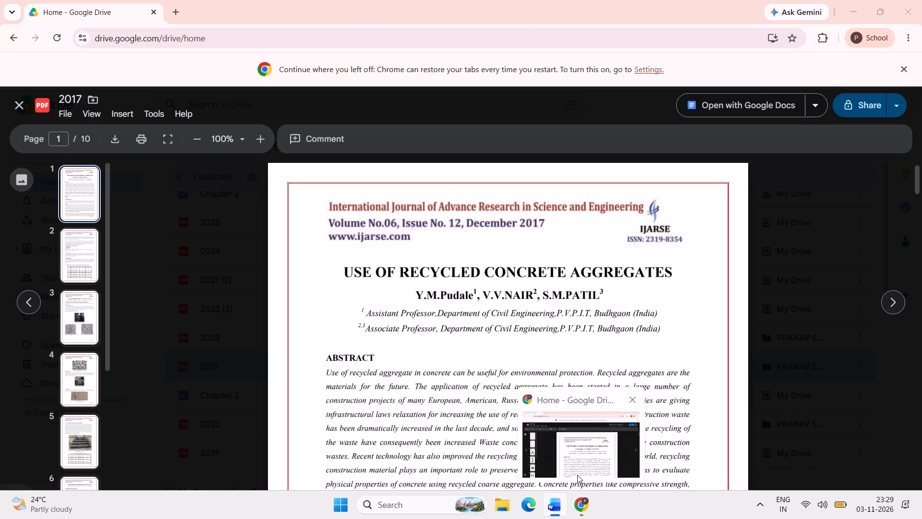
Switch to the 2017 PDF in Chrome and look through its pages for the paper's first and last printed page numbers.
click(577, 475)
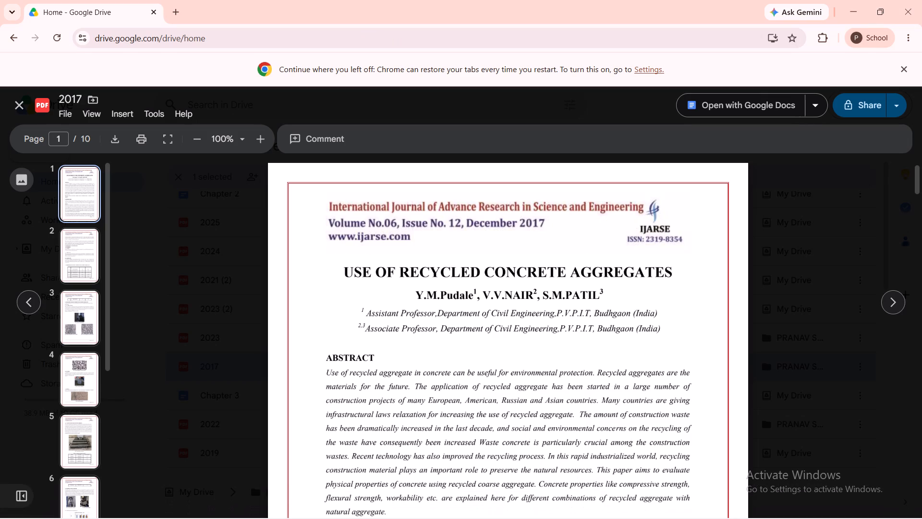
scroll(555, 378, down, 2)
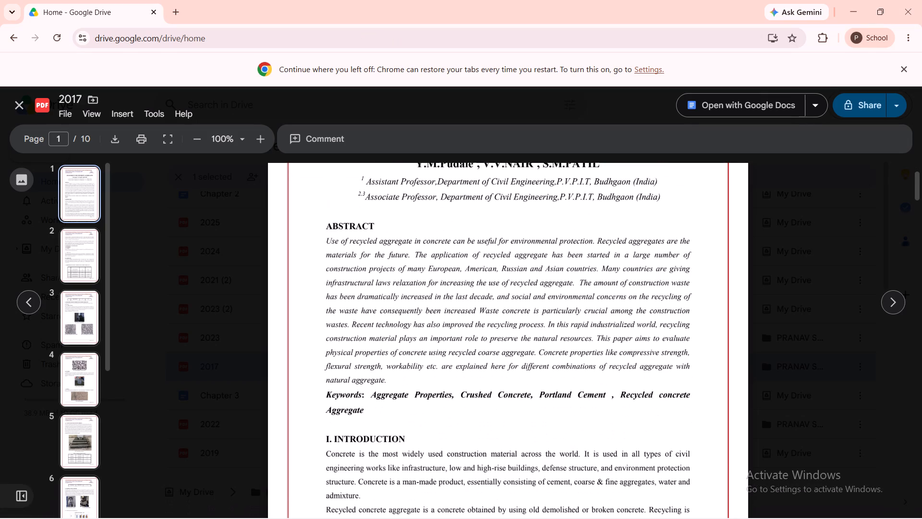
scroll(555, 378, down, 2)
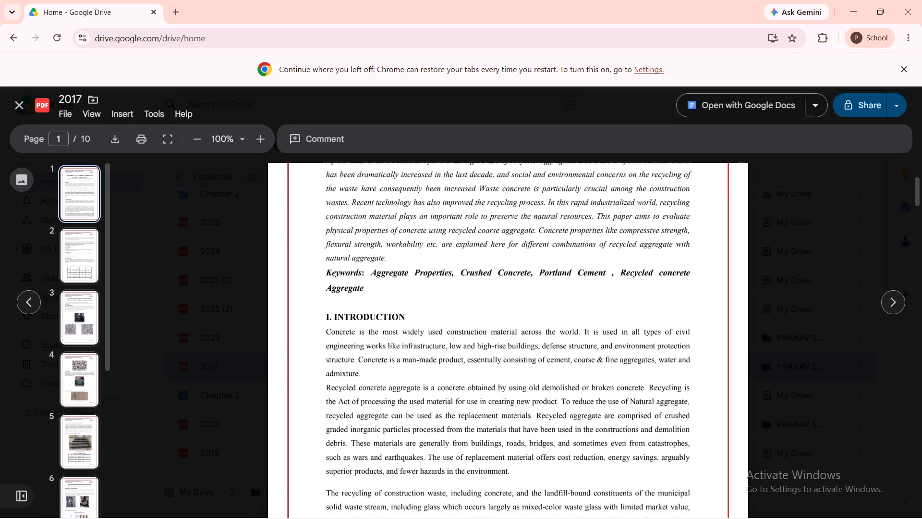
scroll(555, 378, down, 3)
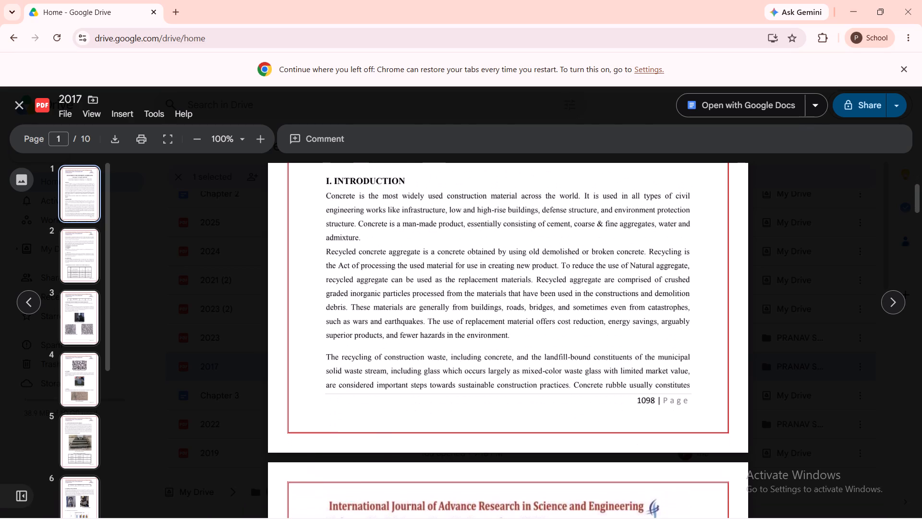
scroll(555, 378, down, 2)
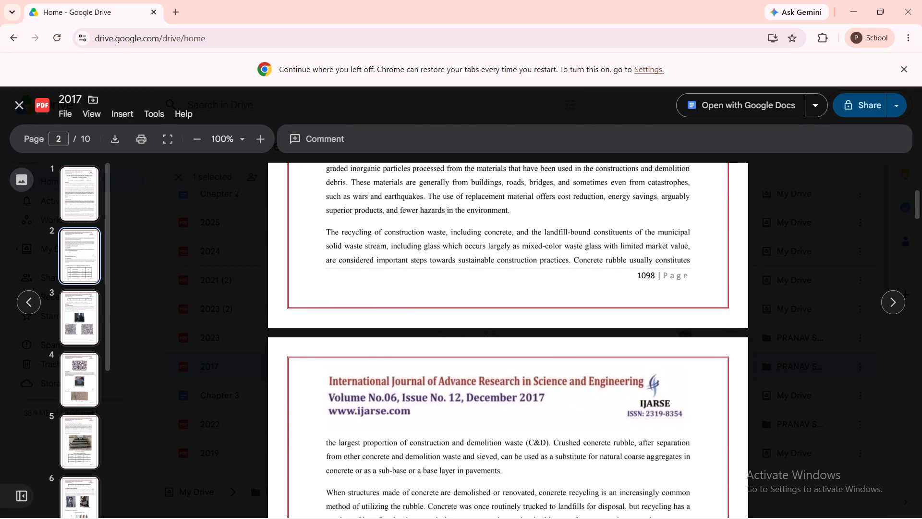
scroll(555, 378, down, 4)
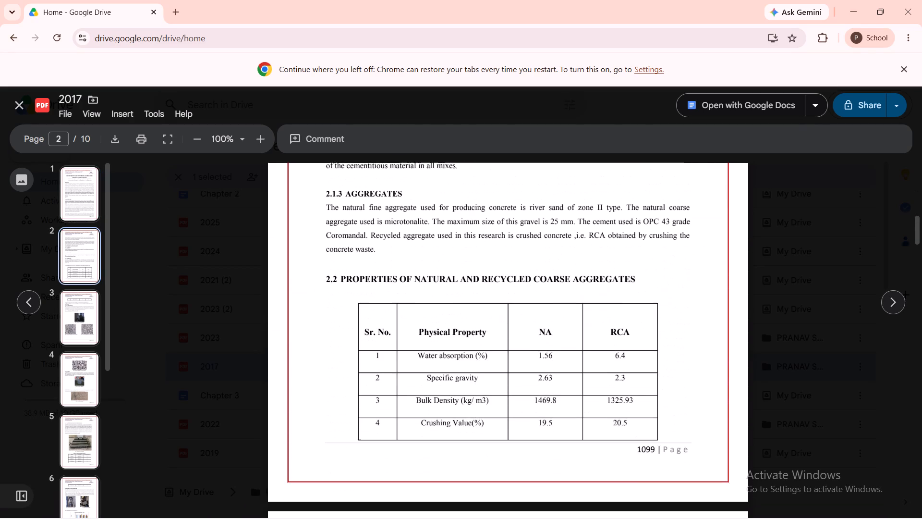
scroll(555, 378, down, 12)
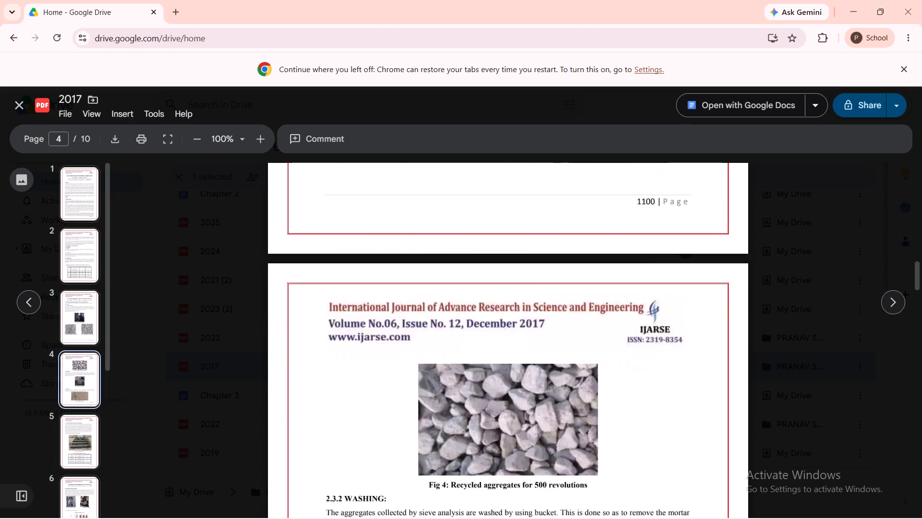
scroll(555, 378, down, 9)
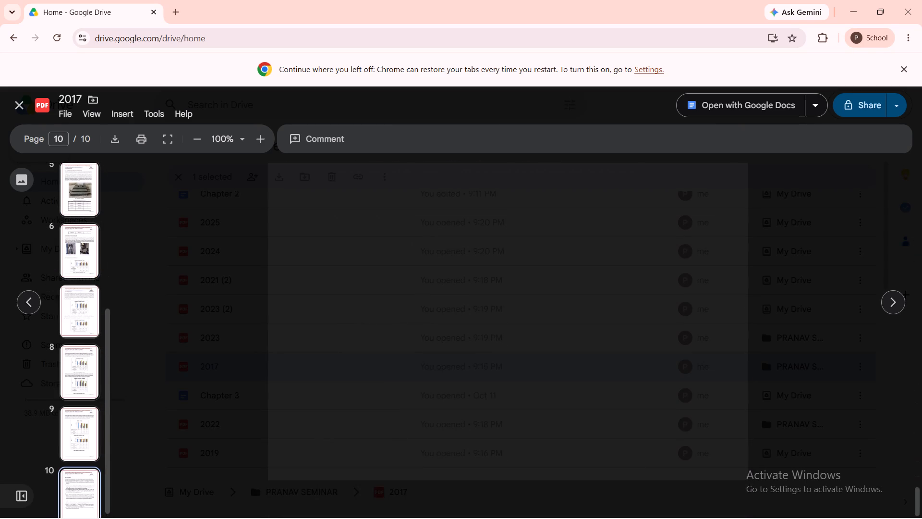
scroll(555, 378, down, 5)
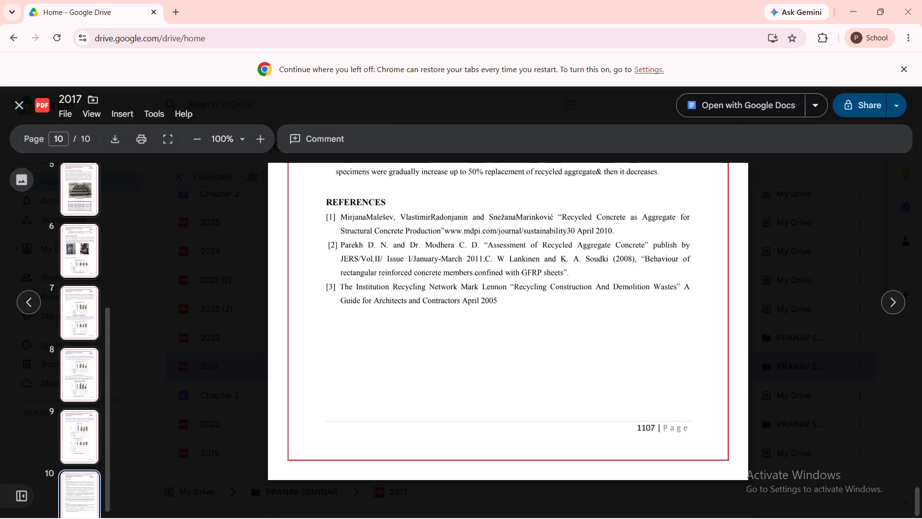
scroll(555, 378, down, 3)
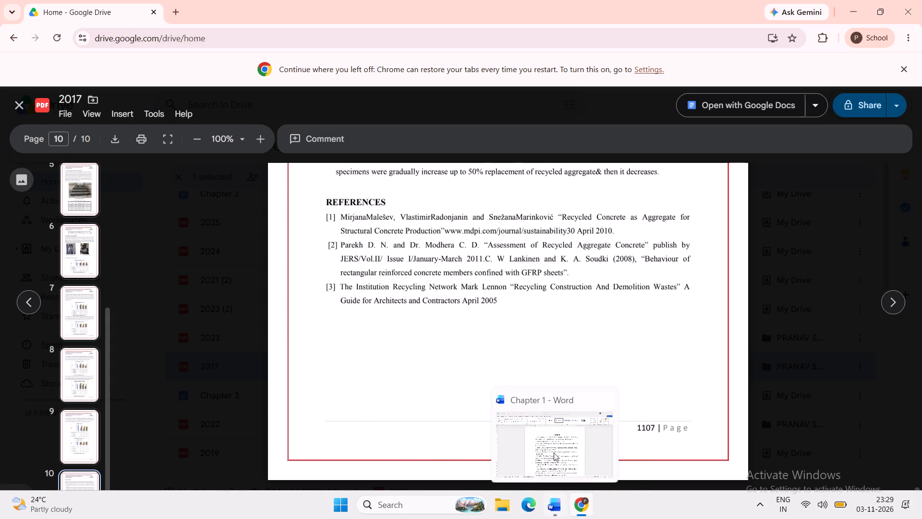
Return to the Chapter 1 document in Word and add the page range "1098-1107," after "pp." in reference 2.
click(552, 446)
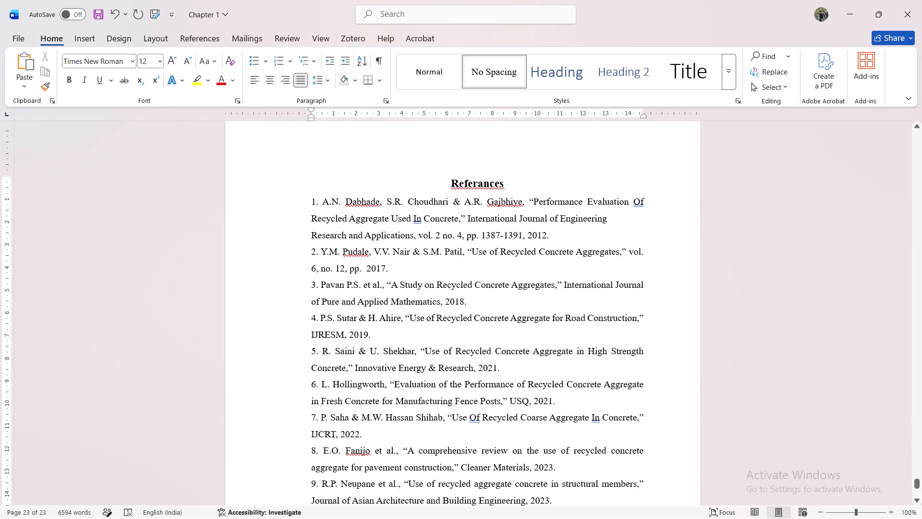
text(1098)
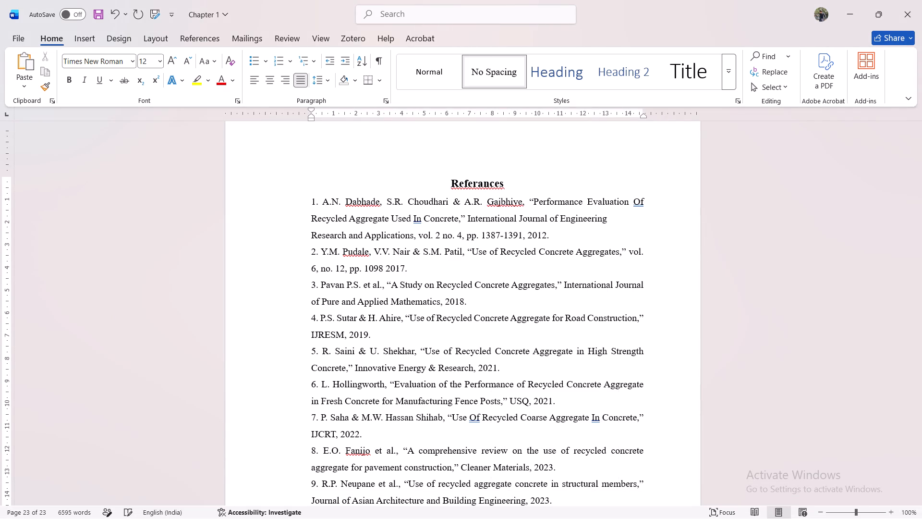
key(minus)
text(11)
key(0)
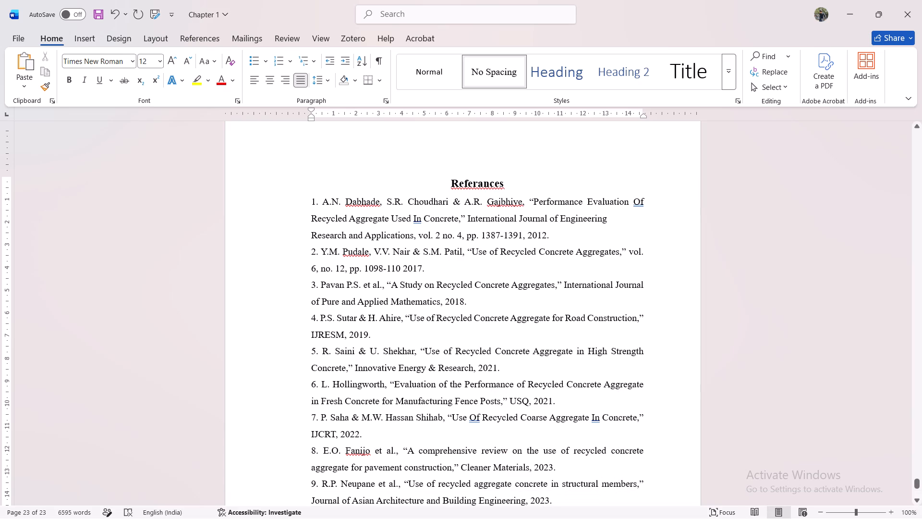
key(7)
key(comma)
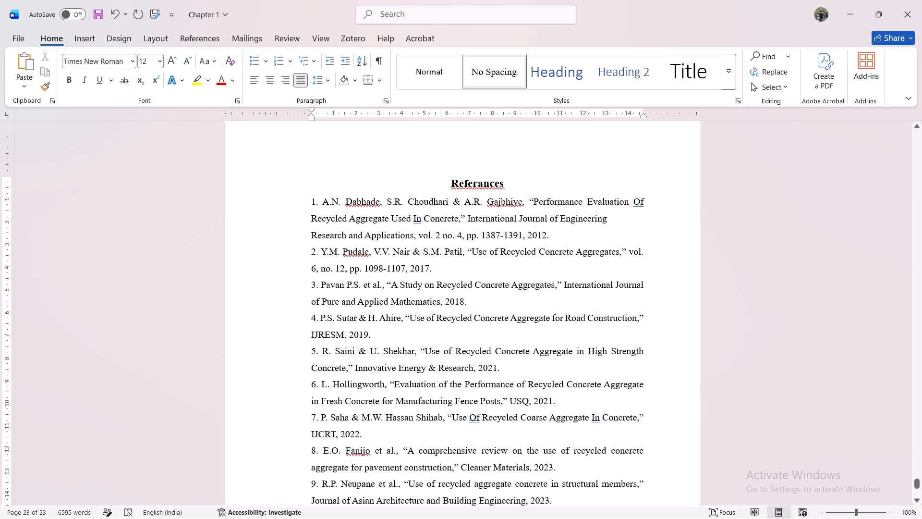
Start the volume detail in reference 3 by adding "vol." after the journal name, before the year 2018.
click(444, 302)
key(space)
key(BackSpace)
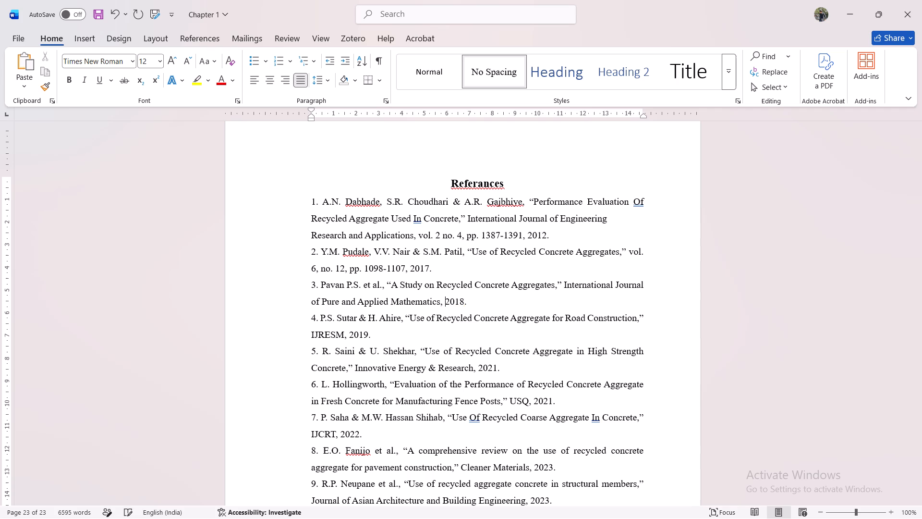
key(v)
text(ol.)
key(space)
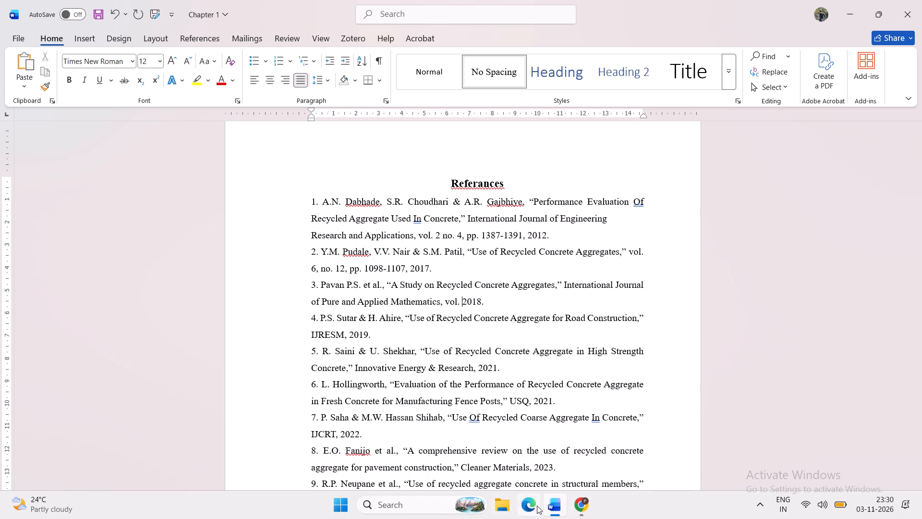
Switch to Google Drive in Chrome, close the 2017 paper and open the 2018 PDF.
click(579, 506)
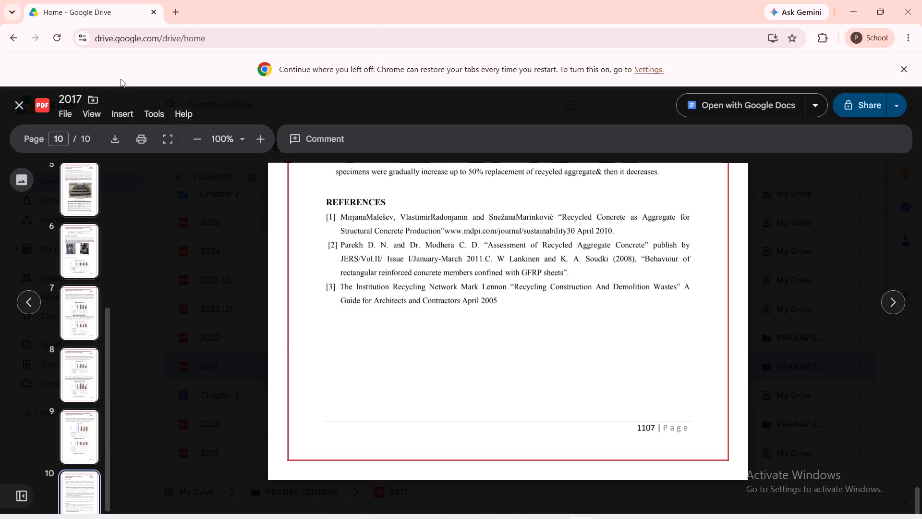
click(19, 99)
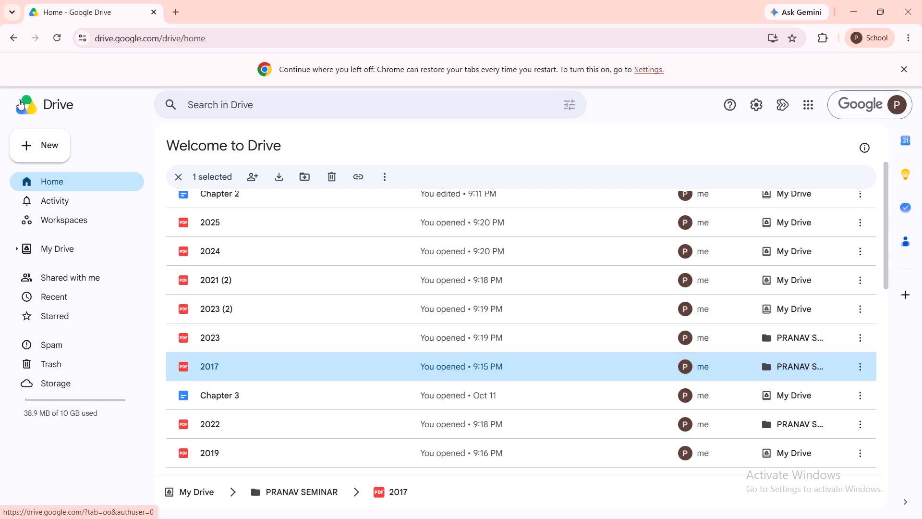
scroll(243, 282, down, 1)
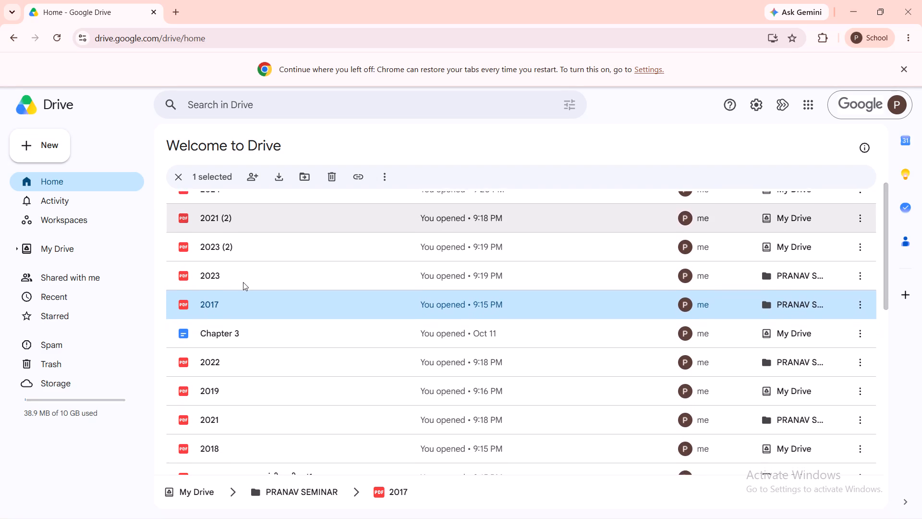
scroll(243, 282, down, 2)
click(278, 414)
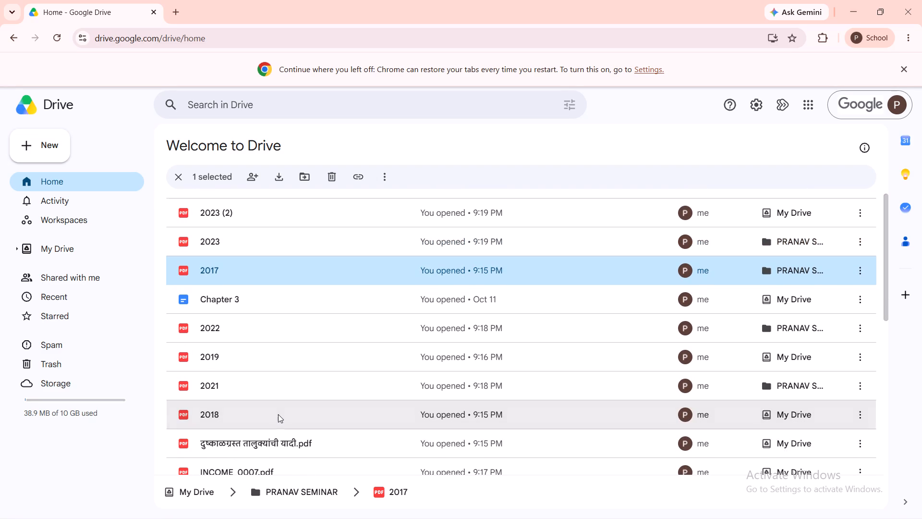
double_click(278, 414)
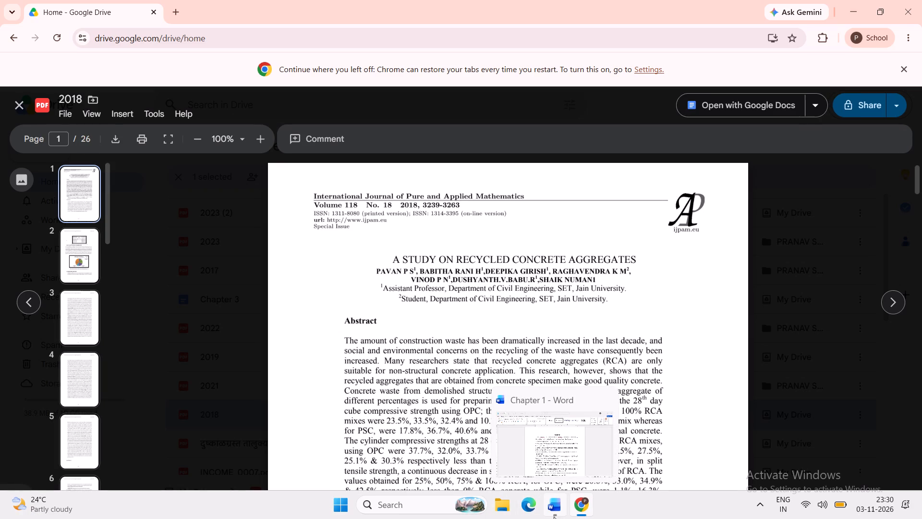
Return to the Chapter 1 document in Word and continue reference 3 after "vol." with "118, no. 18, pp." before the year.
click(559, 510)
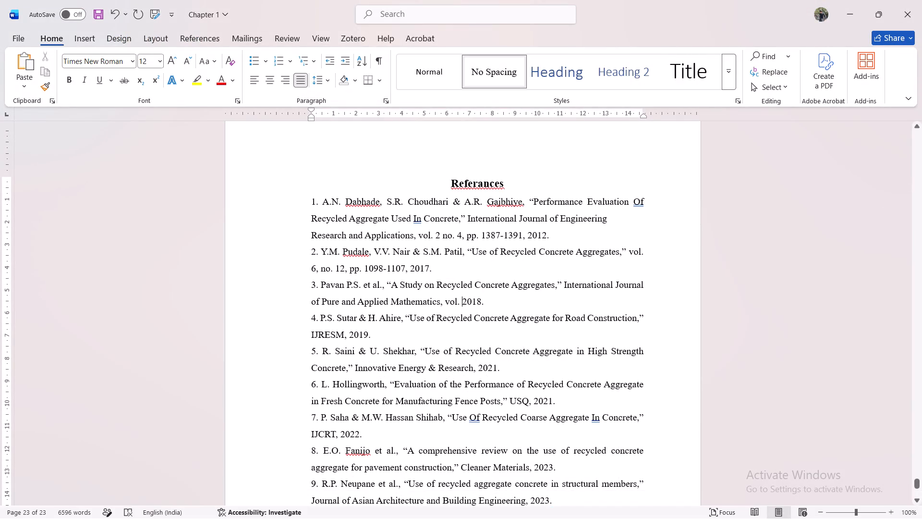
text(118)
text(,)
key(space)
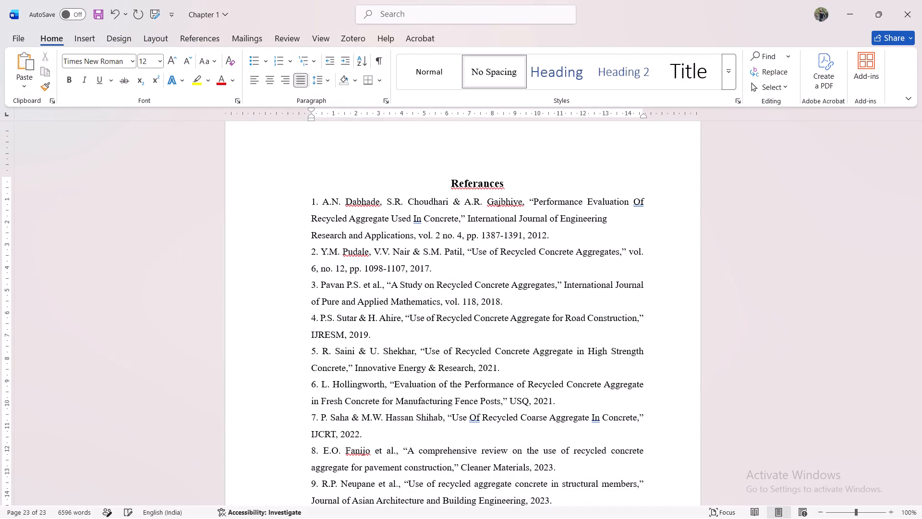
text(no.)
key(space)
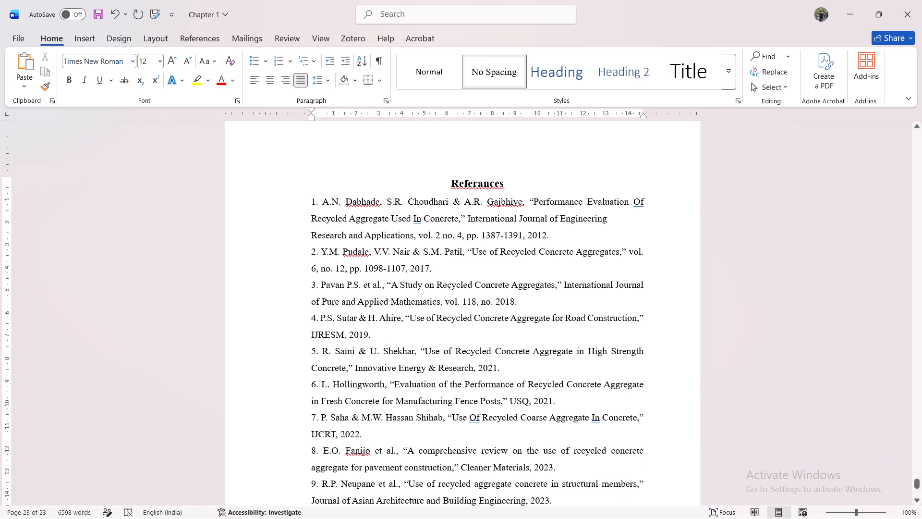
text(18)
key(space)
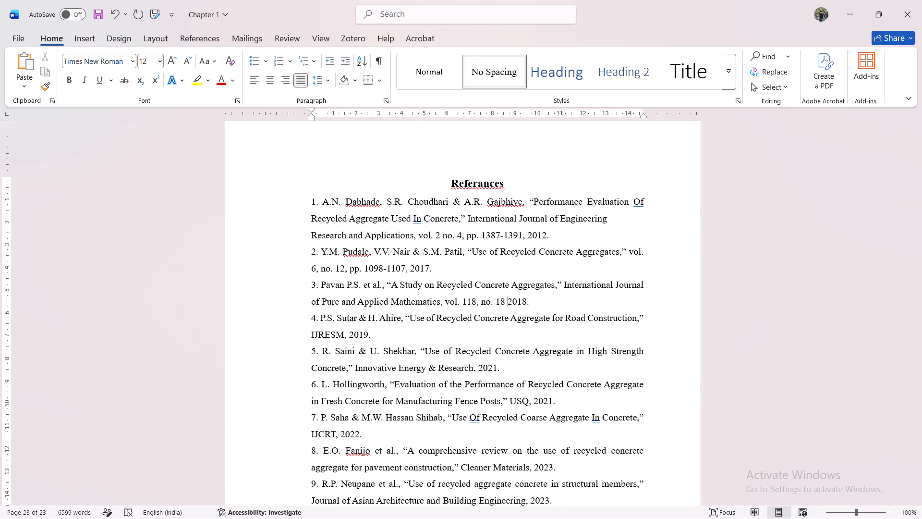
key(BackSpace)
key(comma)
key(space)
text(pp)
text(.)
key(space)
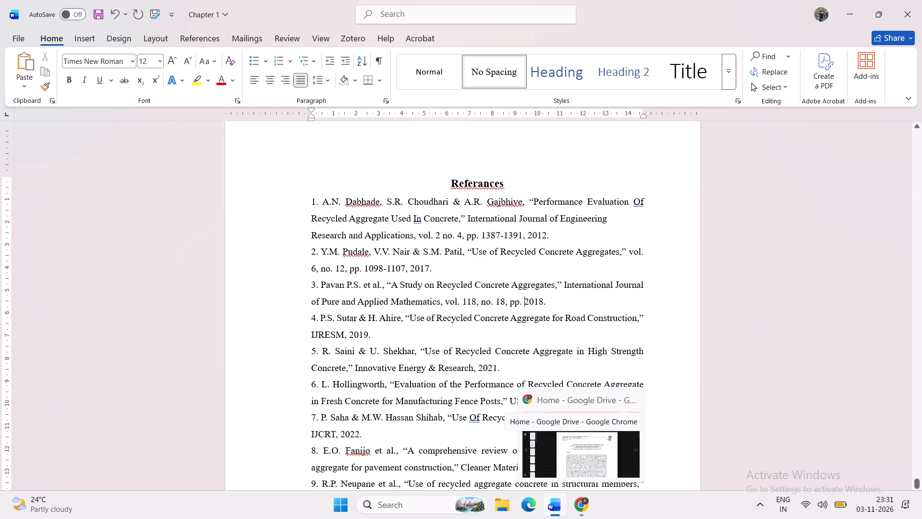
scroll(513, 356, down, 1)
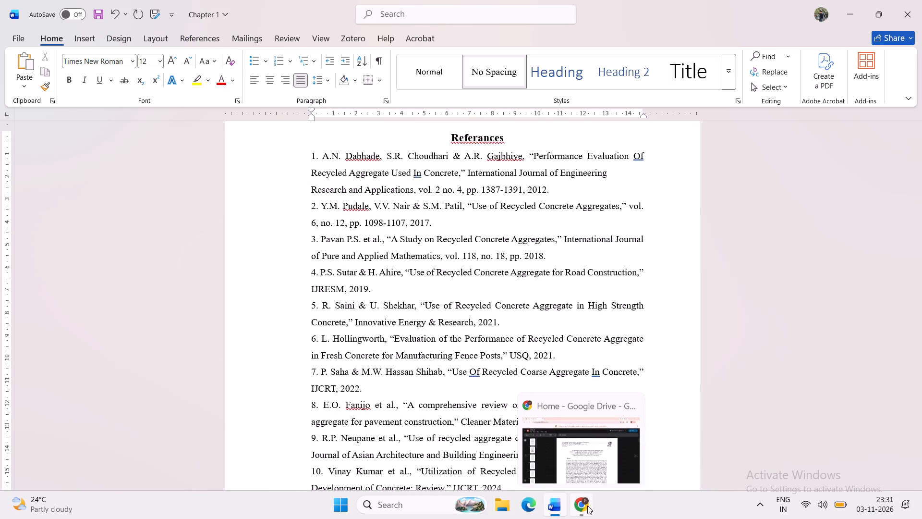
Check the page numbers in the 2018 paper in Chrome and add "3239-3263," after "pp." in reference 3 of the Word document.
click(586, 506)
scroll(568, 389, down, 2)
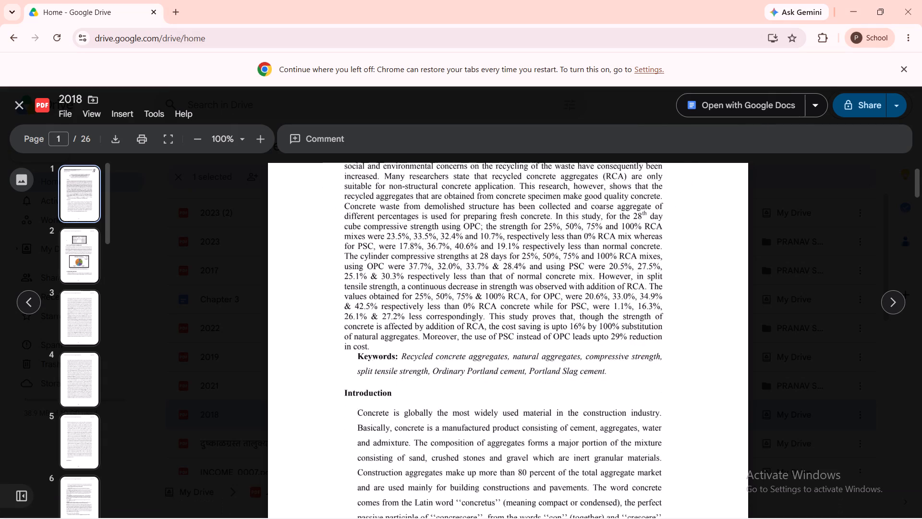
scroll(568, 389, down, 3)
scroll(568, 389, up, 1)
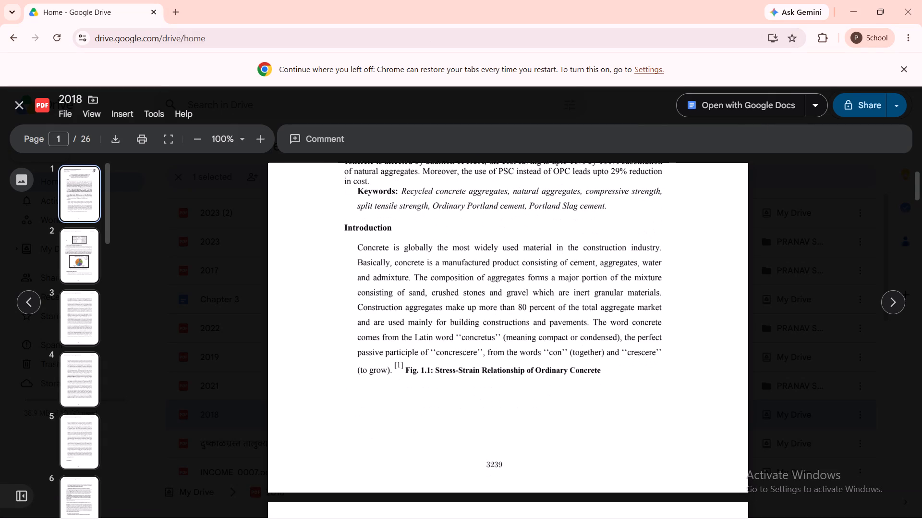
scroll(568, 389, up, 1)
click(552, 504)
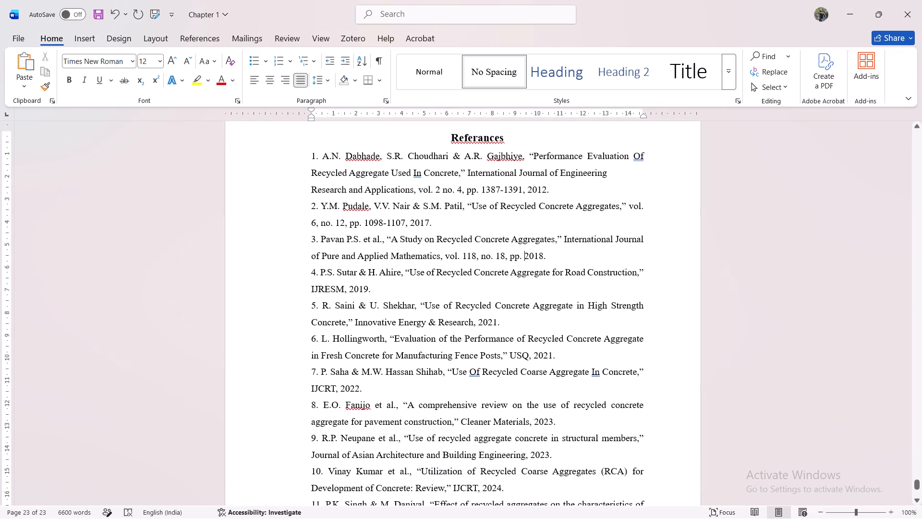
text(32)
text(39)
key(minus)
text(3263)
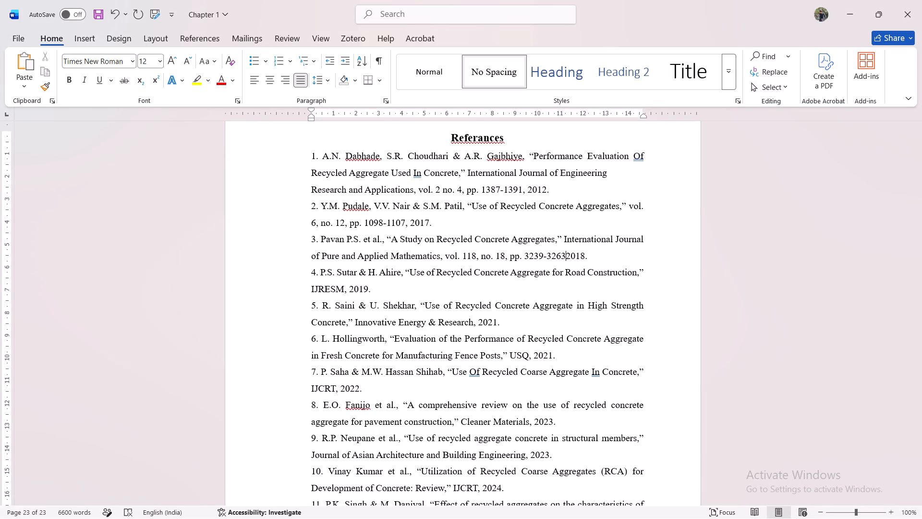
text(,)
key(space)
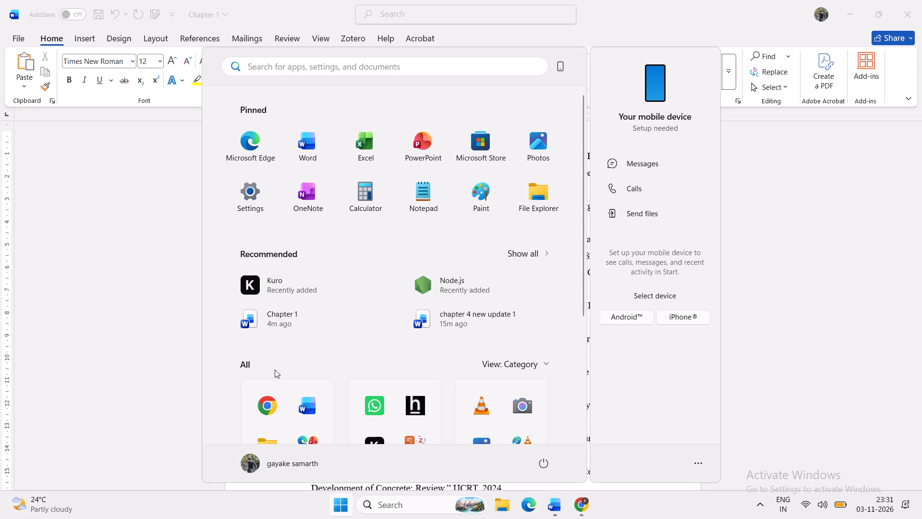
Launch the Kuro app.
click(253, 285)
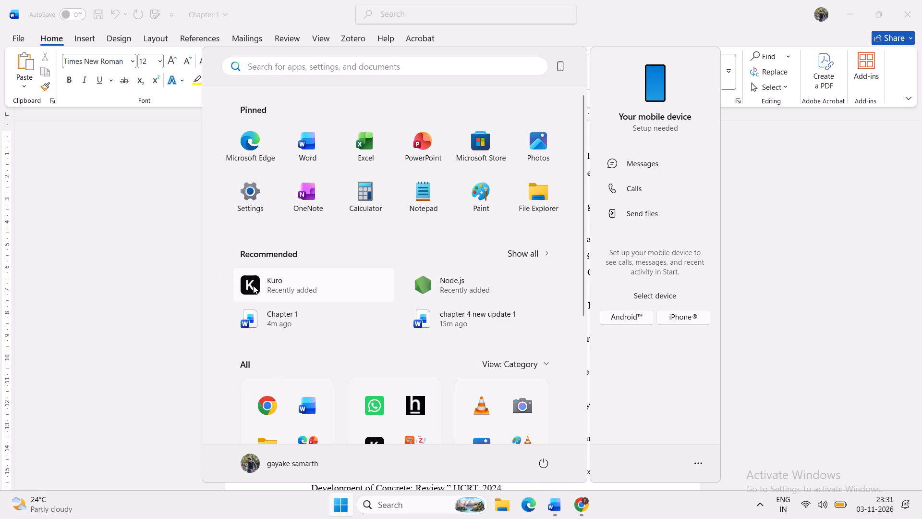
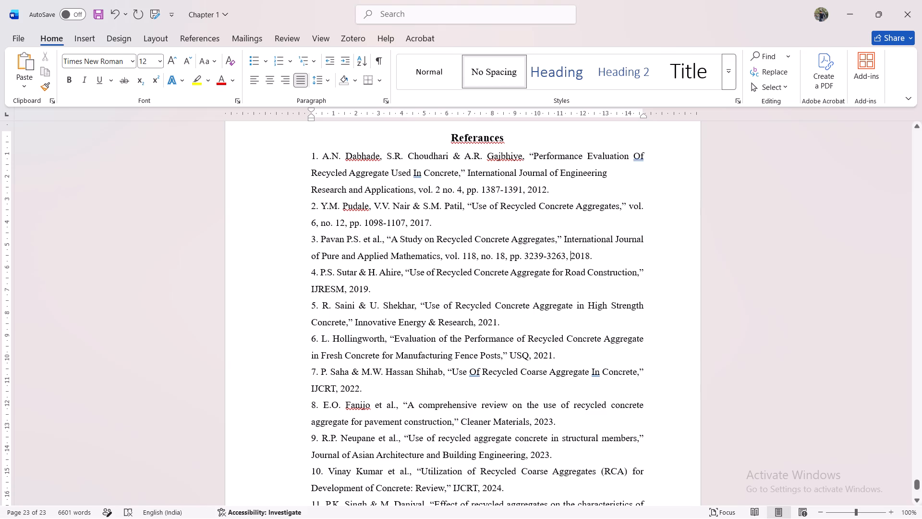
Switch to Google Drive in Chrome, close the 2018 paper and open the 2019 PDF.
click(345, 277)
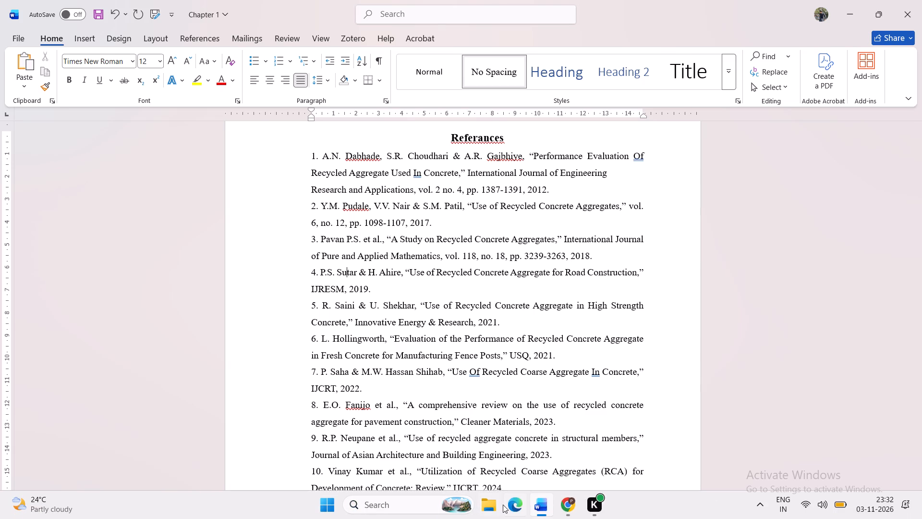
click(572, 508)
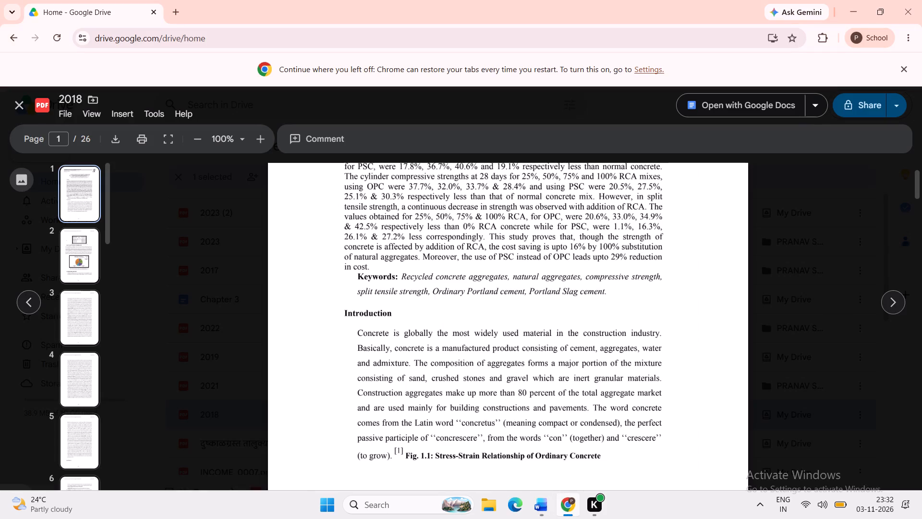
click(21, 101)
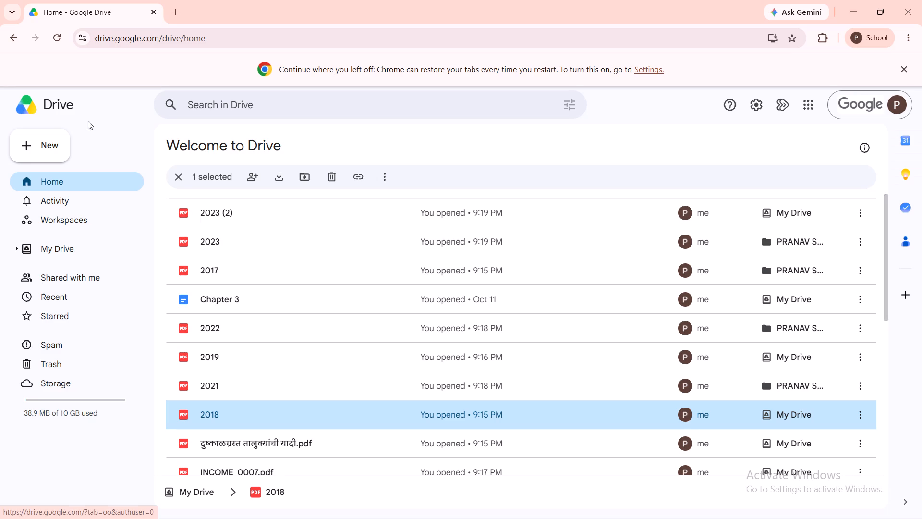
double_click(282, 351)
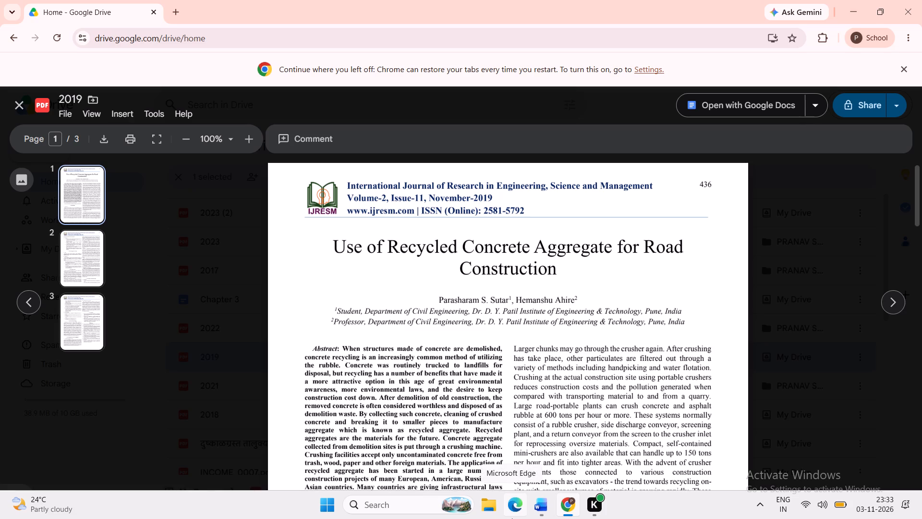
Return to the Chapter 1 document in Word and add "vol. 2, no." after "IJRESM," in reference 4.
click(543, 506)
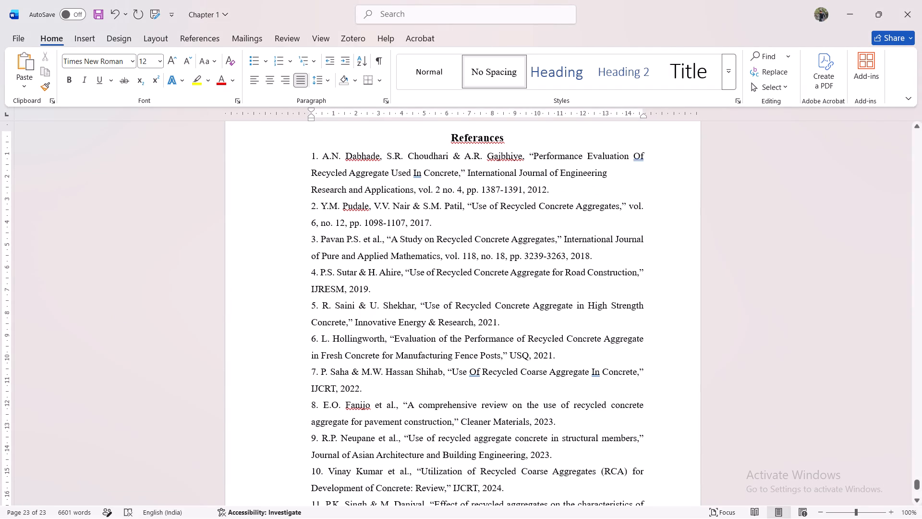
click(346, 288)
key(space)
text(vol)
text(.)
key(space)
key(2)
key(space)
text(no)
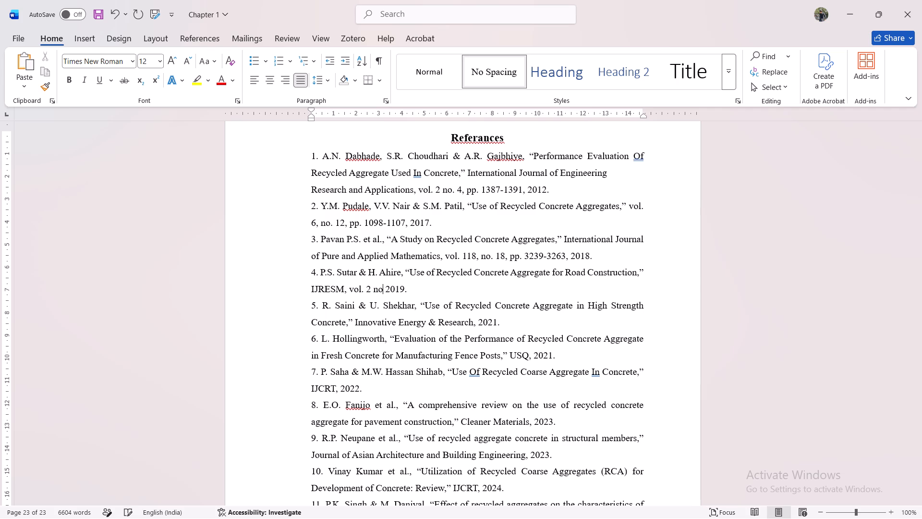
key(period)
key(Left)
key(Left)
key(Left)
key(Left)
key(comma)
Continue reference 4 after "no." with "11, pp." before the year.
key(Right)
key(Right)
key(Right)
key(Right)
key(space)
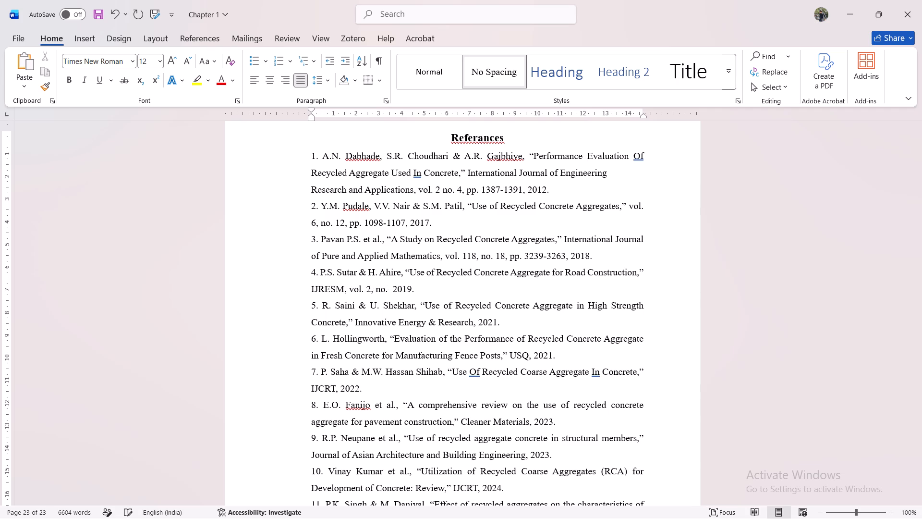
text(11)
text(,)
key(space)
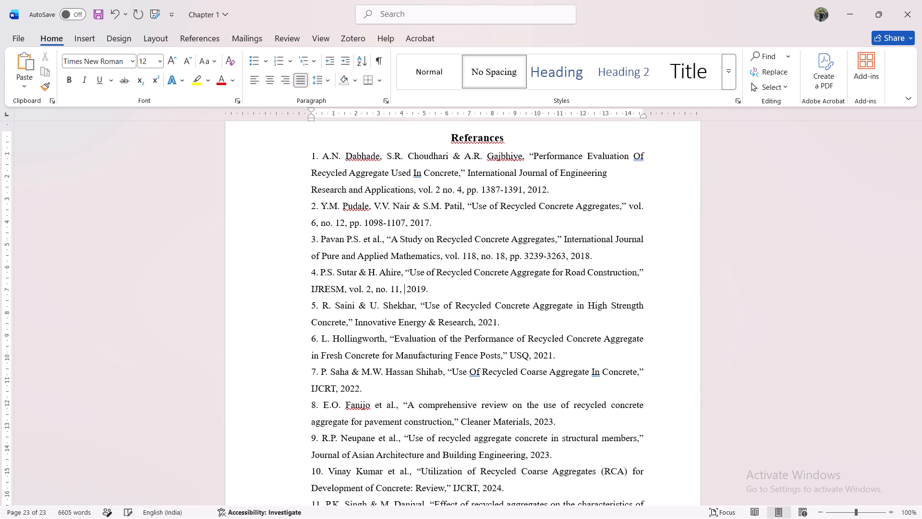
text(pp)
key(period)
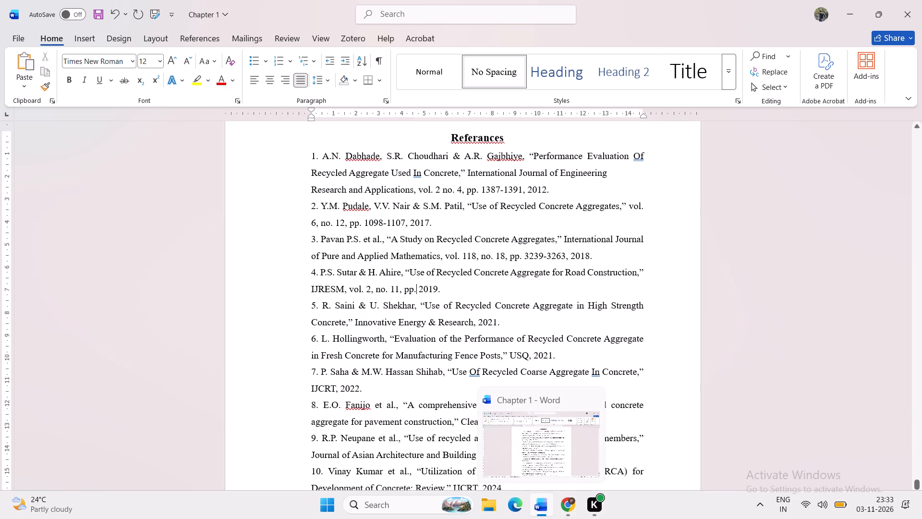
Add "2581-5792," after "pp." in reference 4, with a space before the number.
text(2581)
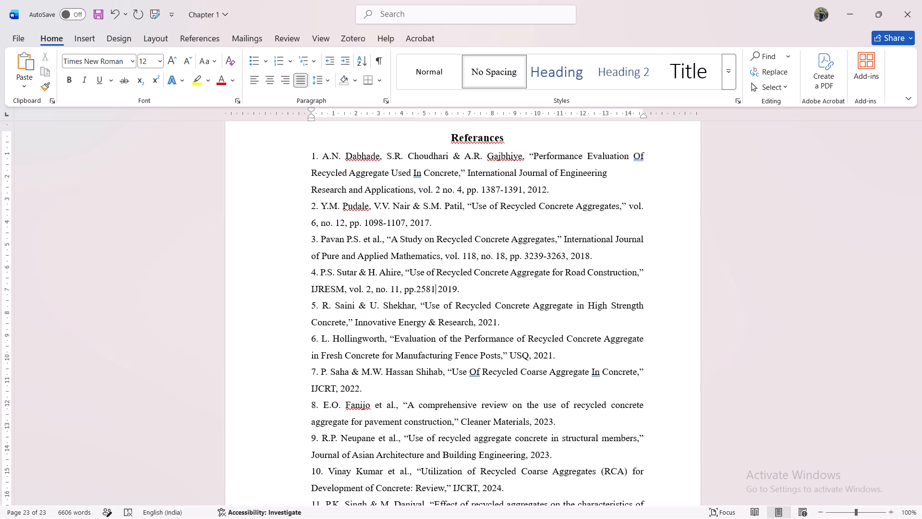
key(minus)
text(5792)
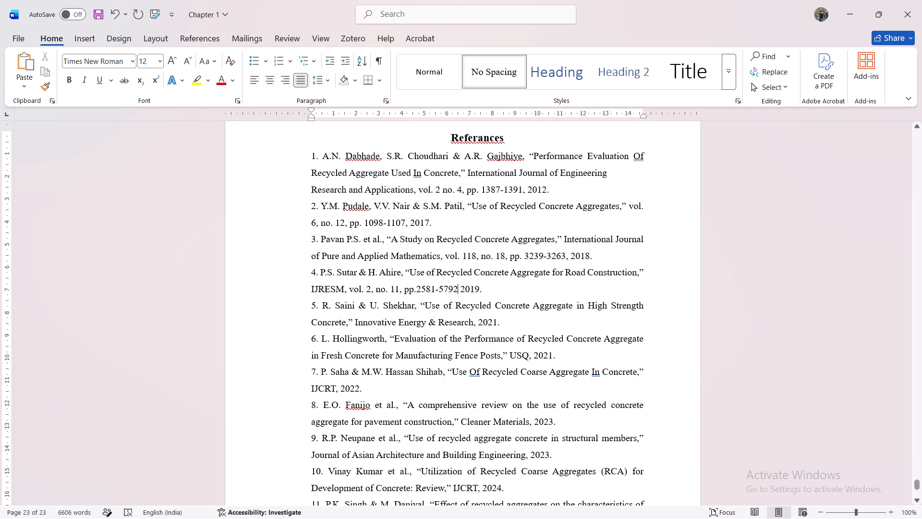
click(416, 290)
key(space)
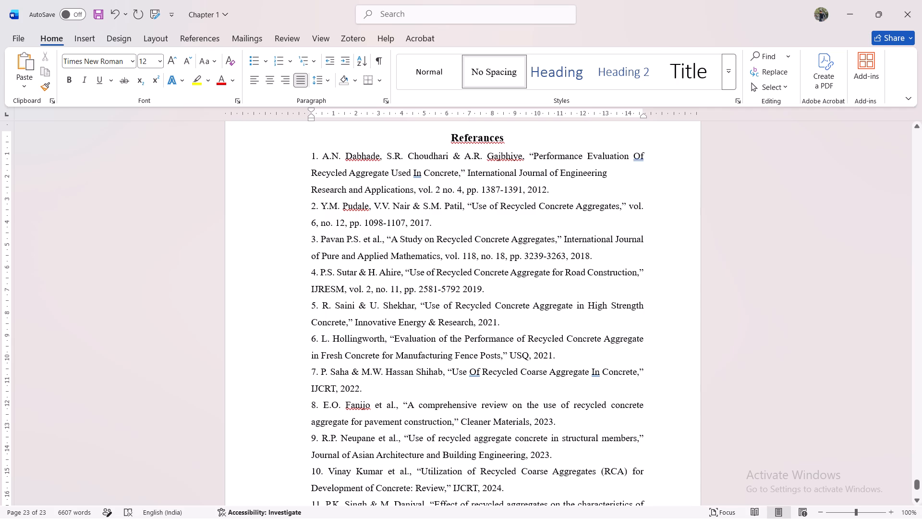
click(461, 291)
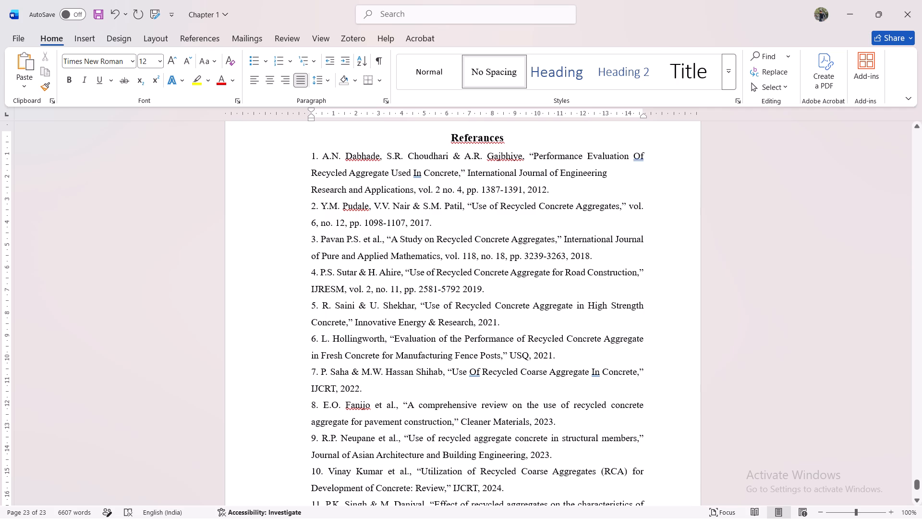
click(460, 290)
key(comma)
Add "vol." after "Innovative Energy & Research," in reference 5, before the year.
click(477, 324)
key(Left)
key(space)
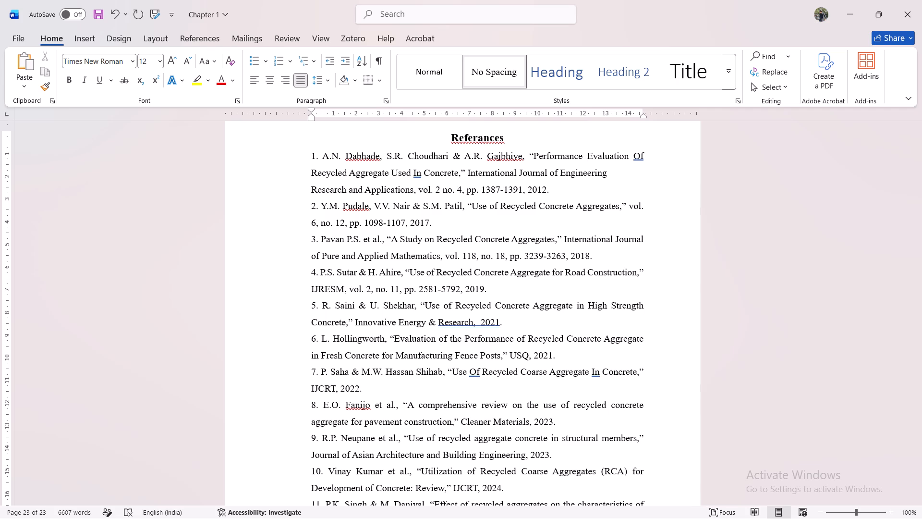
text(vol)
key(period)
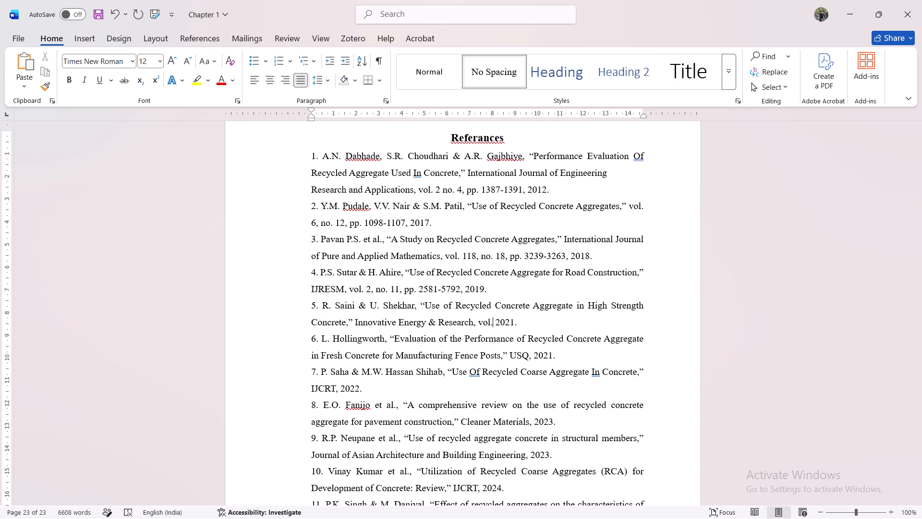
key(space)
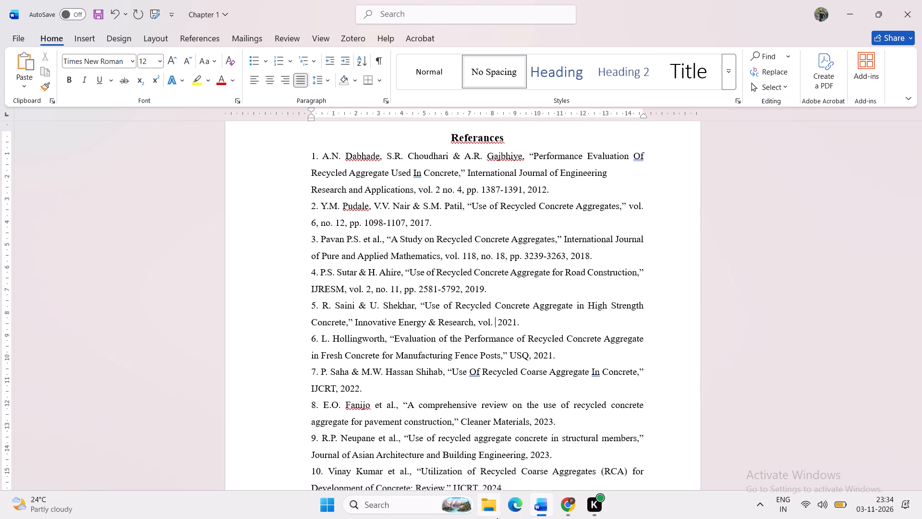
Switch to Google Drive in Chrome, close the 2019 paper and open the 2021 PDF.
click(572, 504)
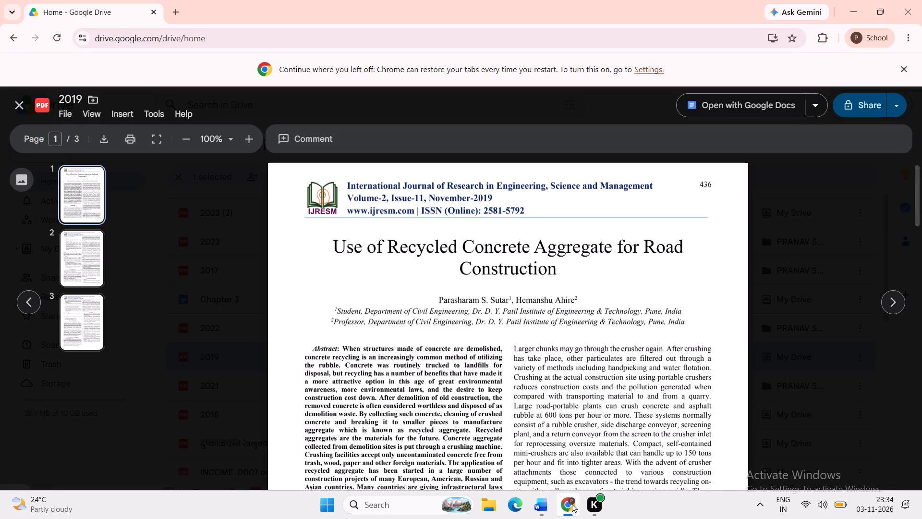
click(23, 101)
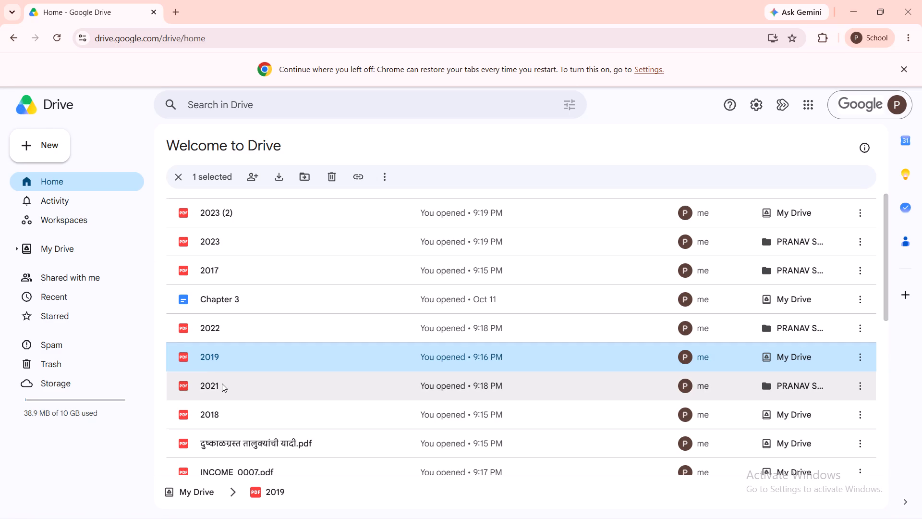
double_click(222, 383)
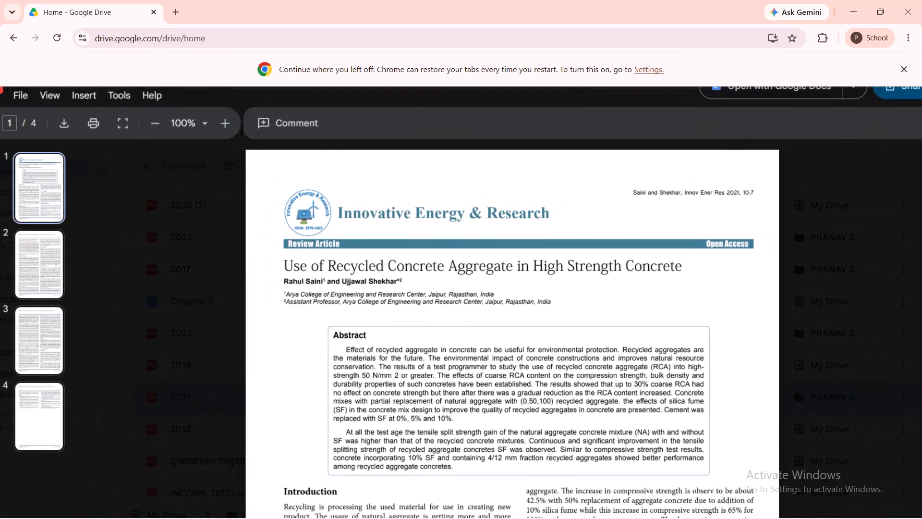
Examine the first page of the 2021 paper for its volume, issue and page details.
scroll(468, 280, down, 1)
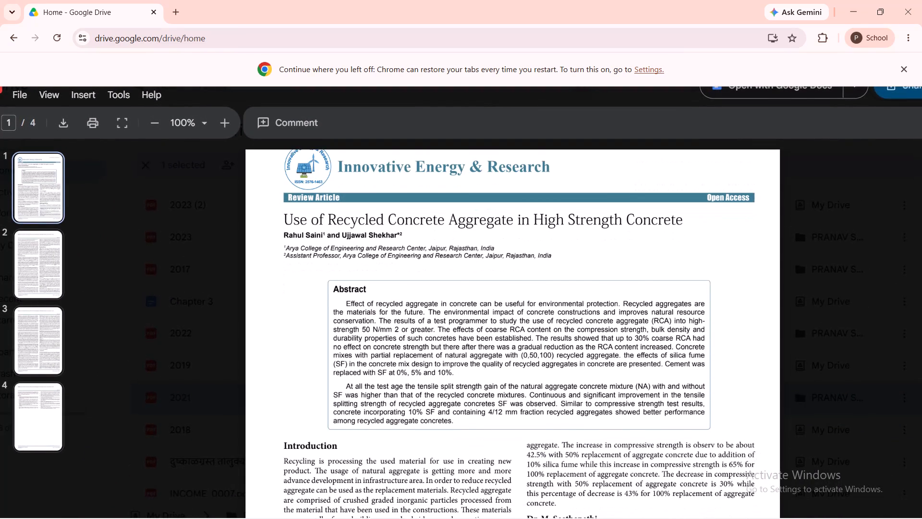
scroll(468, 280, down, 3)
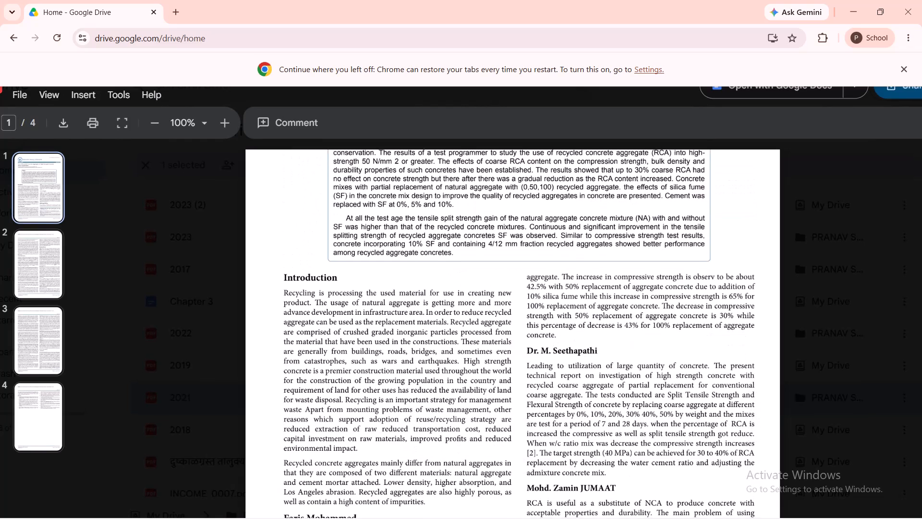
scroll(468, 280, down, 1)
scroll(468, 280, up, 2)
scroll(468, 280, right, 1)
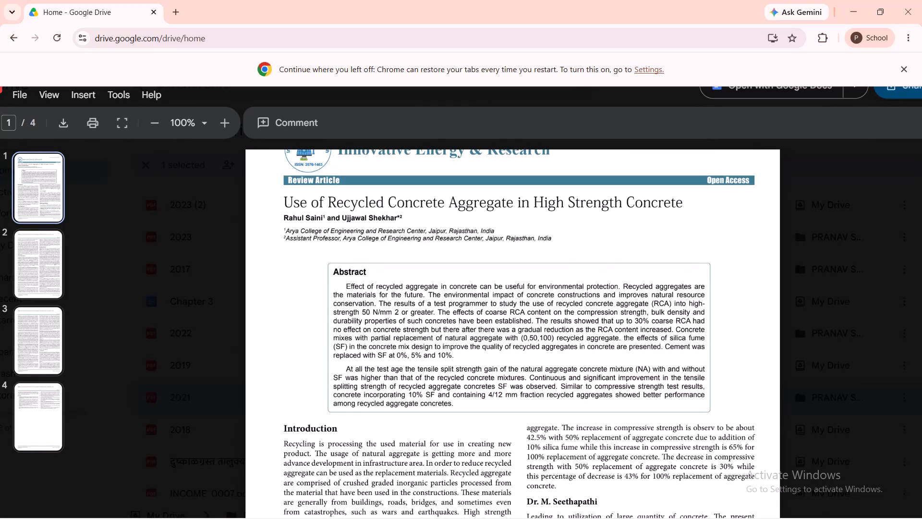
scroll(468, 280, right, 1)
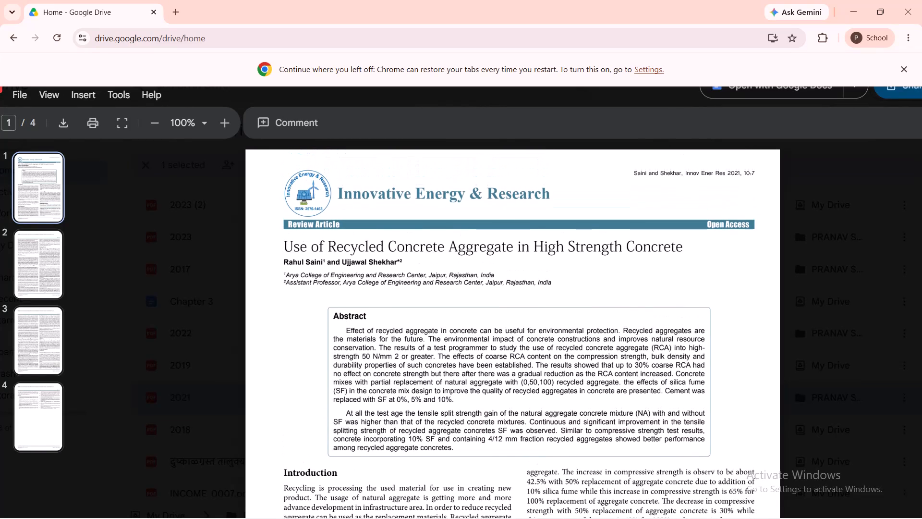
Examine the first page of the 2021 paper, from the journal header through the citation note, for publication details.
scroll(468, 280, right, 2)
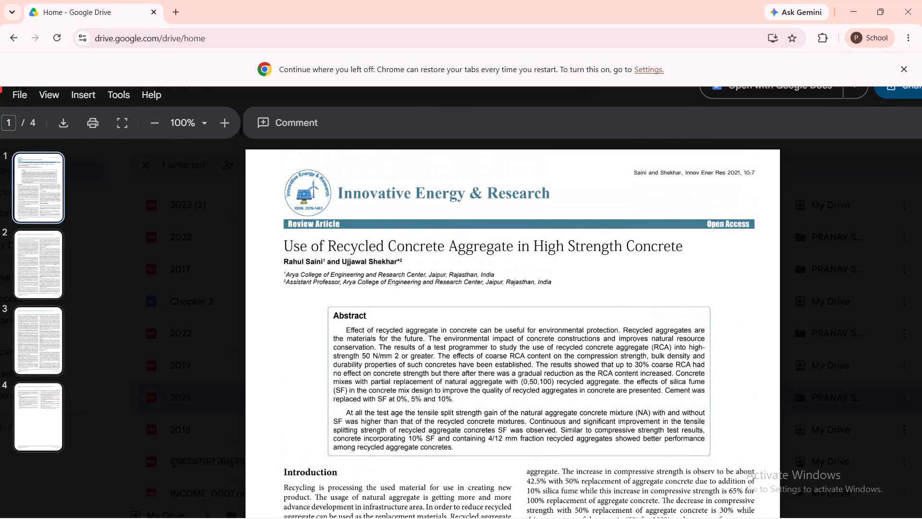
scroll(468, 280, right, 5)
scroll(468, 280, down, 1)
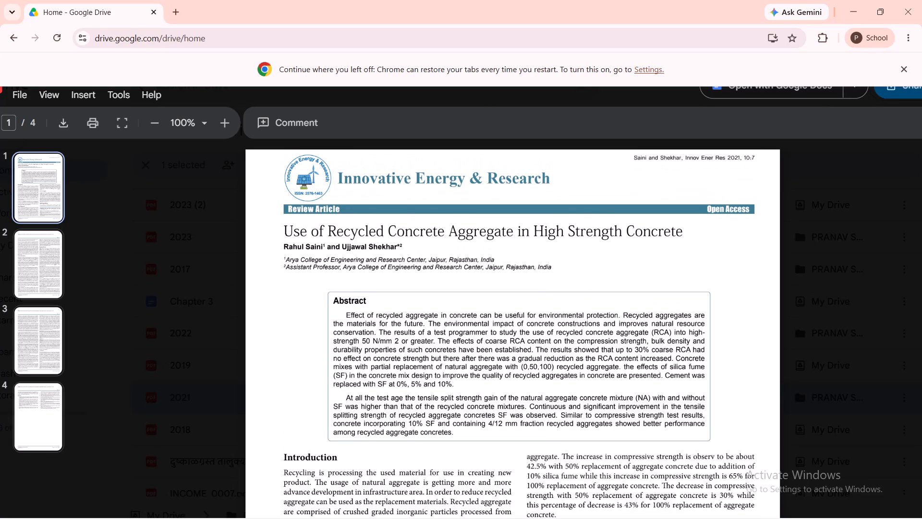
scroll(468, 280, down, 2)
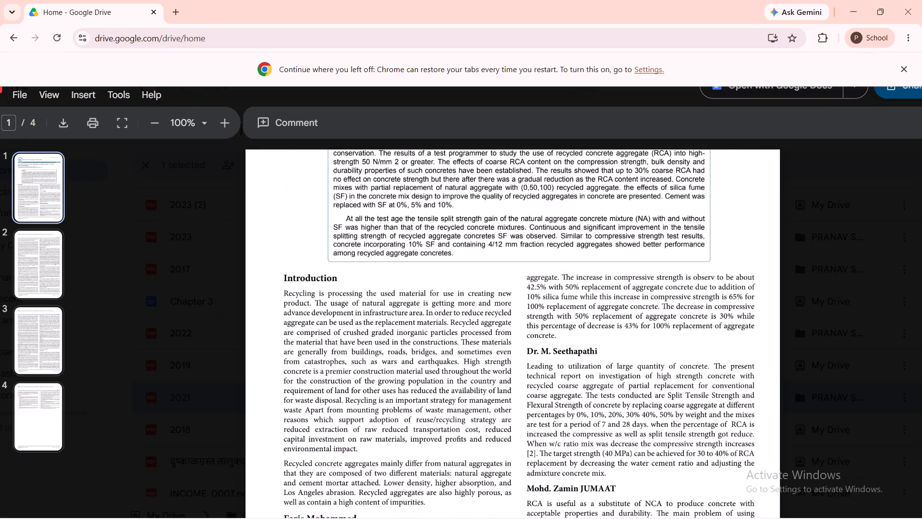
scroll(468, 280, down, 3)
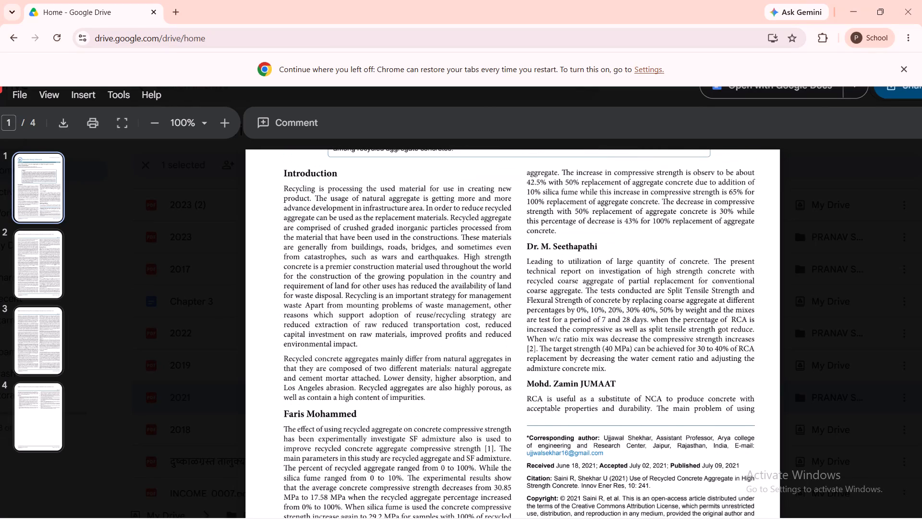
scroll(468, 280, up, 1)
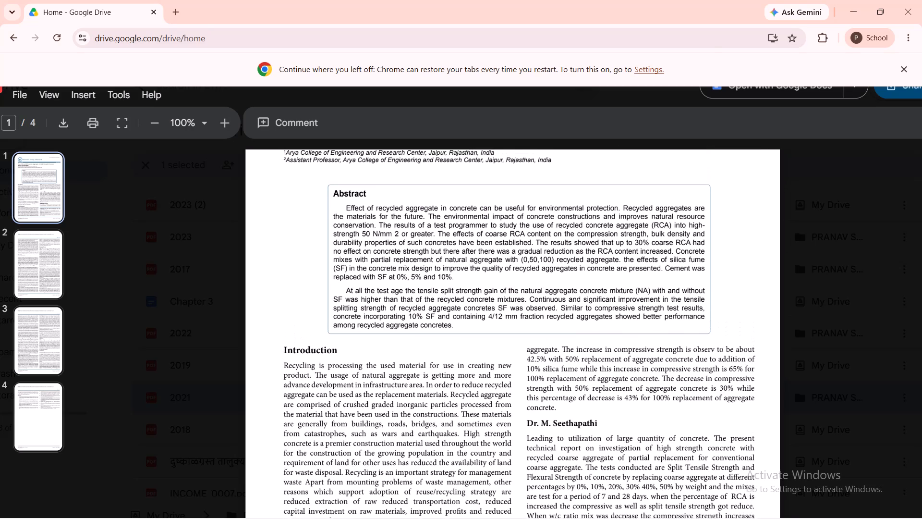
Dismiss the browser's notice about restoring tabs.
click(906, 66)
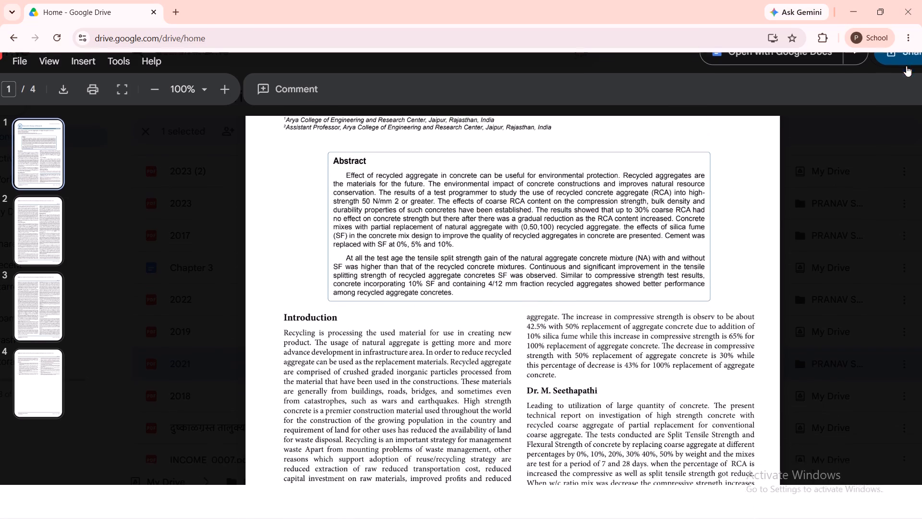
Go to page 2 of the 2021 paper and examine its citation line and the preceding footer for publication details.
scroll(775, 104, up, 1)
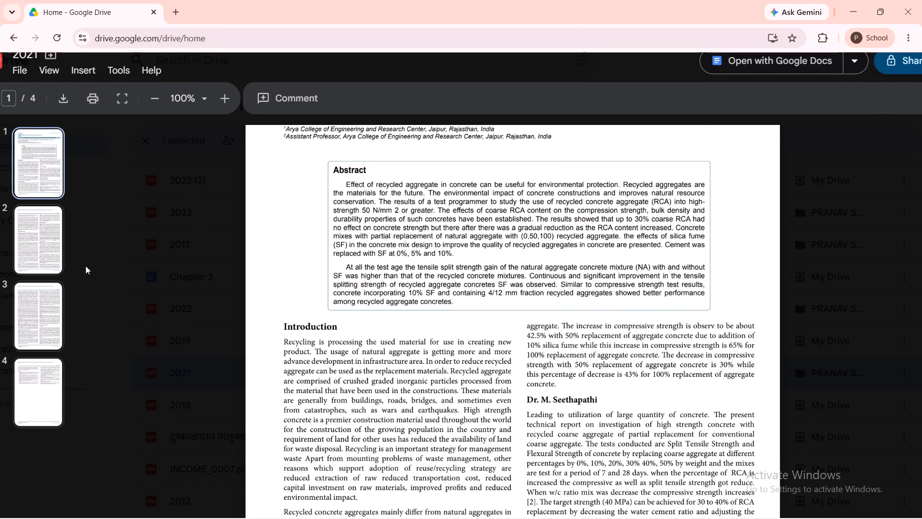
click(39, 257)
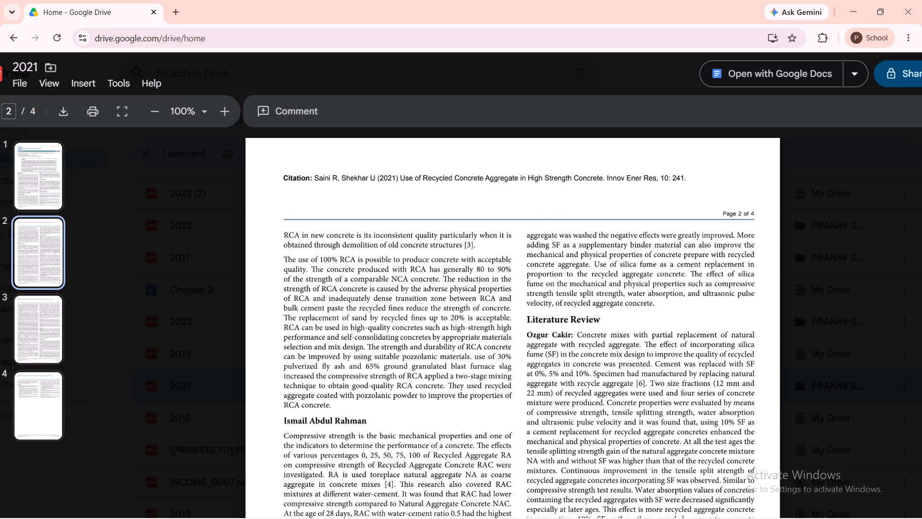
scroll(575, 375, down, 3)
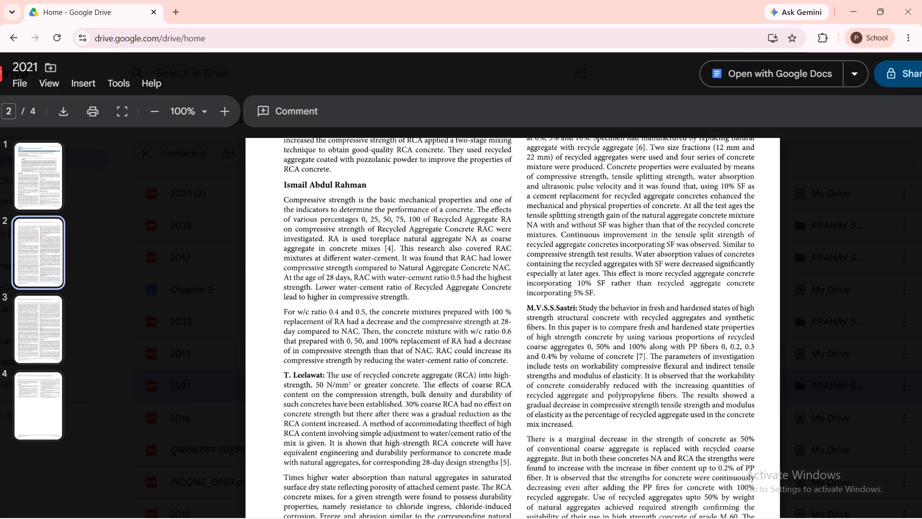
scroll(575, 375, down, 1)
scroll(575, 375, up, 5)
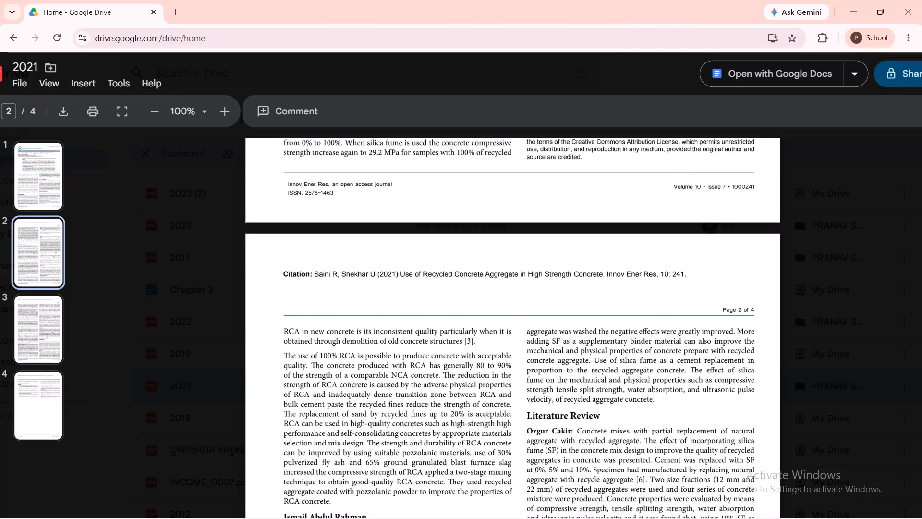
scroll(575, 375, up, 2)
Read down the first page of the 2021 paper to the footer for the volume and issue numbers.
scroll(575, 375, down, 1)
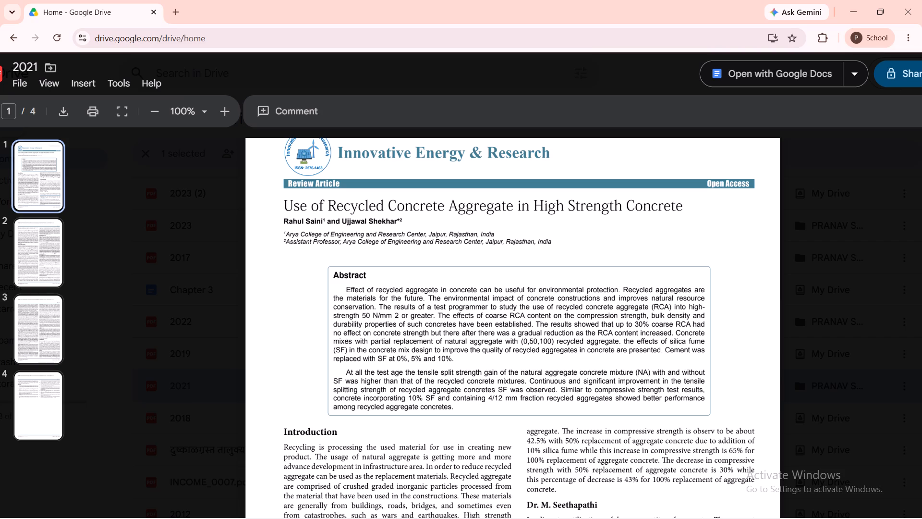
scroll(548, 314, down, 1)
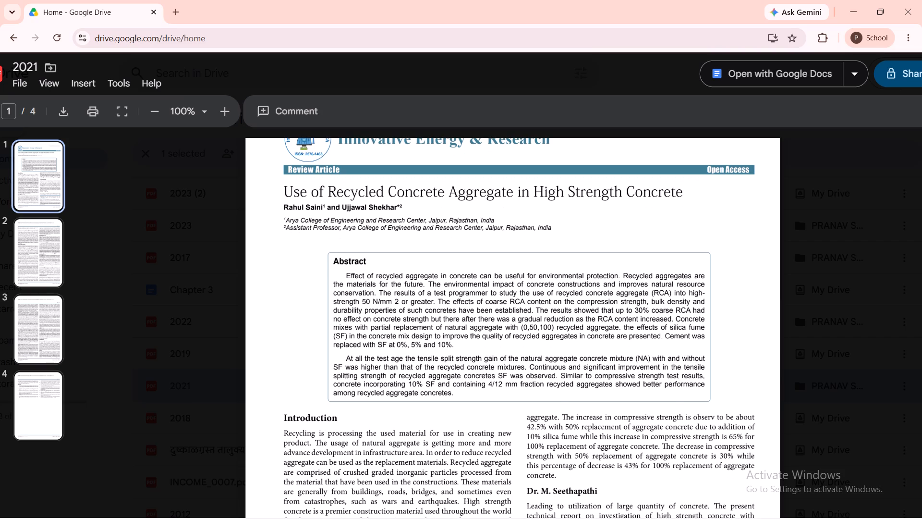
scroll(548, 314, down, 1)
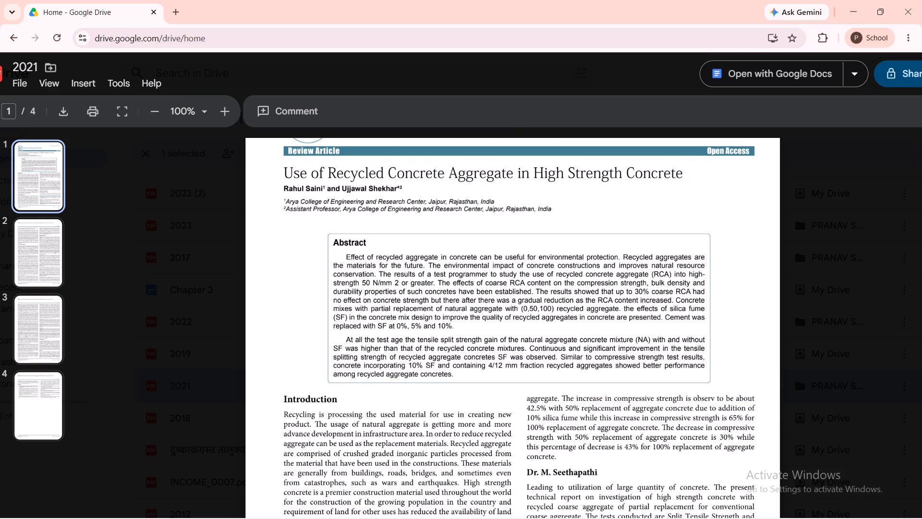
scroll(548, 314, down, 1)
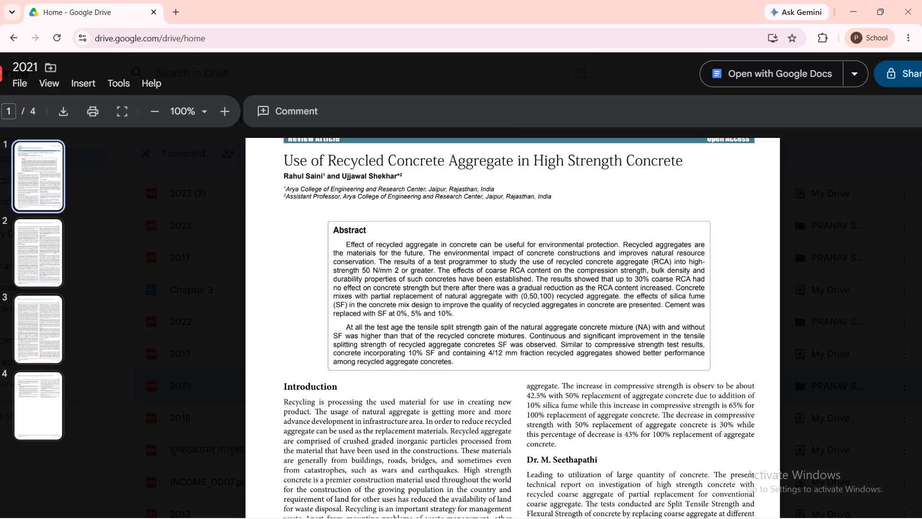
scroll(548, 314, down, 1)
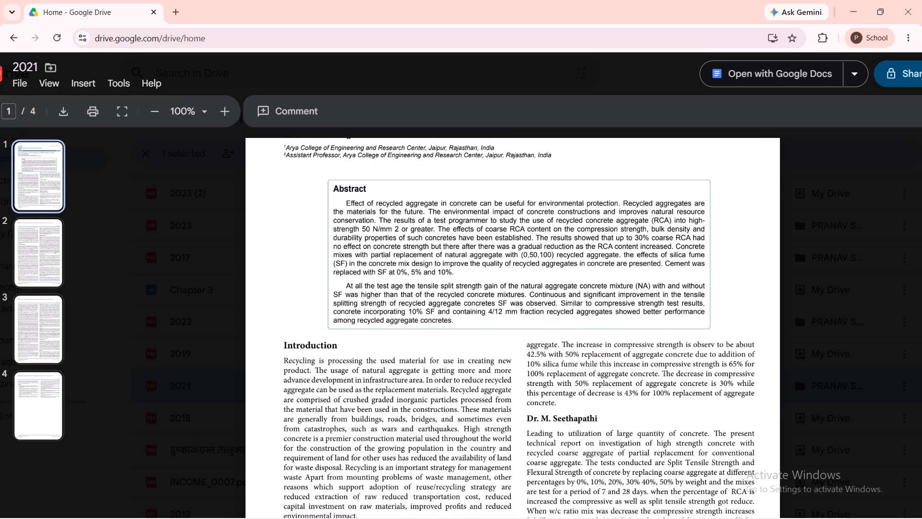
scroll(548, 314, down, 1)
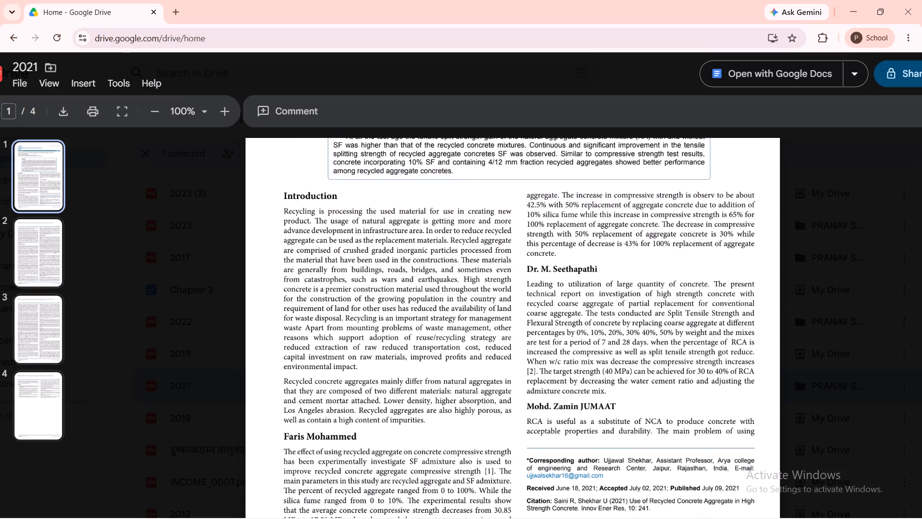
scroll(548, 314, down, 2)
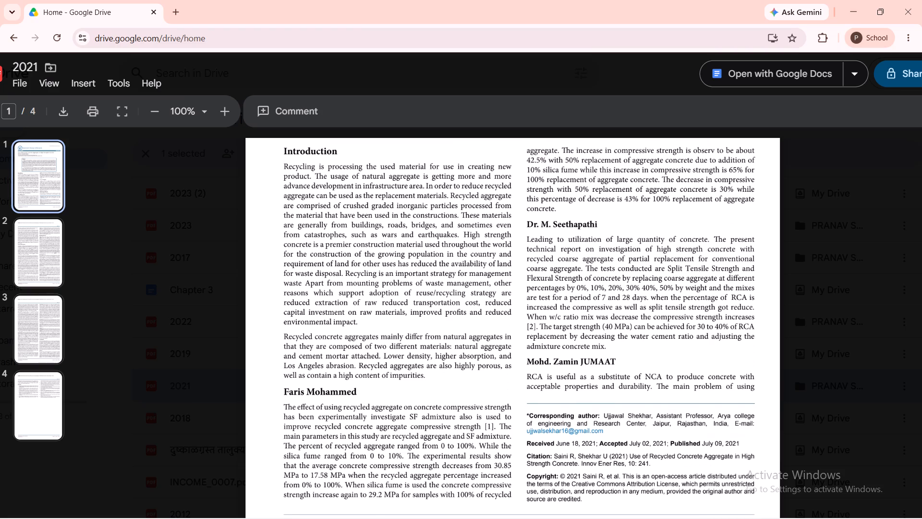
scroll(548, 314, down, 2)
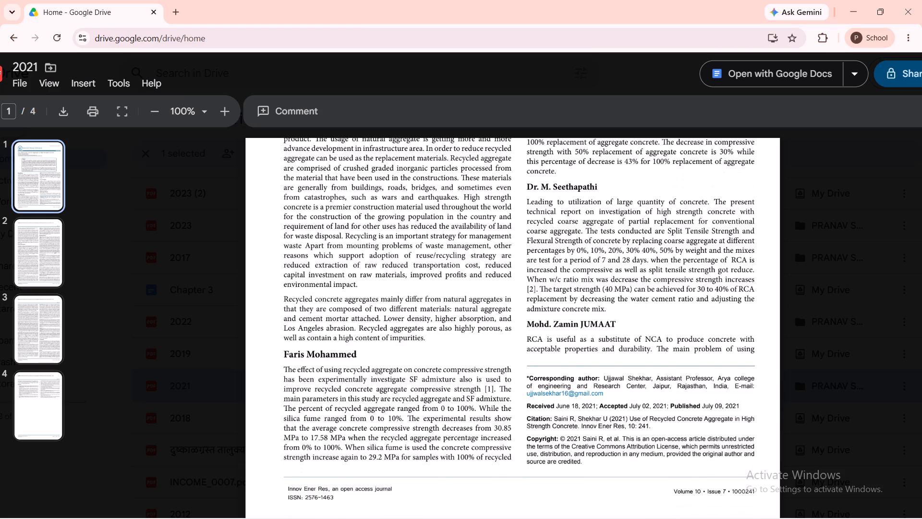
click(548, 314)
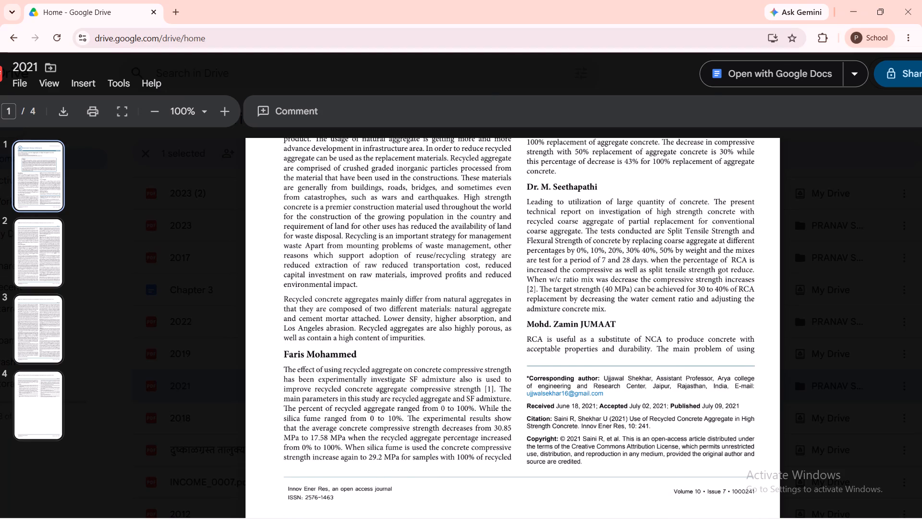
Look through the 2021 paper to the references and footer on the last page for volume, issue and page details.
scroll(567, 363, up, 5)
scroll(567, 363, down, 1)
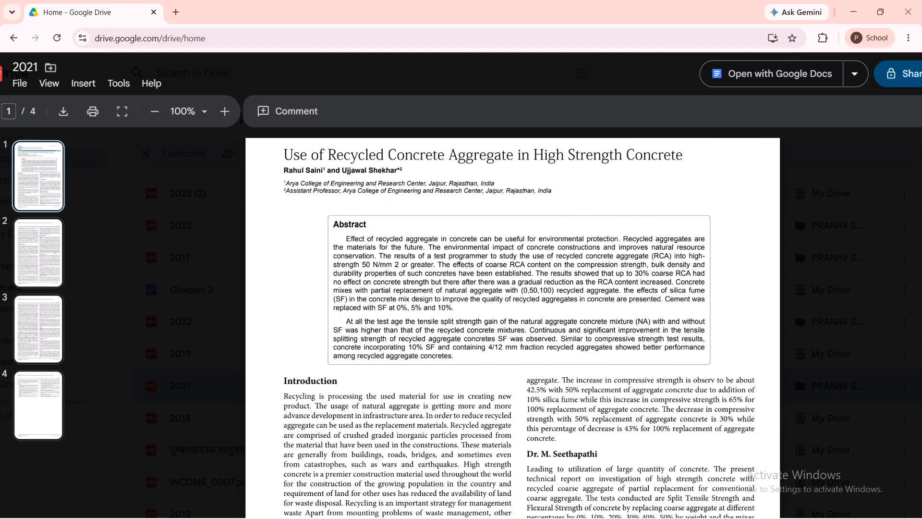
scroll(567, 363, down, 3)
scroll(567, 363, up, 4)
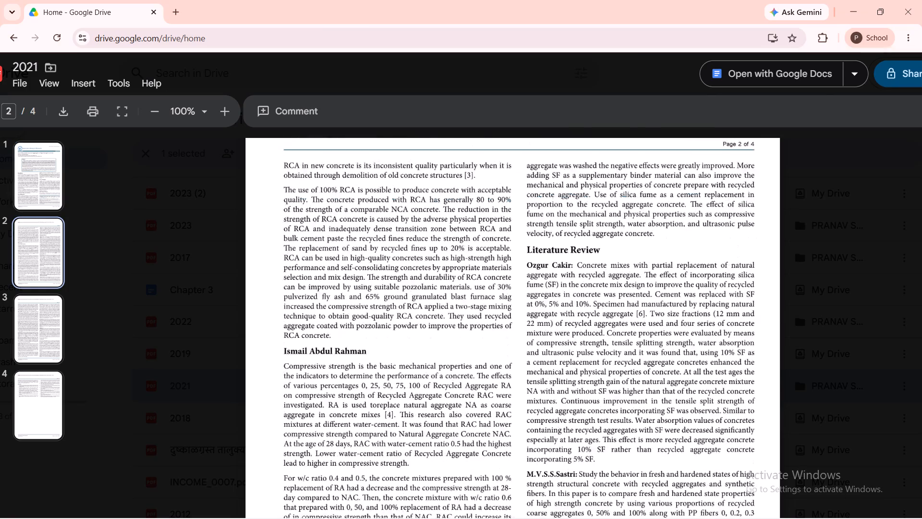
scroll(567, 363, up, 1)
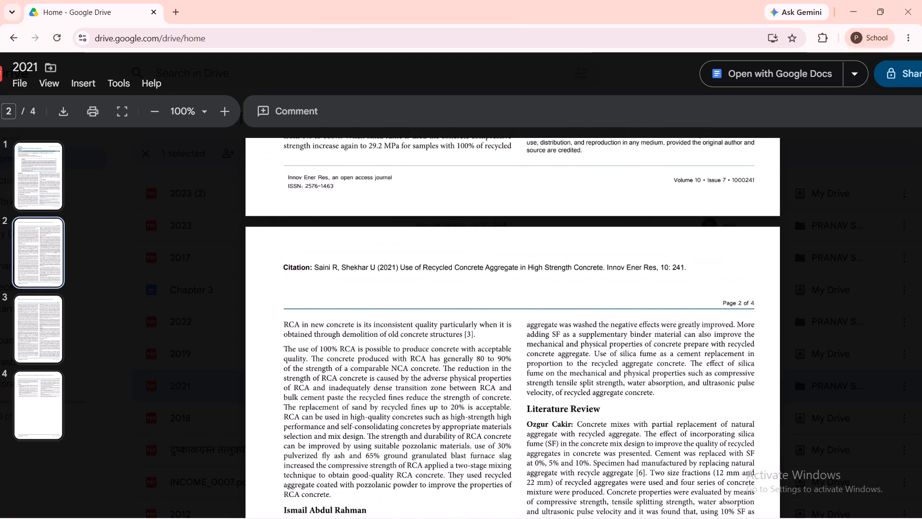
scroll(567, 363, down, 14)
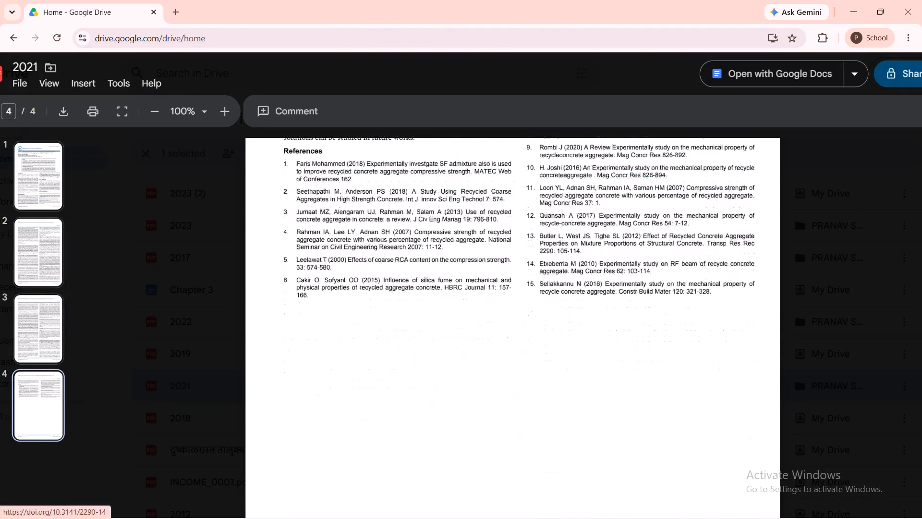
scroll(567, 363, down, 2)
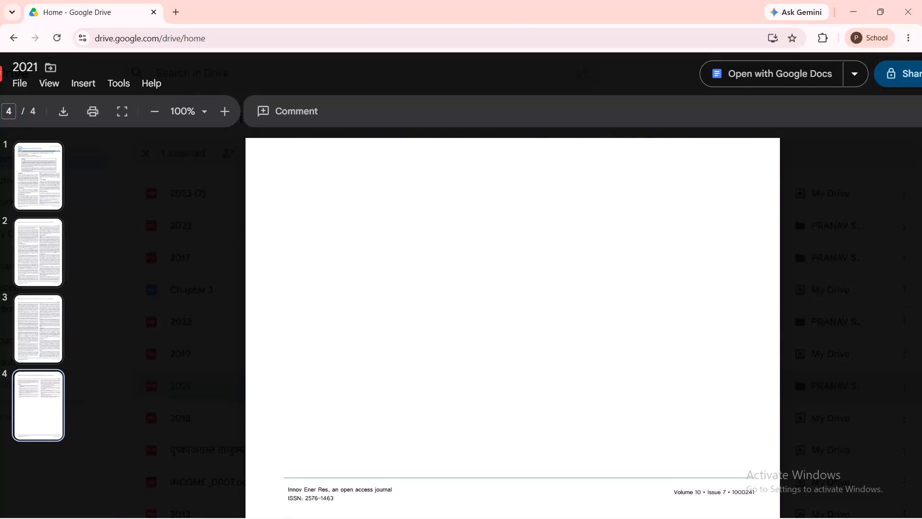
scroll(567, 363, up, 3)
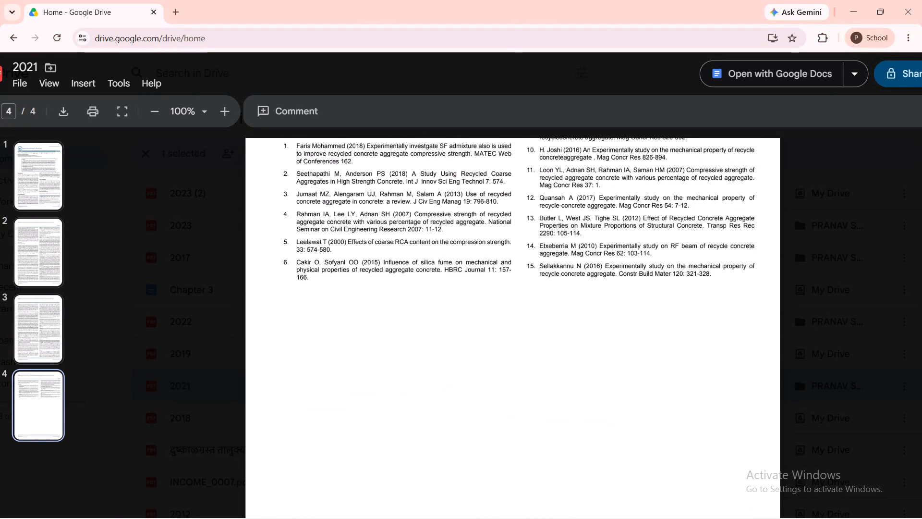
scroll(567, 363, up, 2)
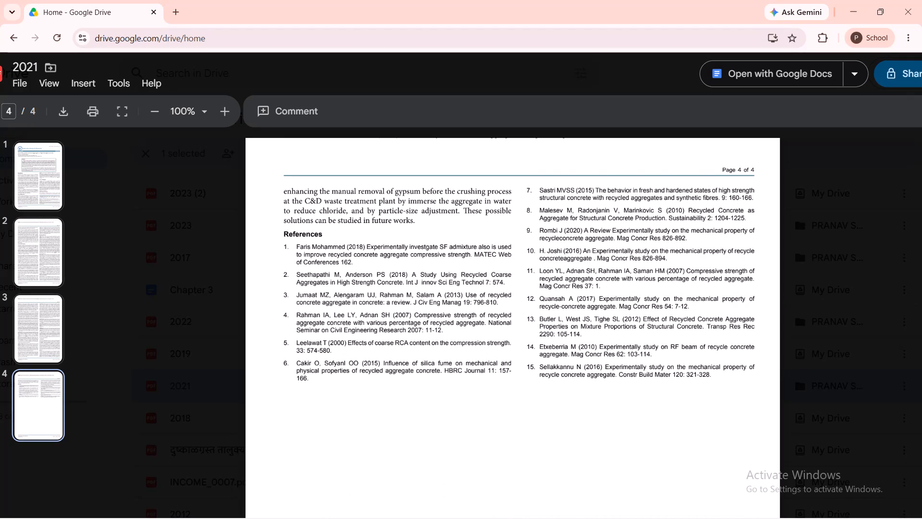
scroll(567, 363, down, 3)
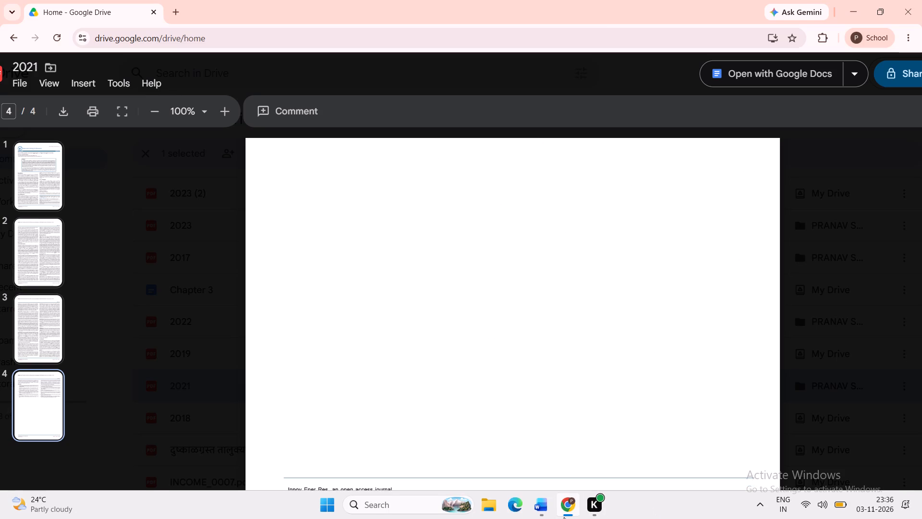
Switch to Word and add "10, no." after "vol." in reference 5, with a space before the year.
click(541, 513)
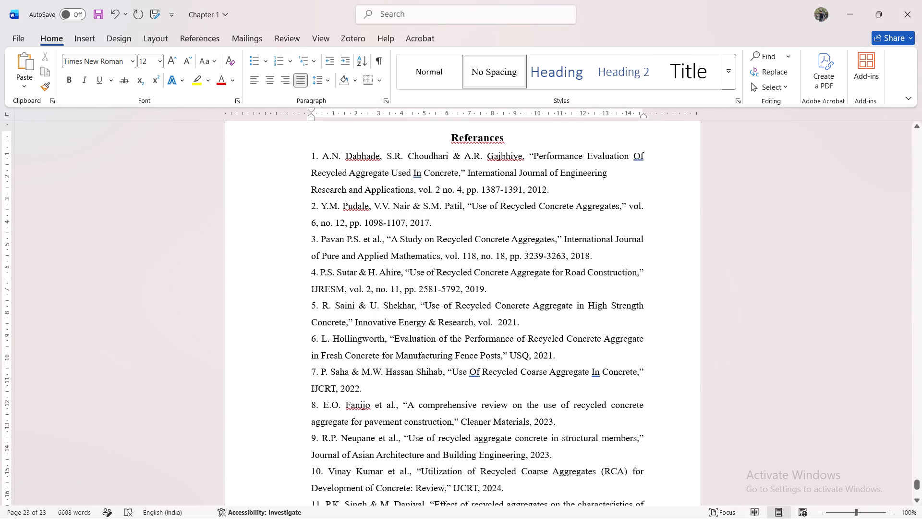
text(10)
text(,)
key(space)
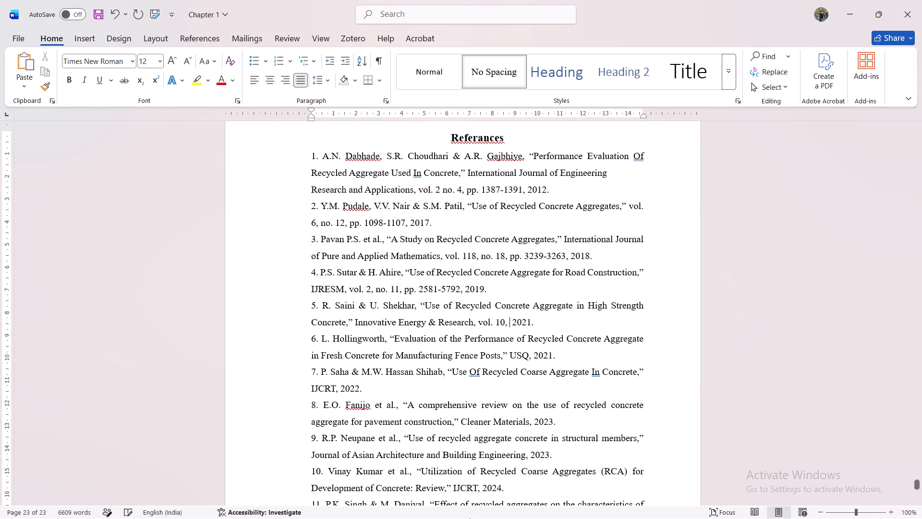
text(no.)
key(space)
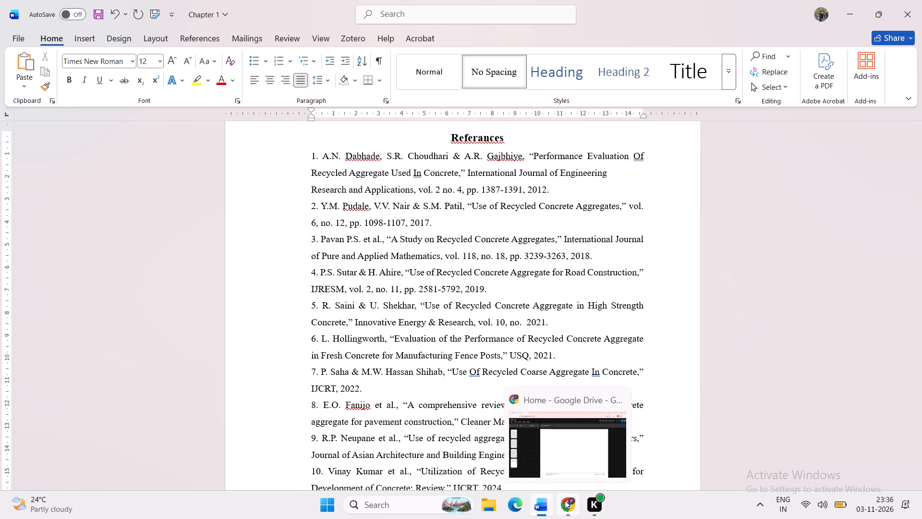
Check the 2021 paper's last-page footer in Chrome and complete reference 5 in Word with "7, pp. 2573-1463," before the year.
click(558, 458)
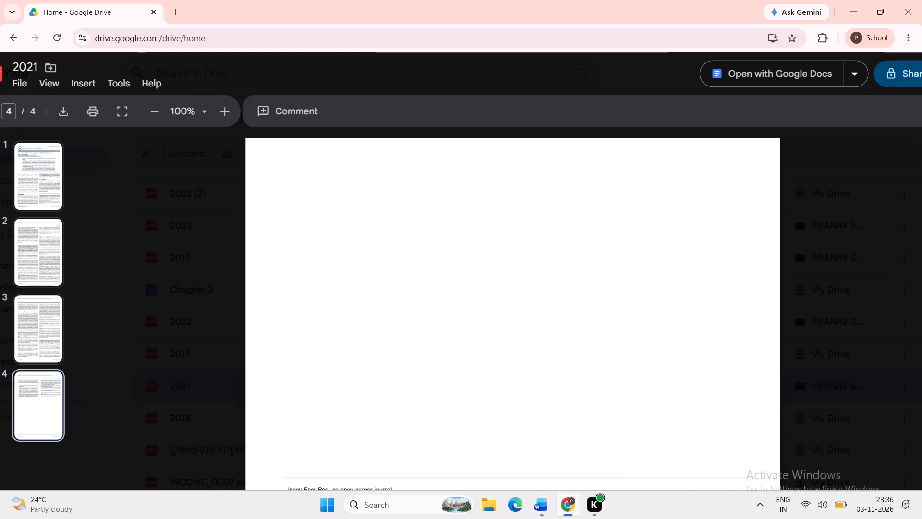
scroll(501, 401, down, 1)
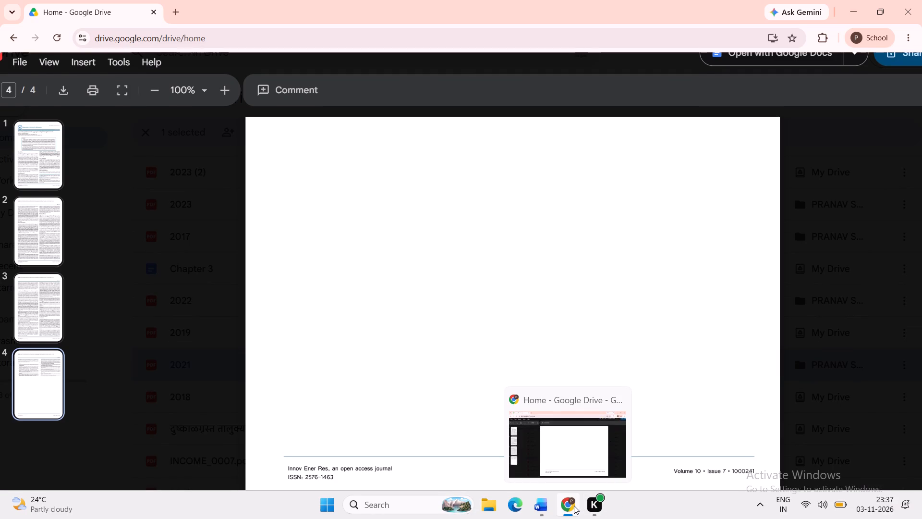
click(561, 449)
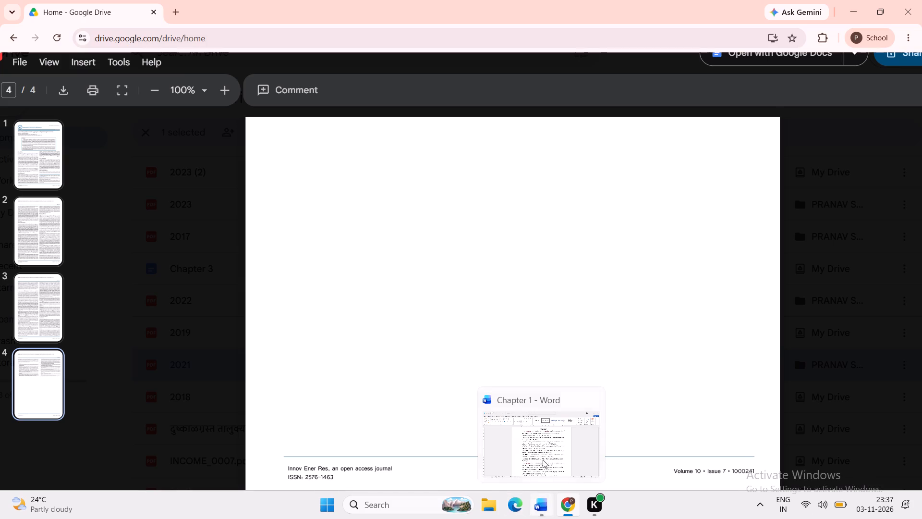
click(543, 446)
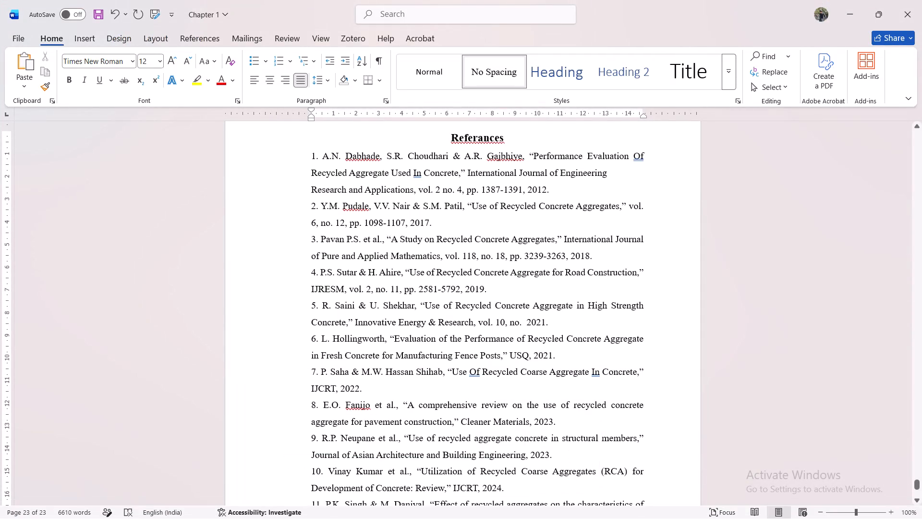
key(7)
text(,)
key(space)
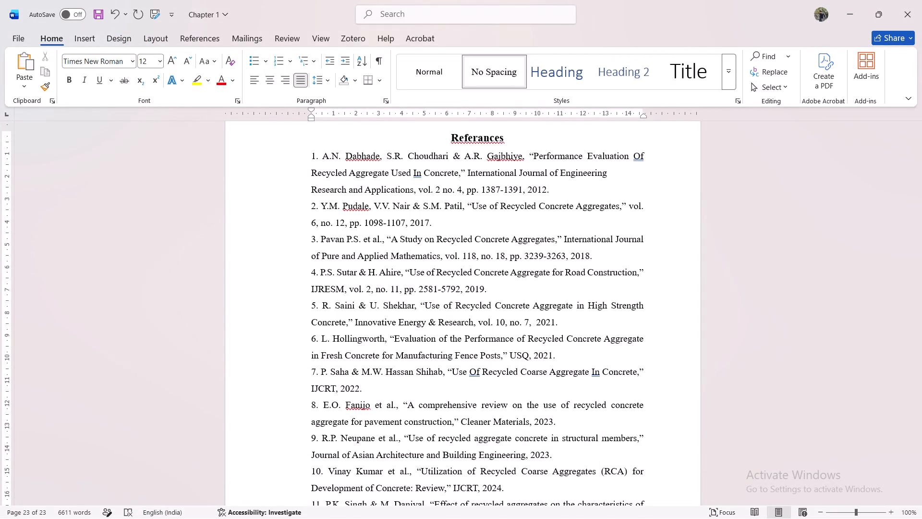
text(pp.)
key(space)
text(25)
text(73)
text(-1463)
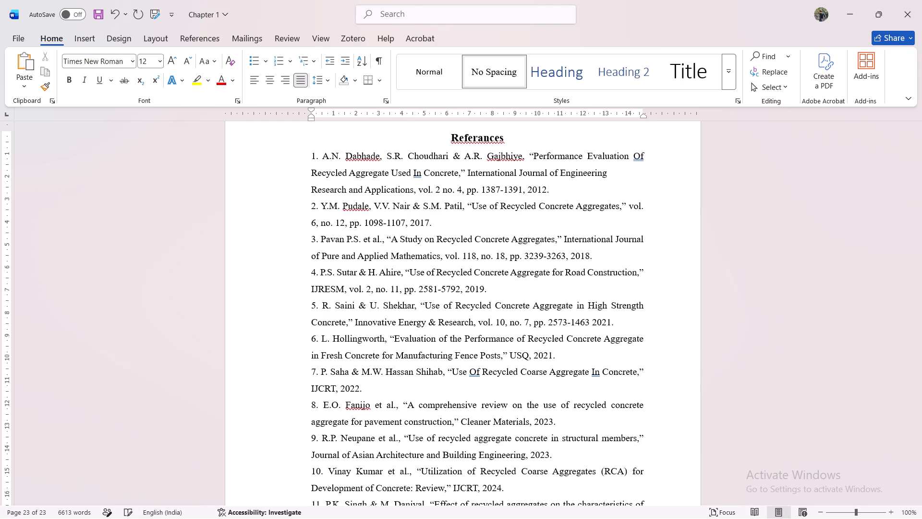
key(comma)
In reference 6, replace "USQ," with "vol." followed by a space before the year.
click(530, 355)
key(BackSpace)
key(BackSpace)
key(BackSpace)
key(BackSpace)
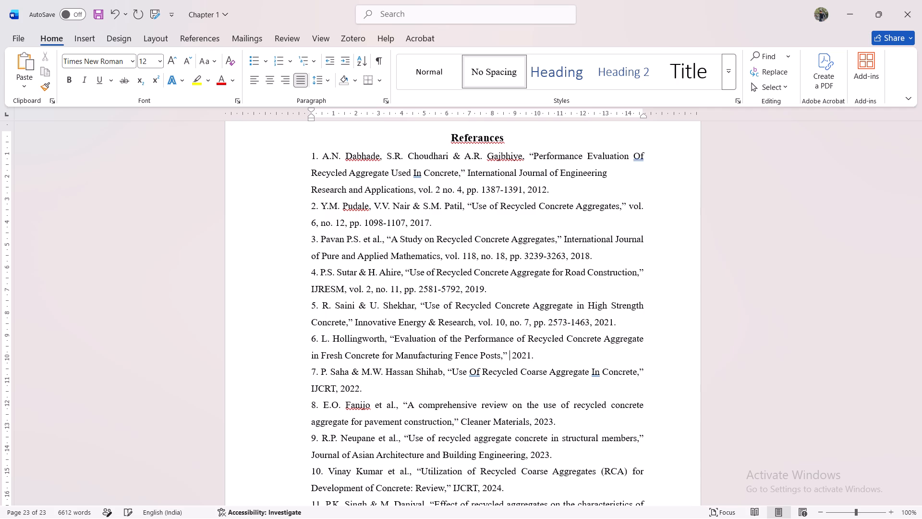
text(vol,)
key(BackSpace)
text(.)
key(space)
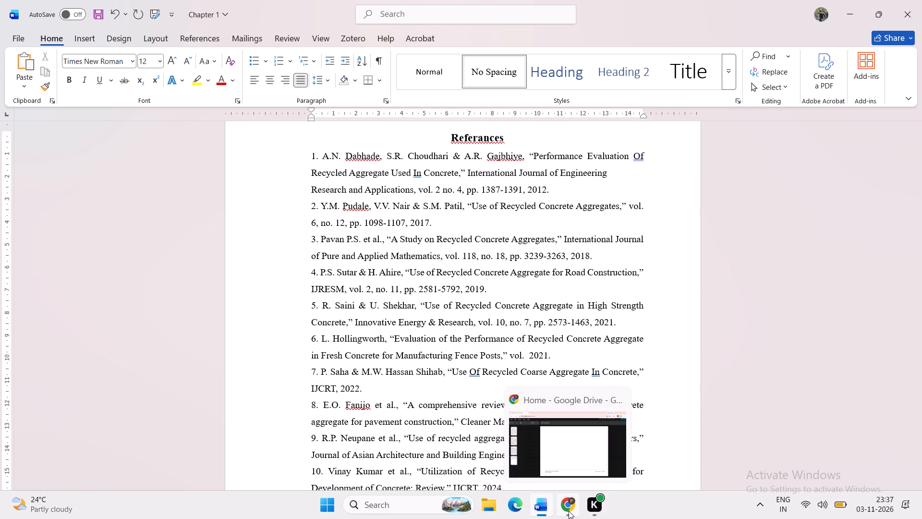
Switch to Chrome, leave the 2021 paper, and open the "2021 (2)" PDF from the Google Drive home page.
click(569, 511)
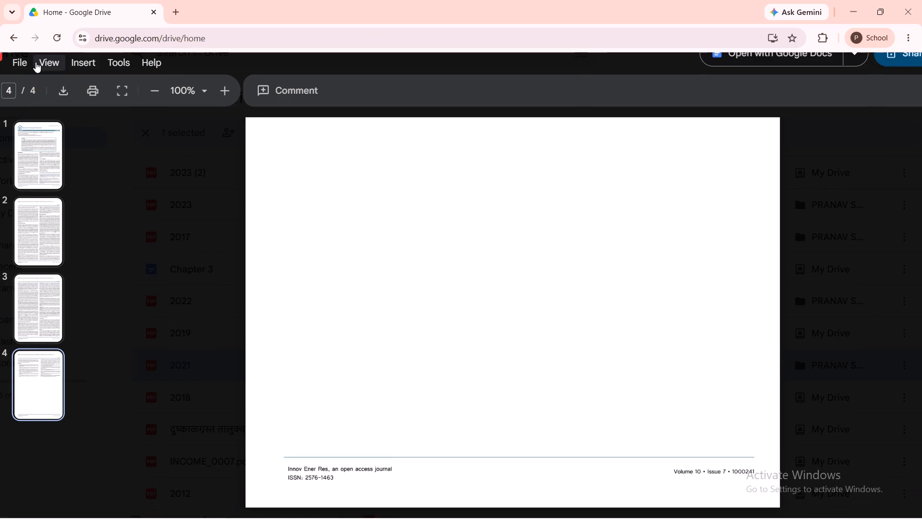
scroll(249, 175, up, 15)
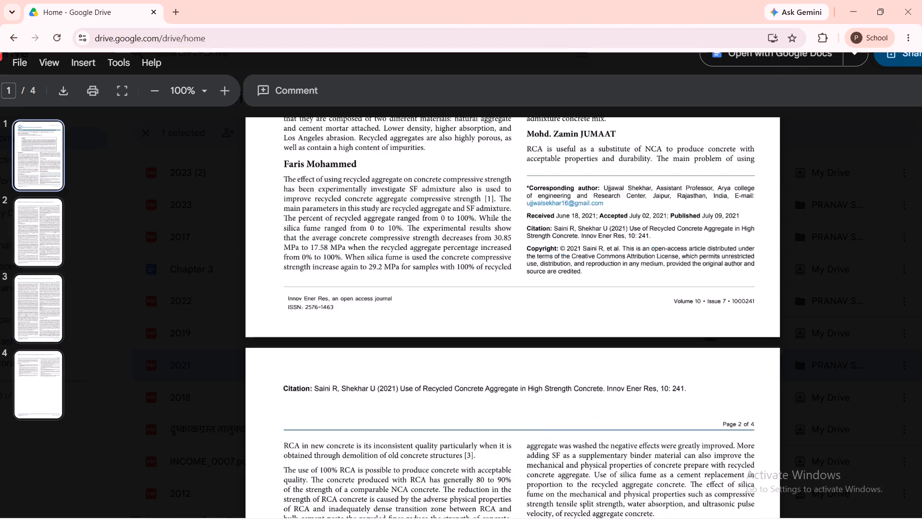
scroll(249, 175, up, 5)
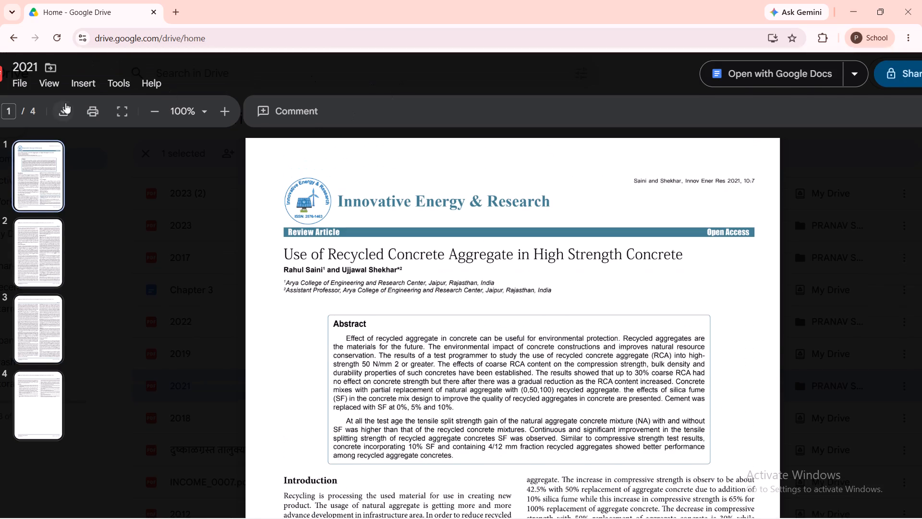
click(14, 40)
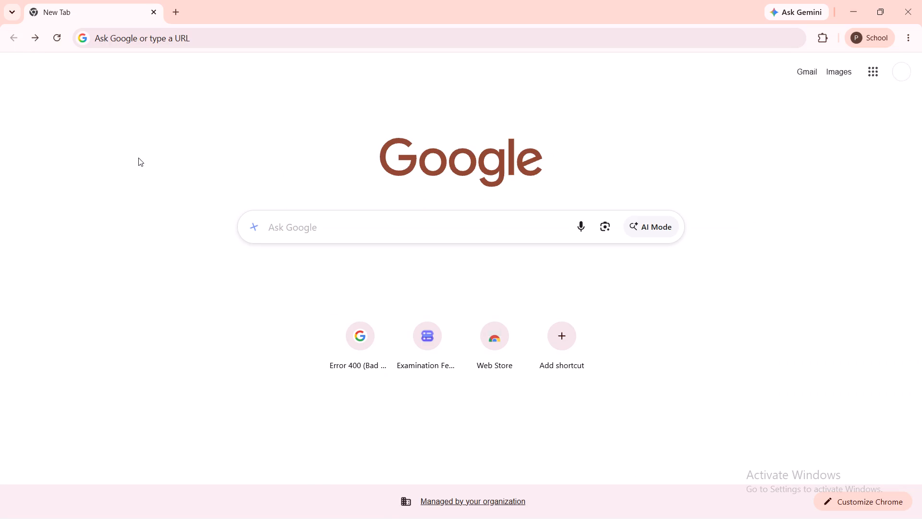
click(872, 63)
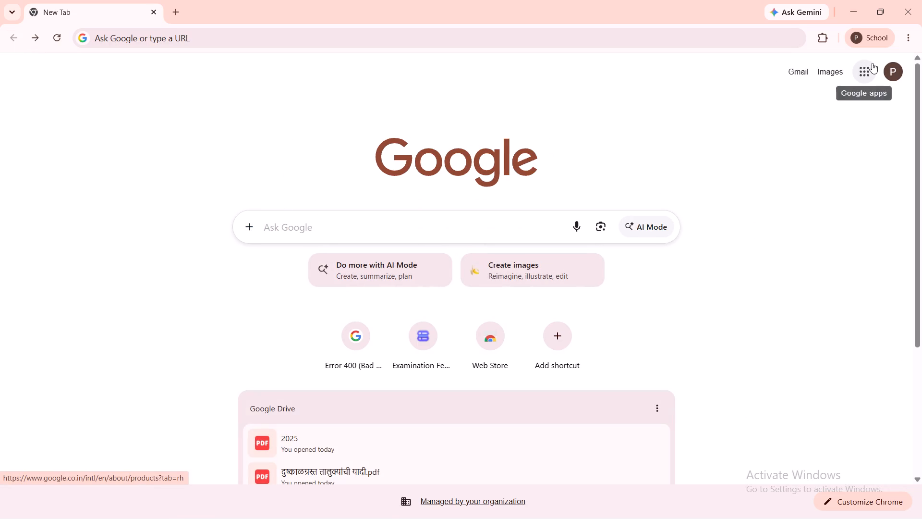
click(878, 156)
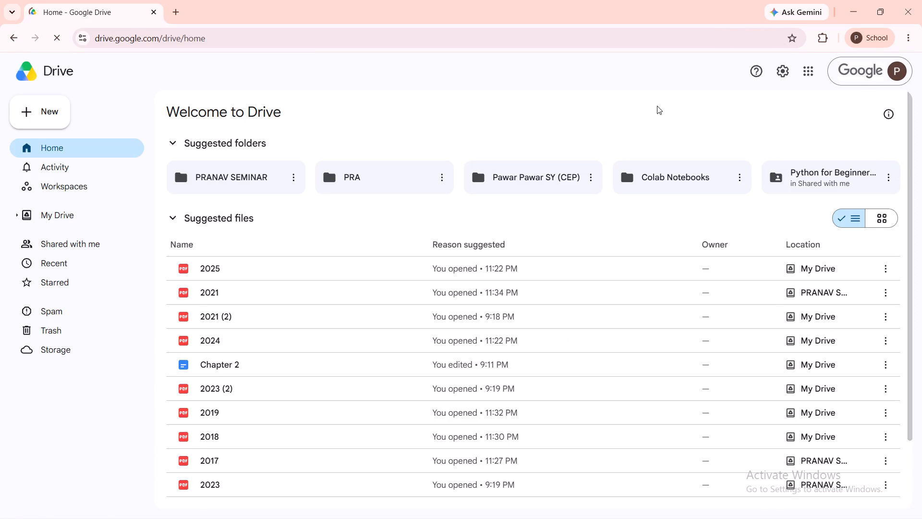
double_click(356, 336)
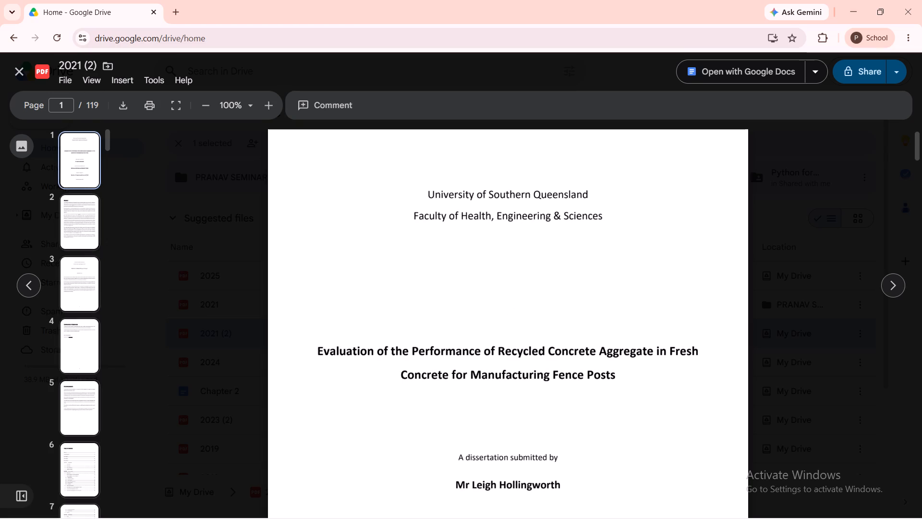
Look through the 2021 (2) dissertation from the title page to page 40 for volume, issue and page details.
scroll(522, 295, down, 5)
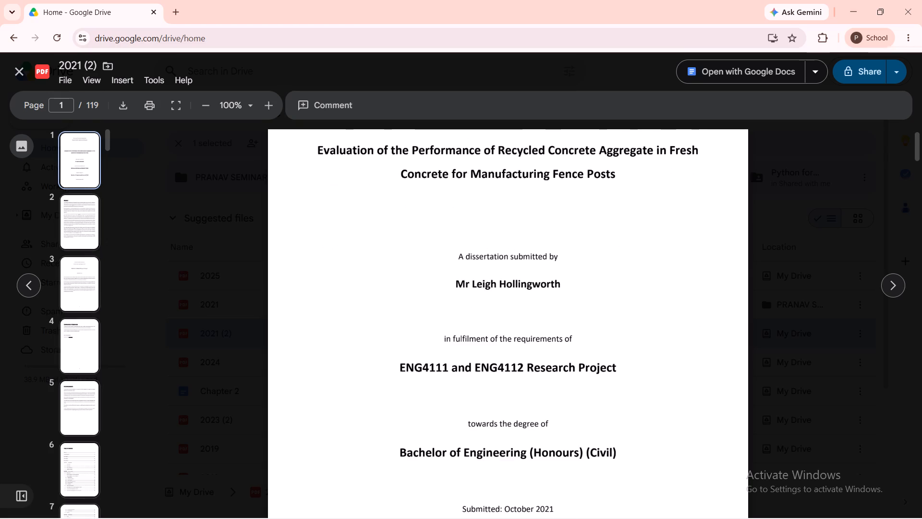
scroll(522, 295, down, 6)
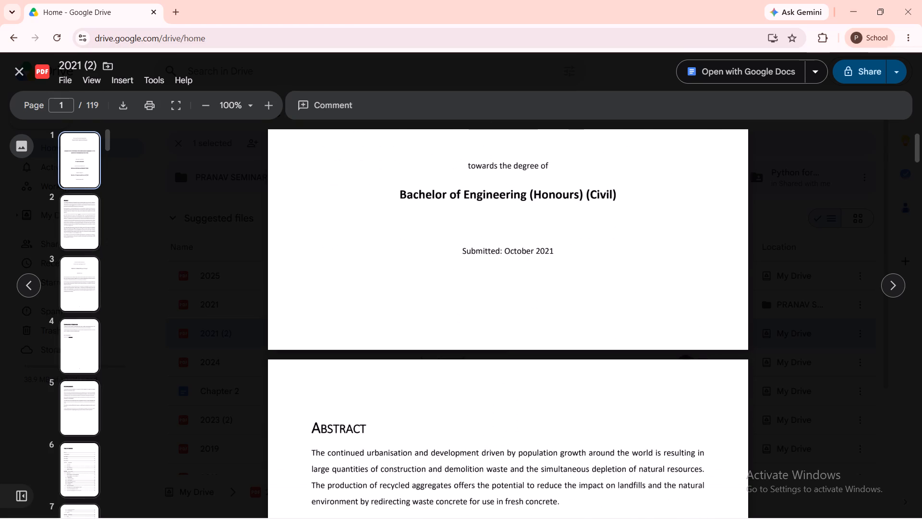
scroll(522, 295, down, 11)
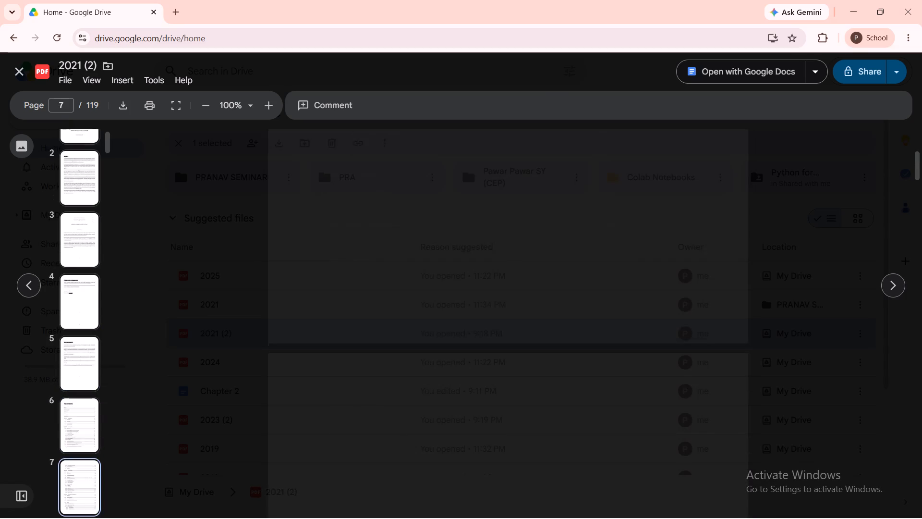
scroll(522, 295, down, 10)
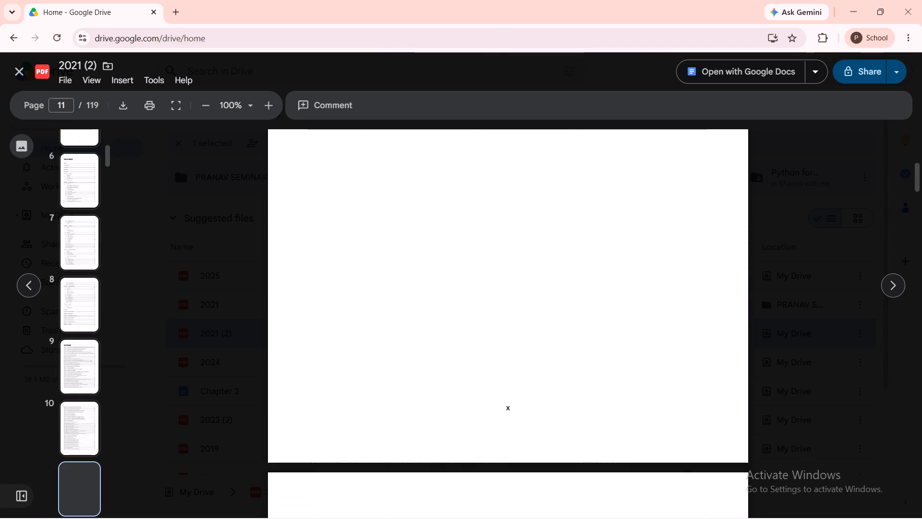
scroll(522, 295, down, 20)
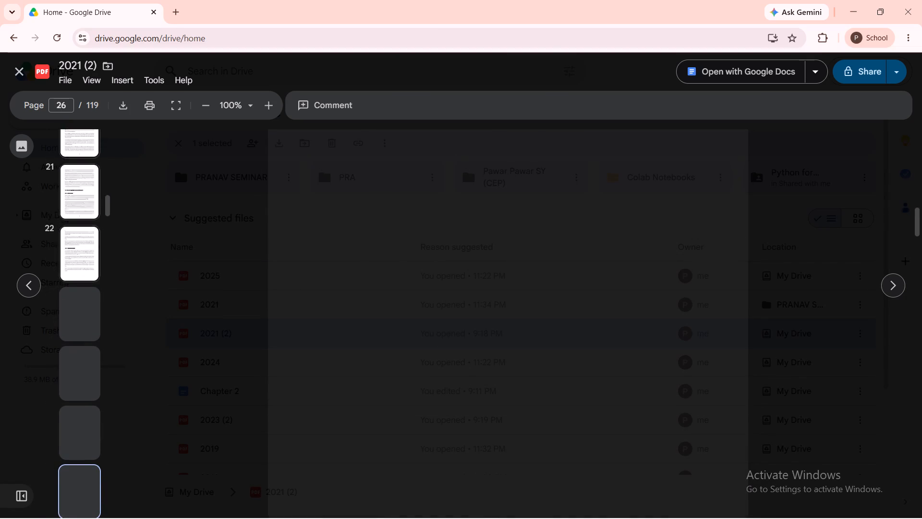
scroll(522, 295, down, 12)
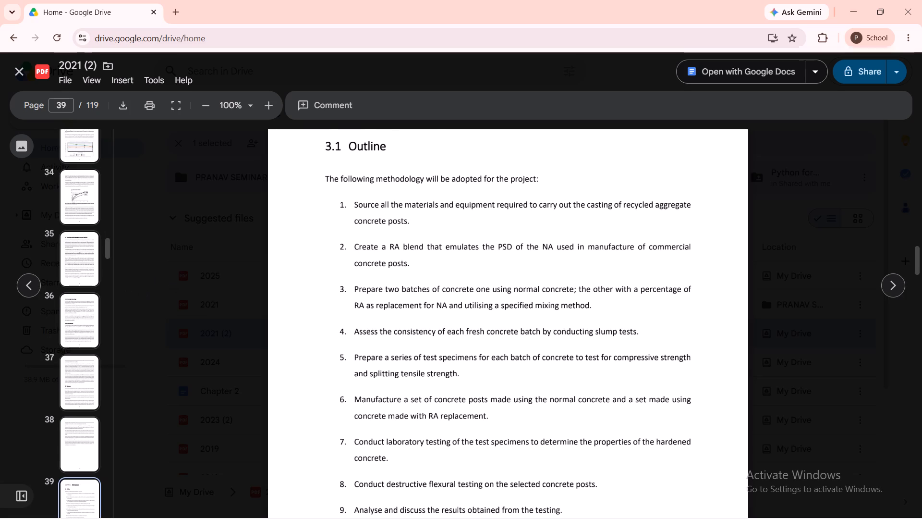
scroll(462, 330, down, 6)
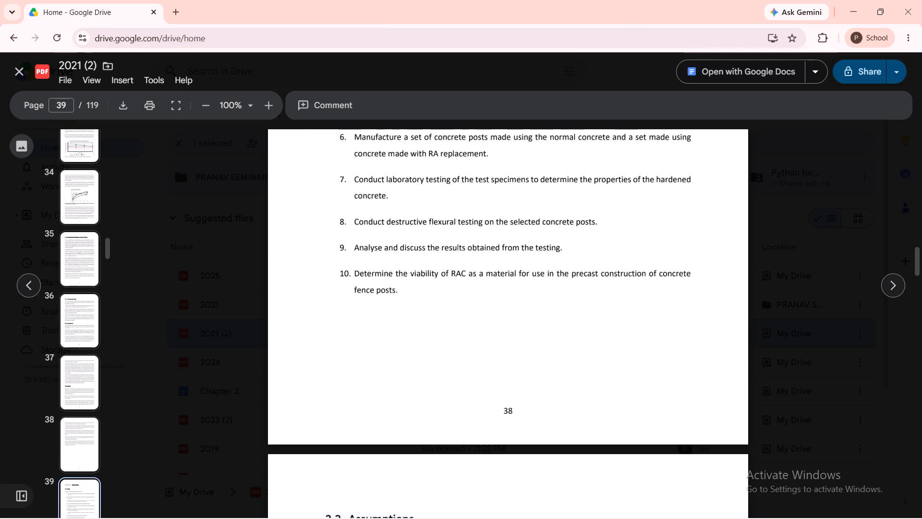
scroll(462, 330, down, 8)
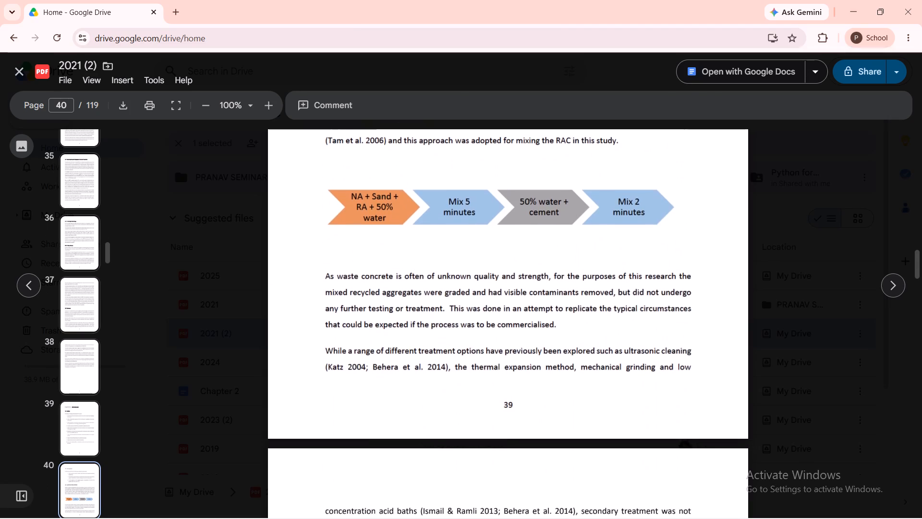
Go back through the 2021 (2) dissertation's front matter to the title page, examining it for publication details.
scroll(462, 330, up, 8)
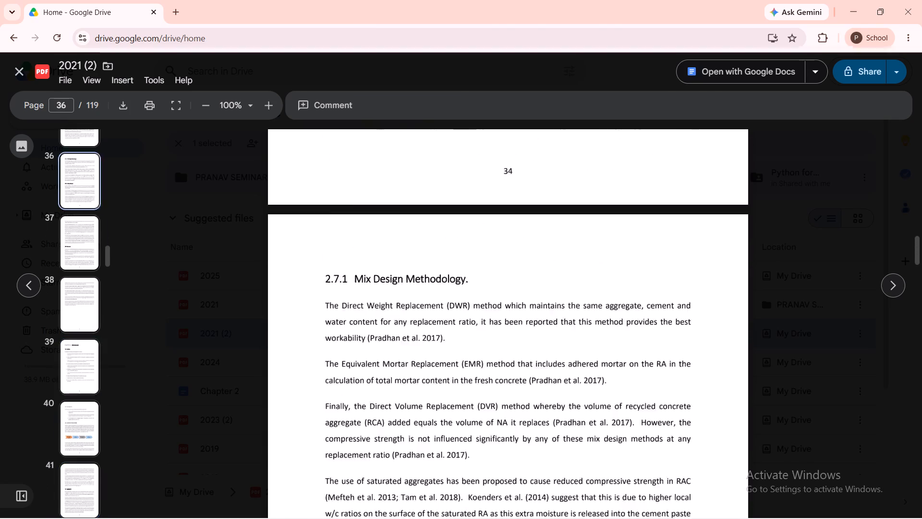
scroll(462, 330, up, 13)
scroll(462, 330, up, 13)
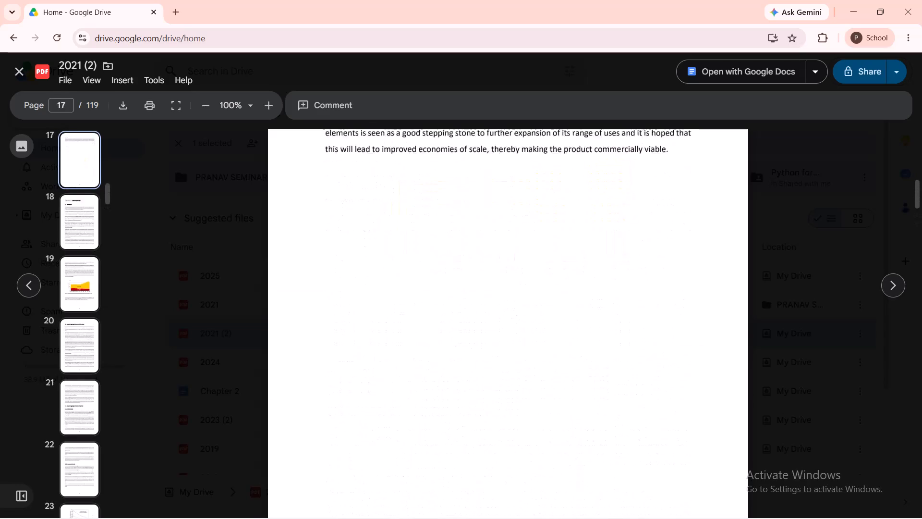
scroll(462, 330, up, 14)
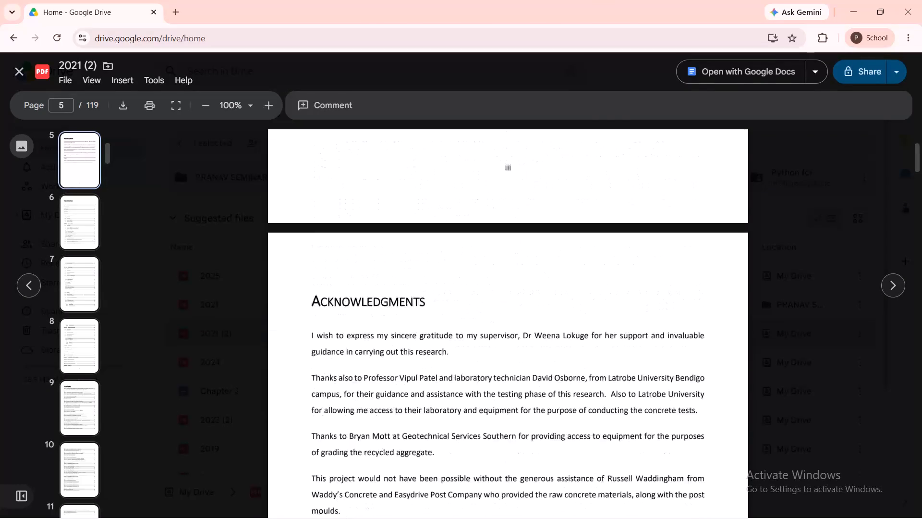
scroll(462, 330, up, 3)
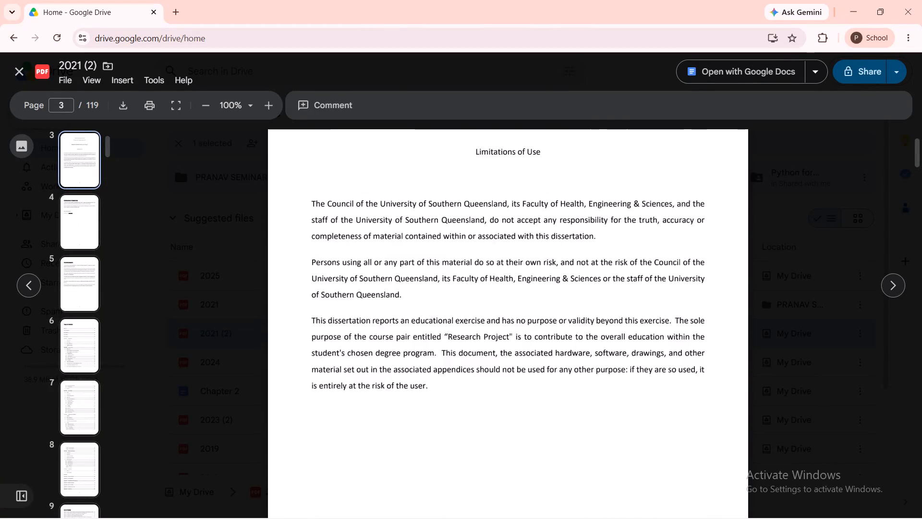
scroll(462, 330, up, 6)
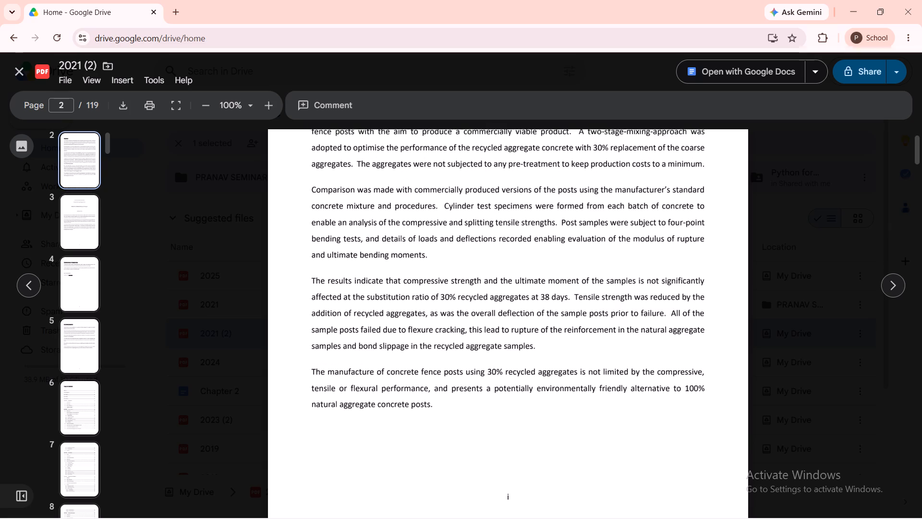
scroll(462, 330, up, 5)
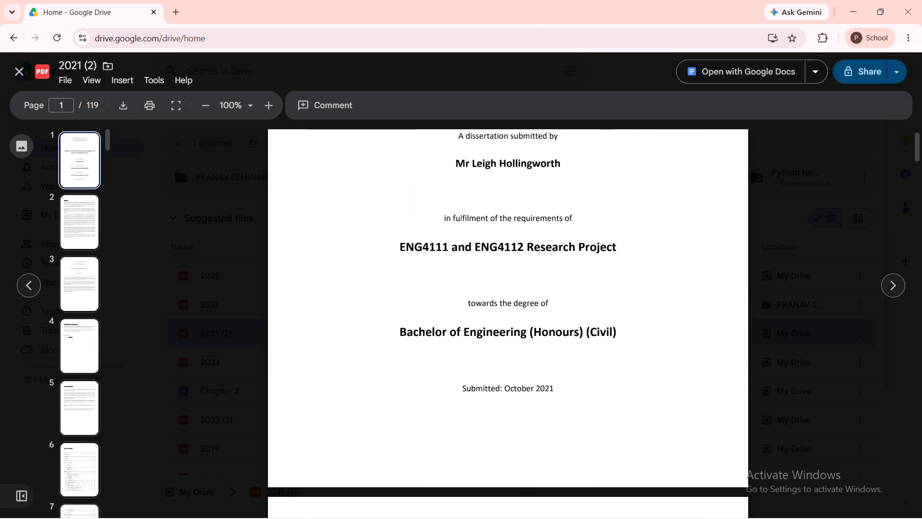
scroll(462, 330, up, 1)
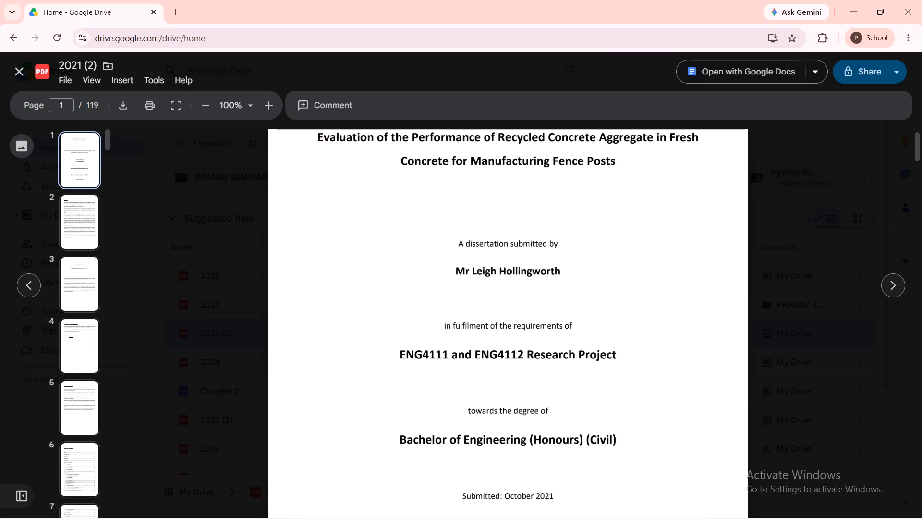
Skim the page thumbnails of the 2021 (2) dissertation through to page 119 and back to the middle for publication details.
scroll(462, 330, up, 1)
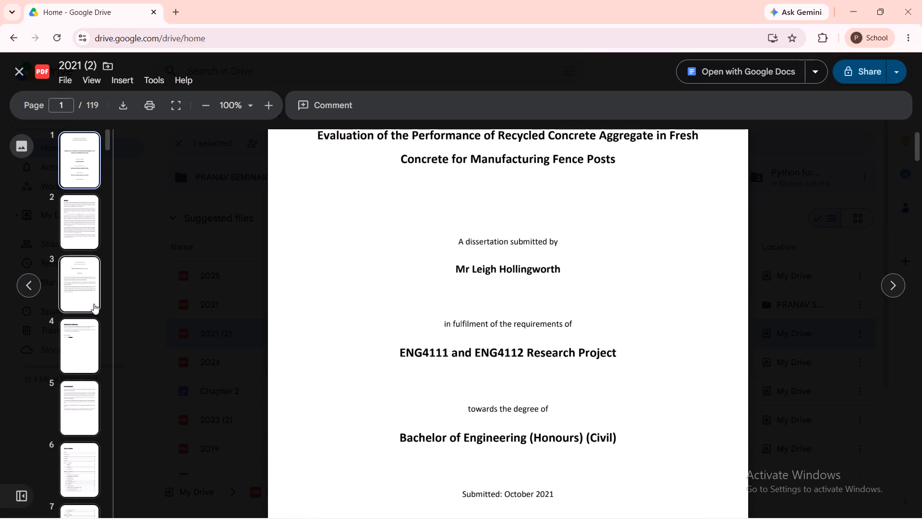
scroll(94, 304, down, 12)
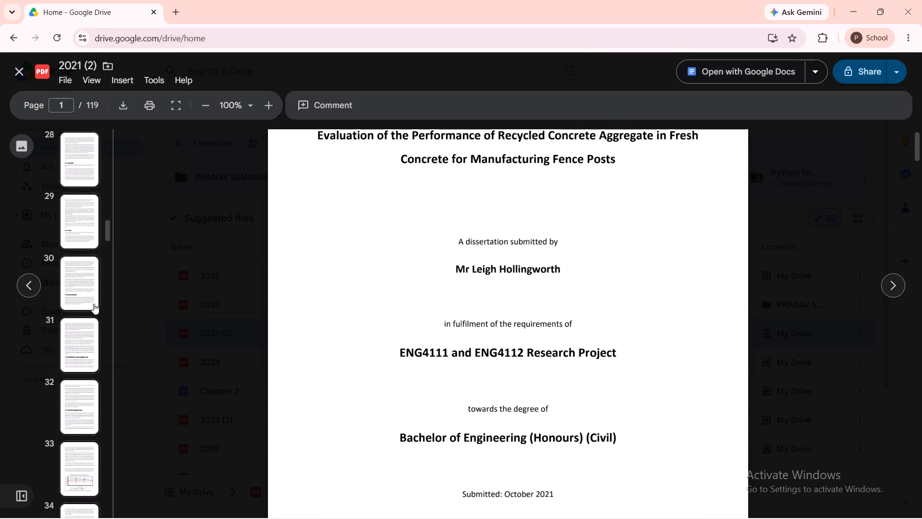
scroll(94, 304, down, 13)
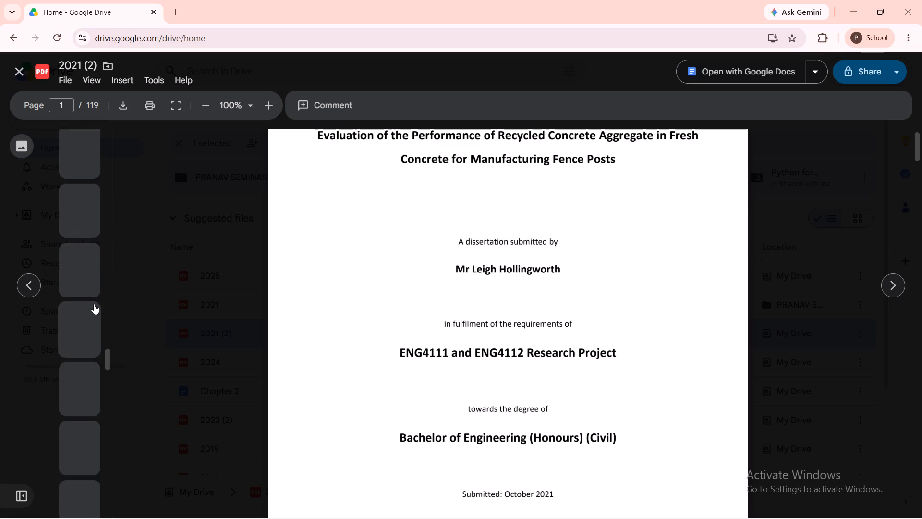
scroll(94, 304, down, 12)
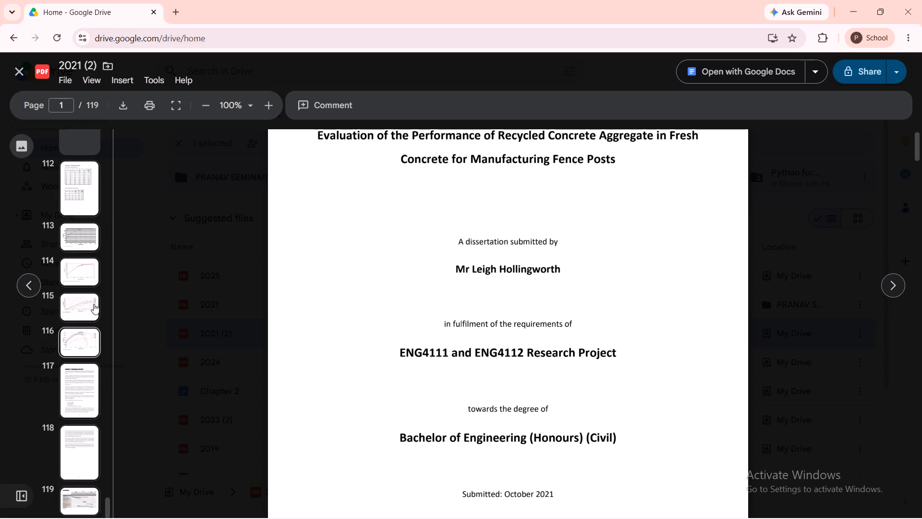
scroll(94, 304, up, 5)
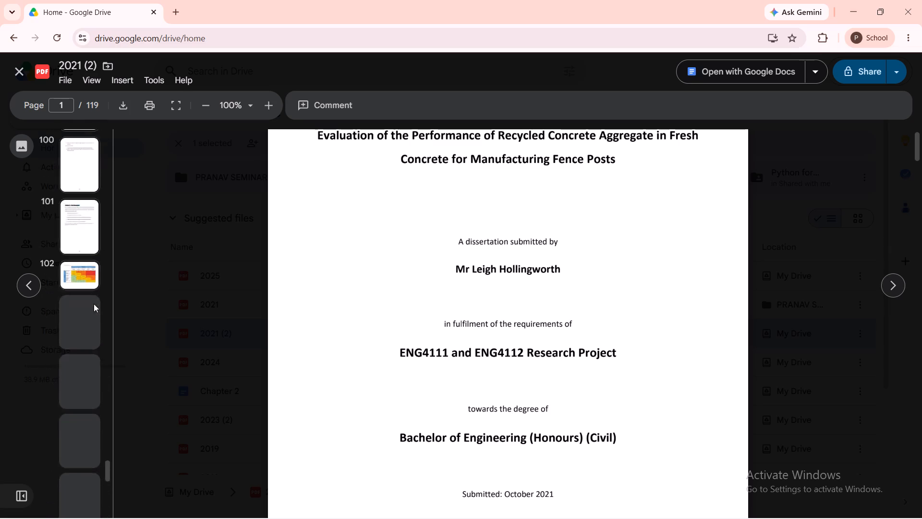
scroll(94, 304, up, 6)
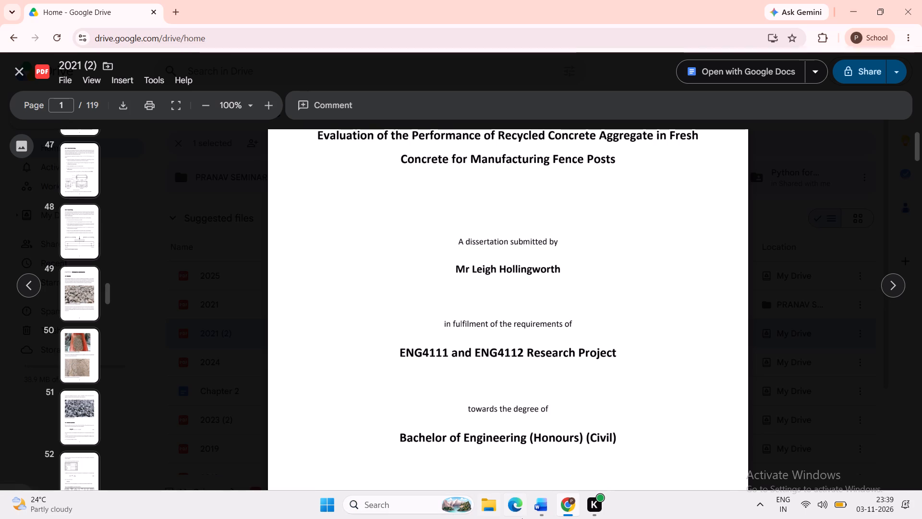
Check reference 6 in Word against the 2021 (2) dissertation in Chrome, examining its title page and abstract for publication details.
click(538, 515)
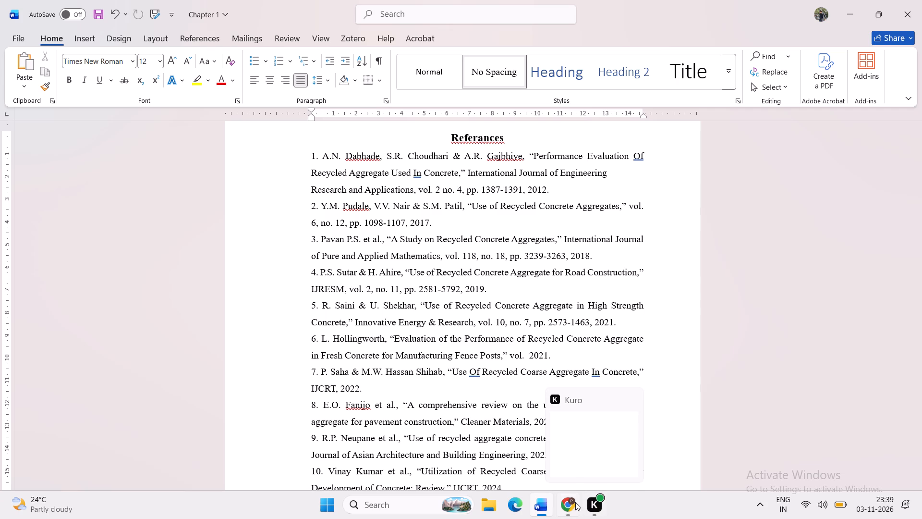
click(558, 445)
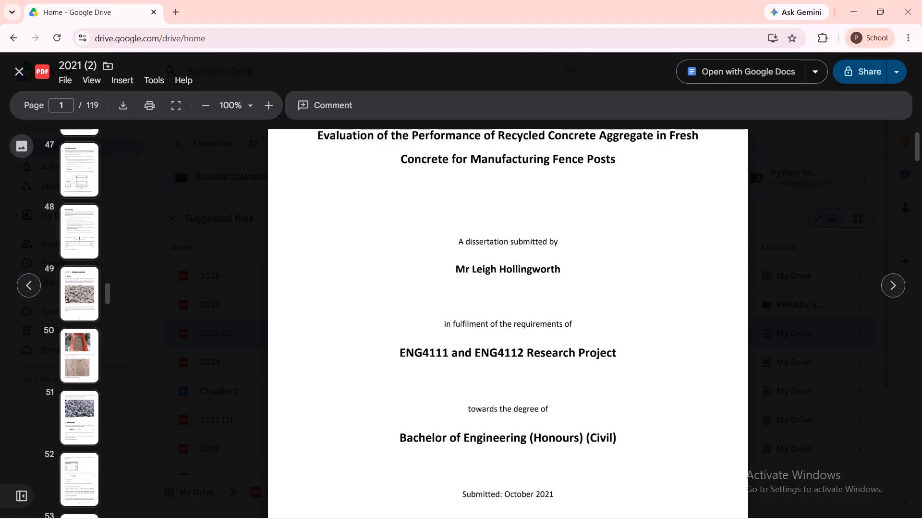
scroll(548, 363, up, 2)
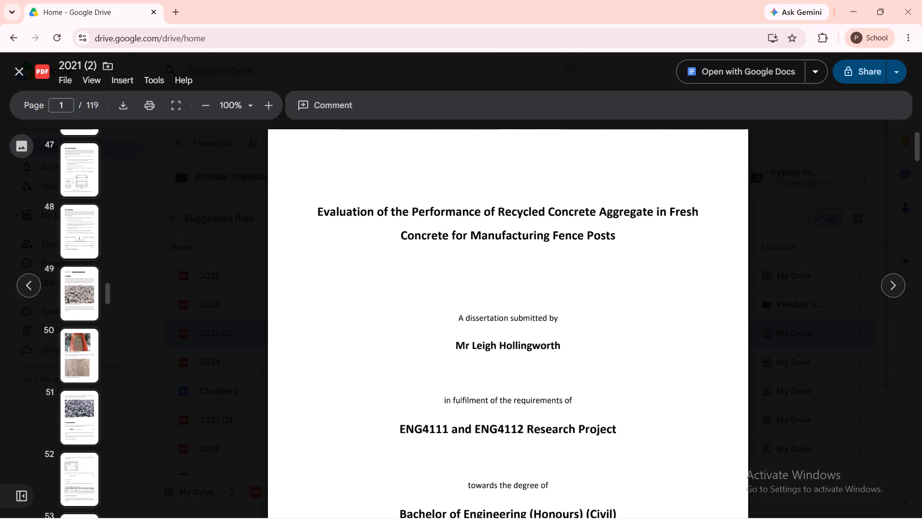
scroll(548, 363, down, 1)
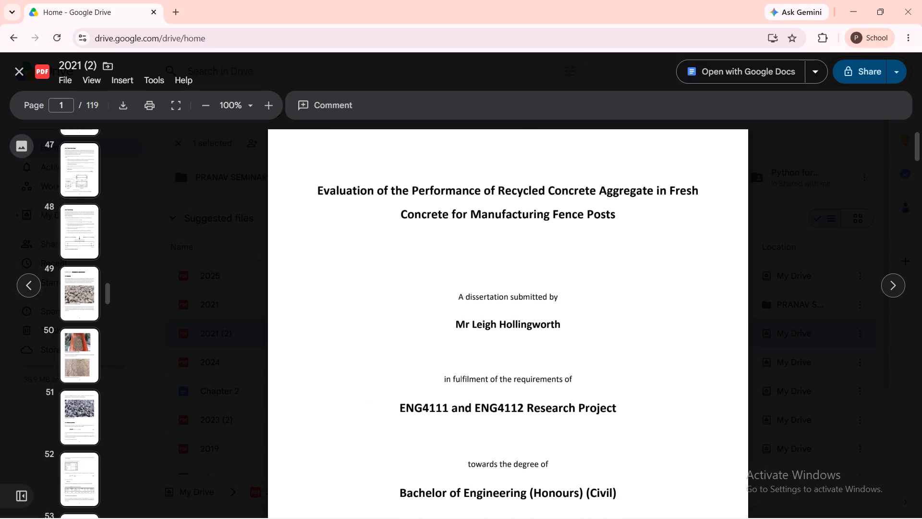
scroll(548, 363, down, 3)
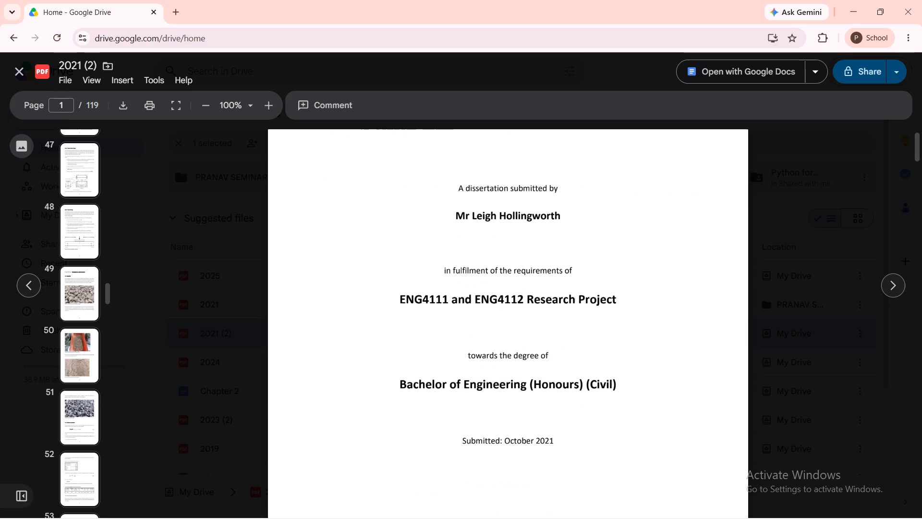
scroll(548, 363, down, 3)
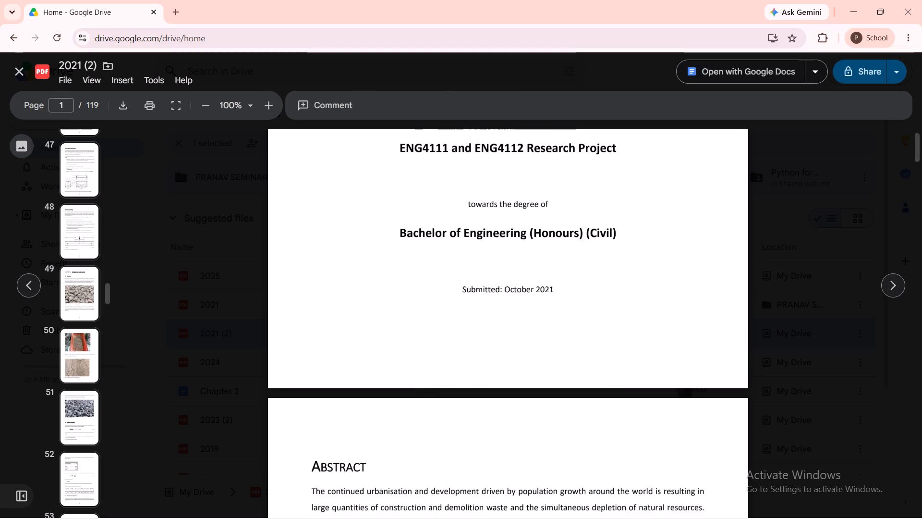
scroll(548, 363, down, 3)
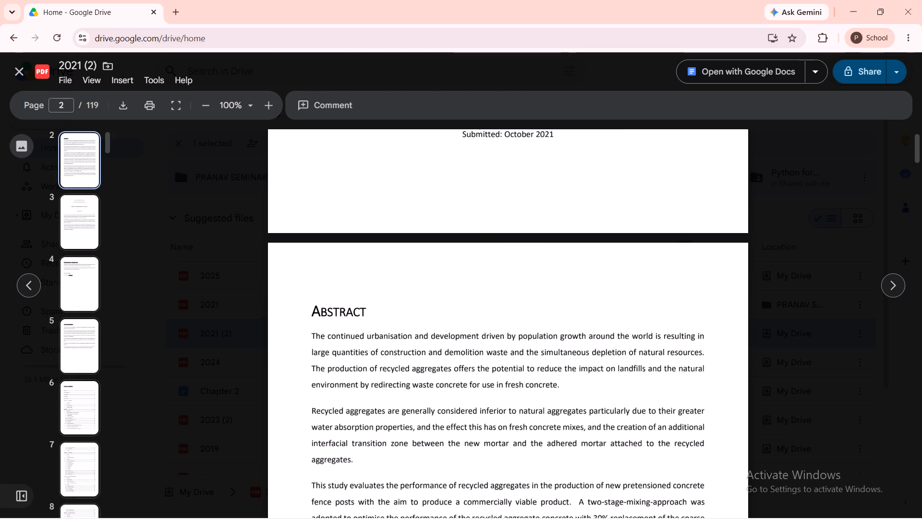
scroll(548, 363, down, 3)
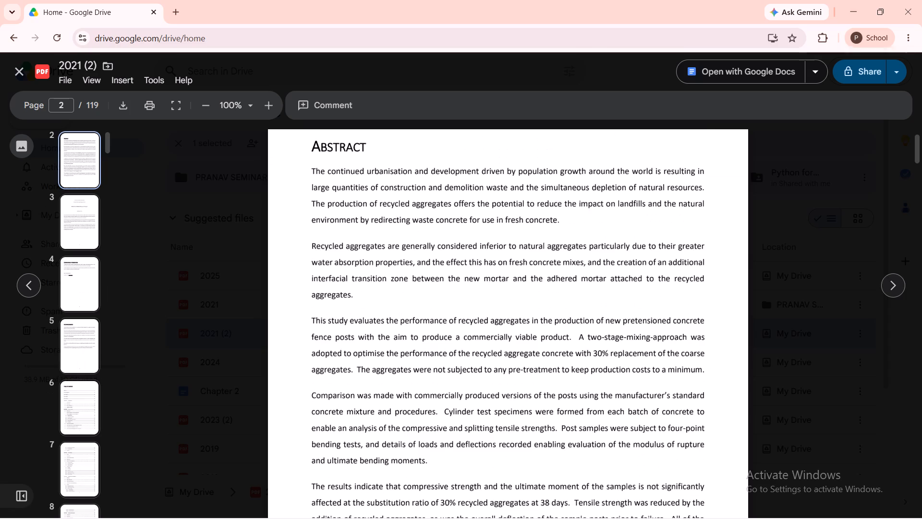
scroll(548, 363, down, 2)
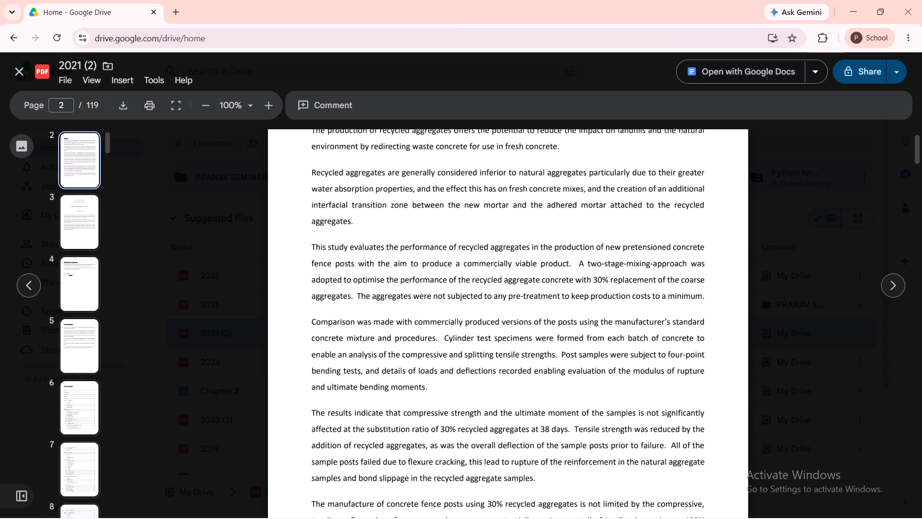
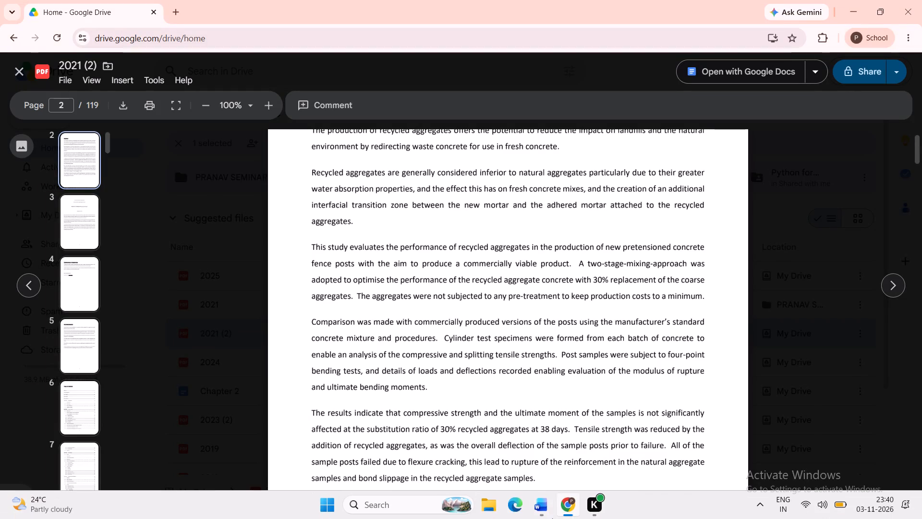
Switch to Word and add volume 9 and issue no. 1 before the year in reference 6.
click(540, 507)
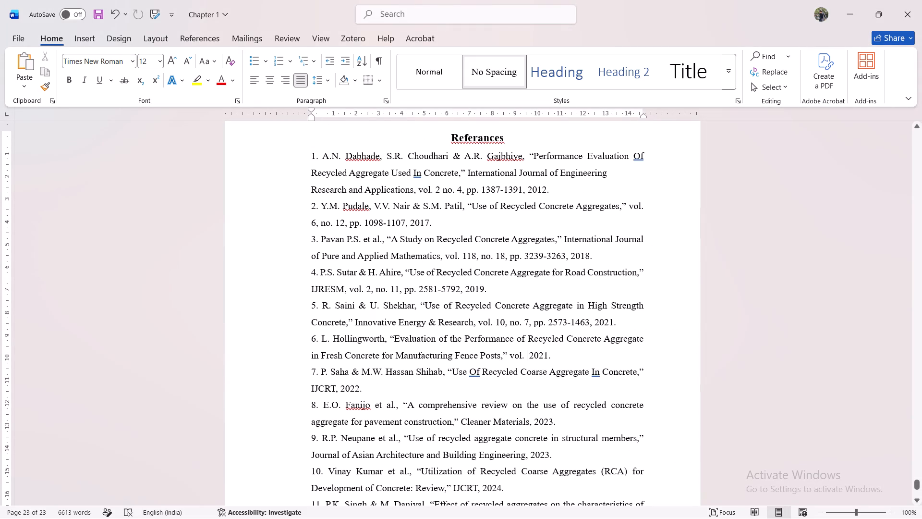
key(9)
text(,)
key(space)
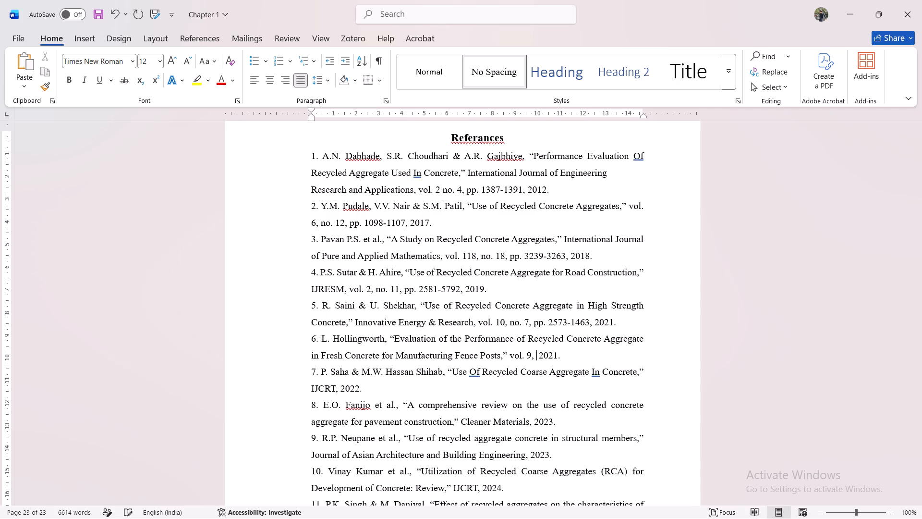
text(np)
key(BackSpace)
key(o)
key(period)
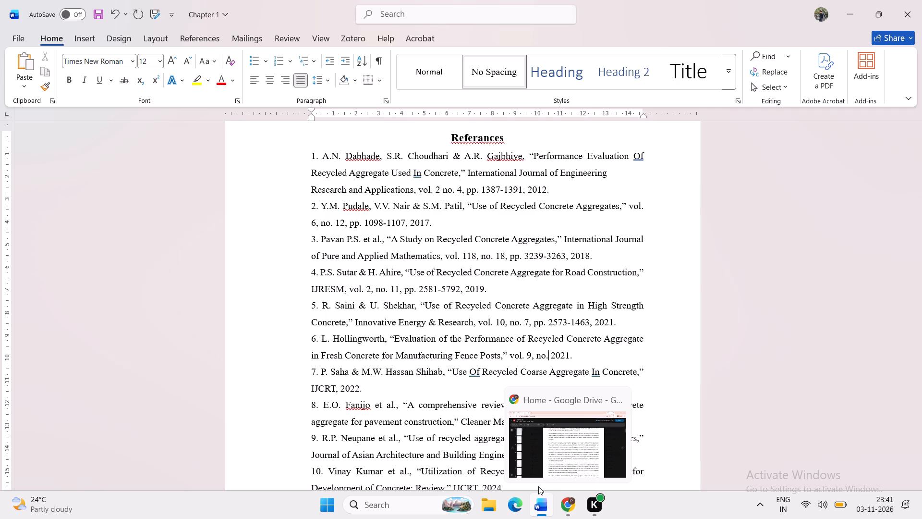
click(535, 461)
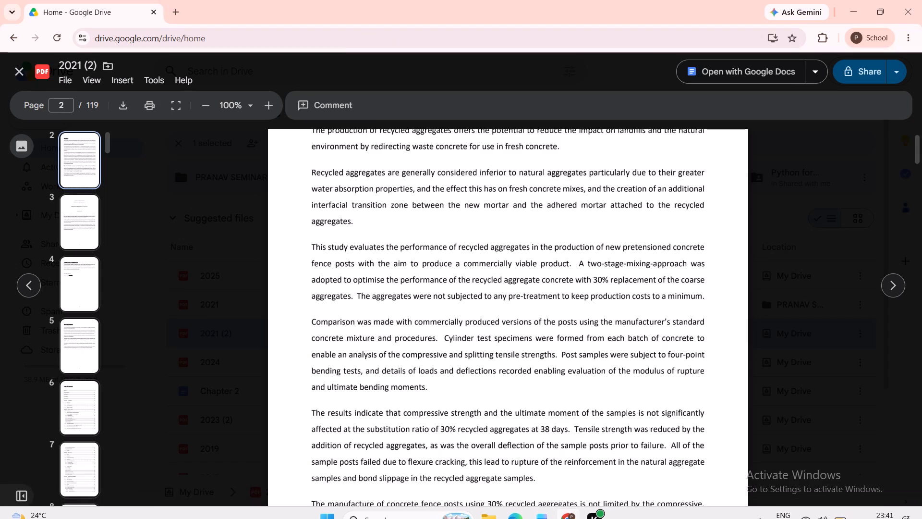
click(541, 515)
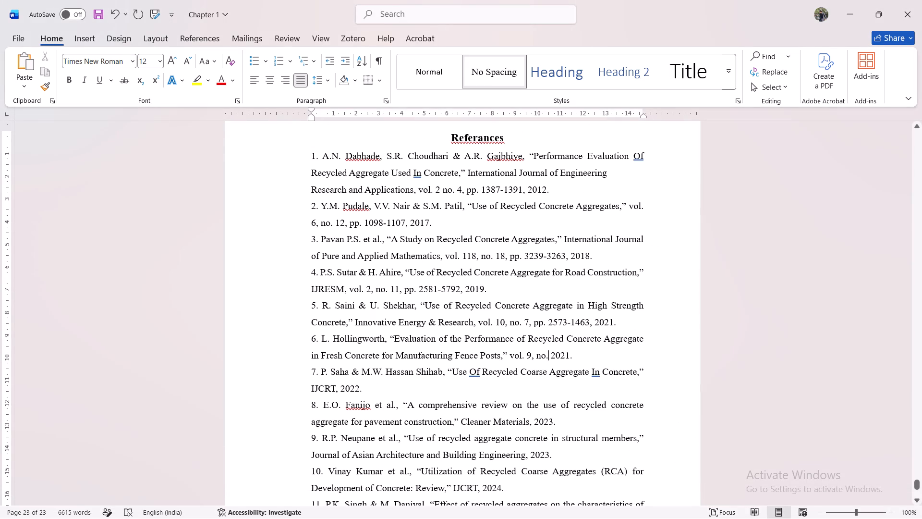
key(space)
text(1)
text(.)
key(space)
Add the page range pp. 1-116 and a comma before the year in reference 6.
text(pp)
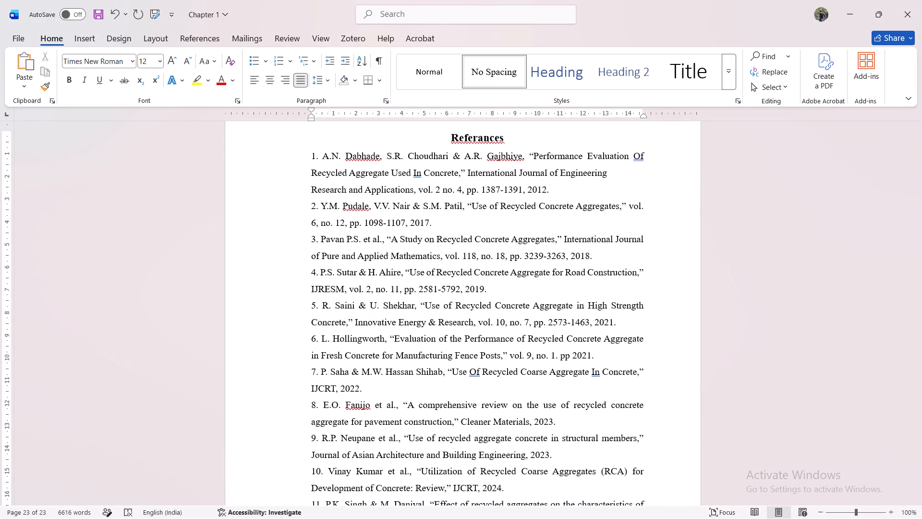
key(period)
key(BackSpace)
key(BackSpace)
key(BackSpace)
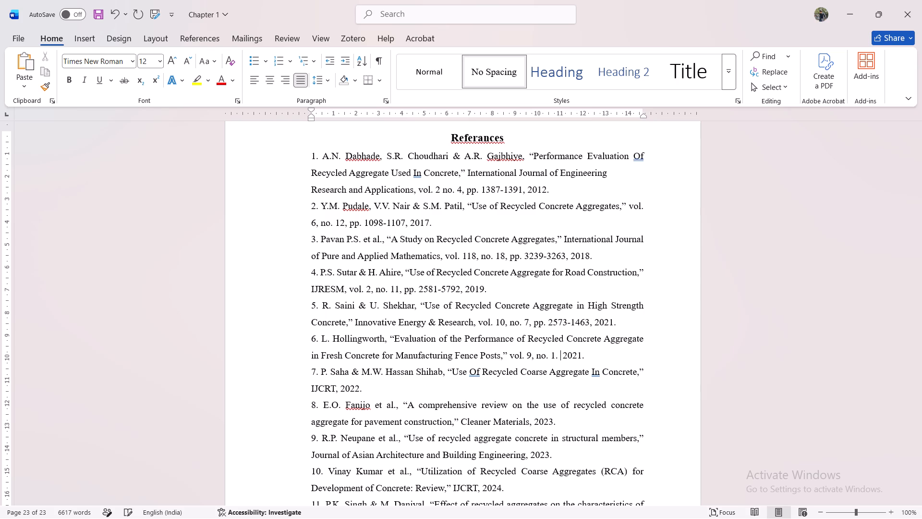
text(pp)
text(.)
key(space)
key(1)
key(minus)
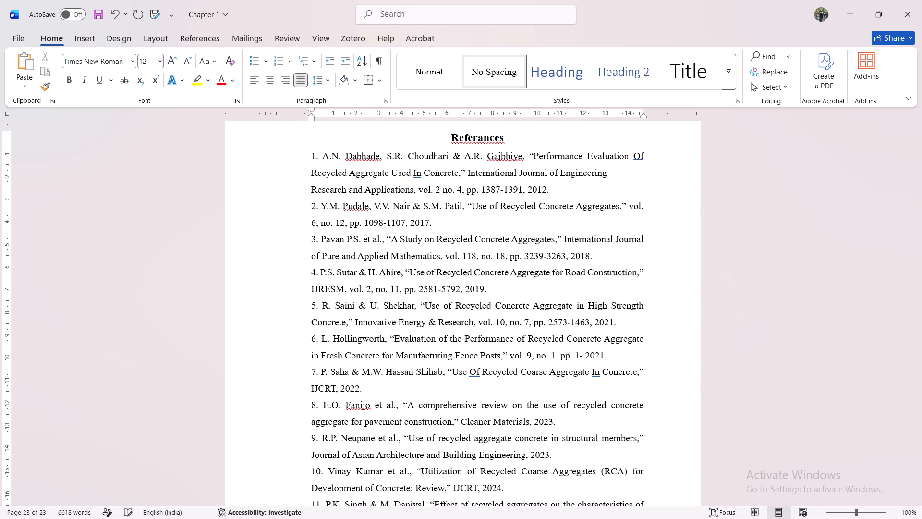
text(116)
click(587, 353)
key(Right)
key(Right)
key(comma)
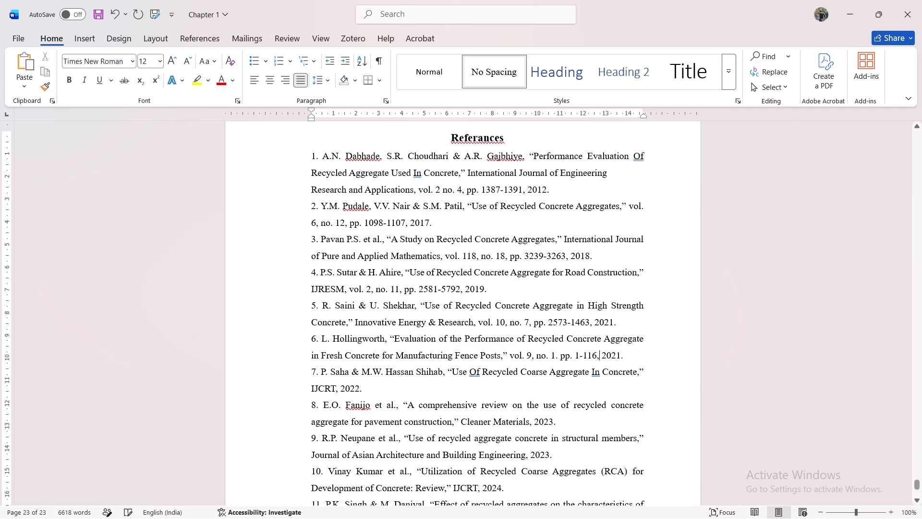
Place the cursor before the year in reference 7, then open the 2022 paper from Google Drive in Chrome and examine its journal heading.
click(364, 392)
click(340, 391)
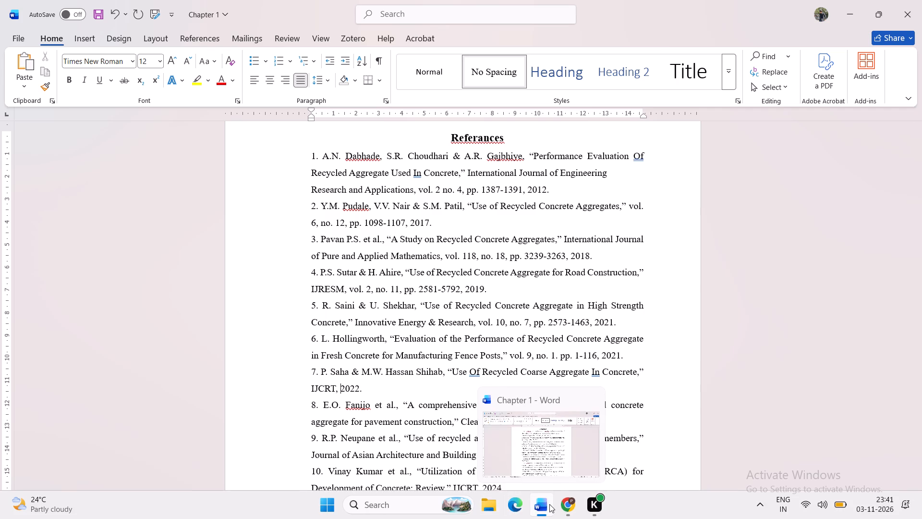
click(561, 503)
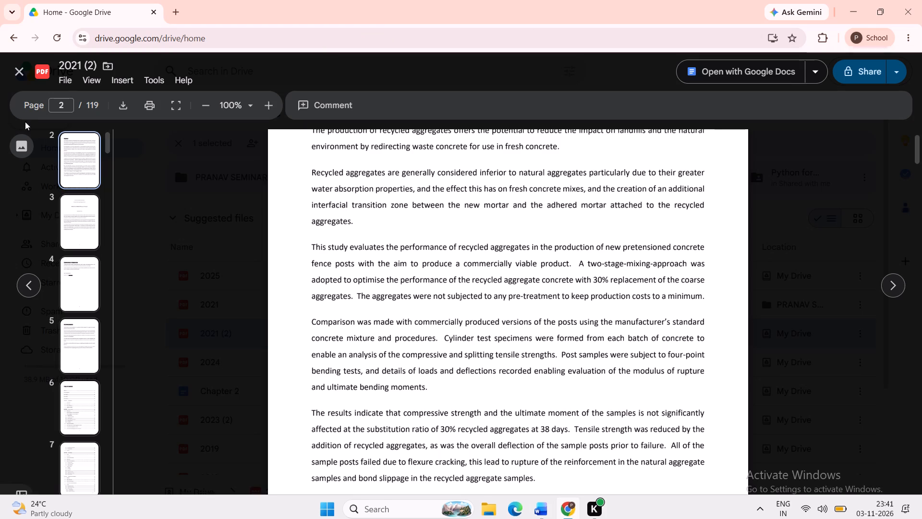
click(21, 82)
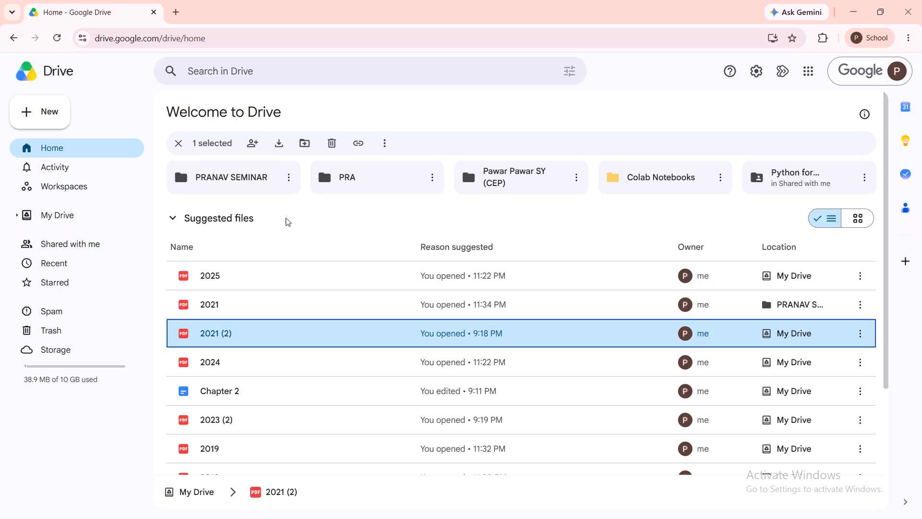
scroll(300, 354, down, 2)
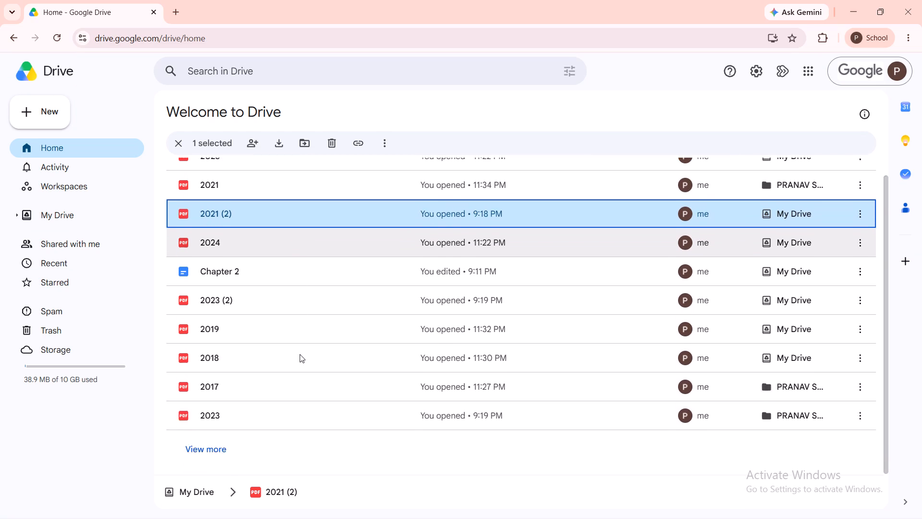
scroll(300, 354, down, 2)
click(221, 402)
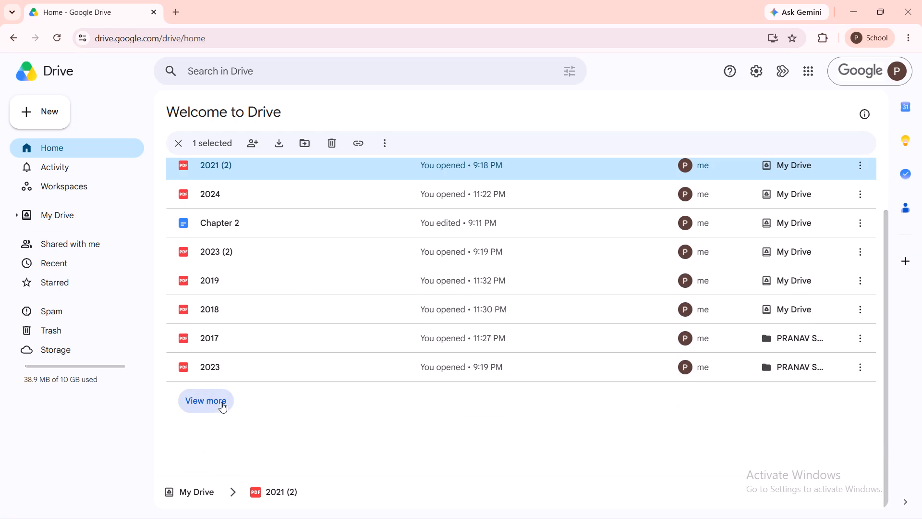
scroll(249, 394, down, 1)
double_click(249, 394)
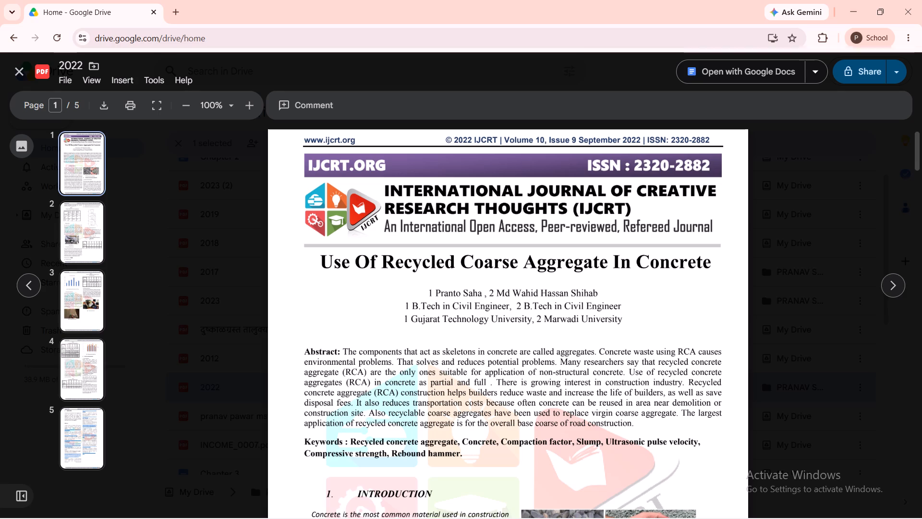
drag(383, 189, 523, 196)
drag(523, 196, 567, 216)
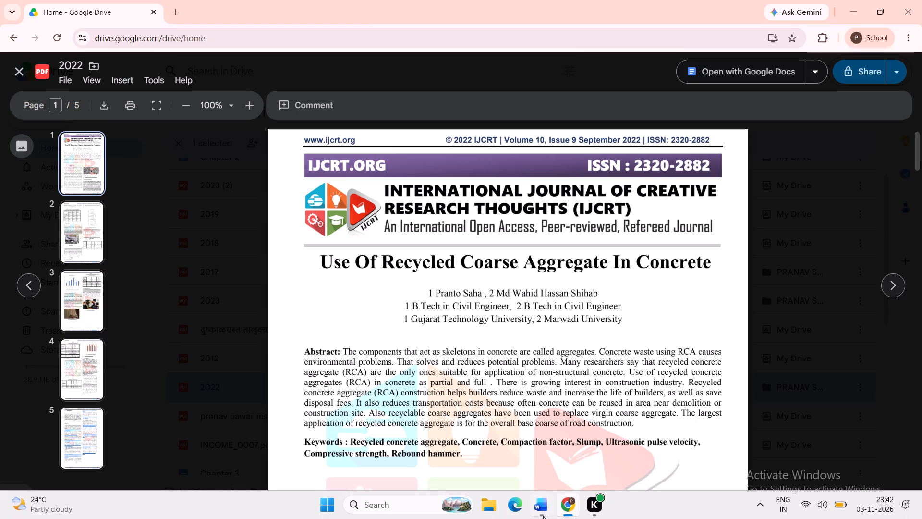
Return to Word and delete the journal abbreviation IJCRT from reference 7.
click(544, 511)
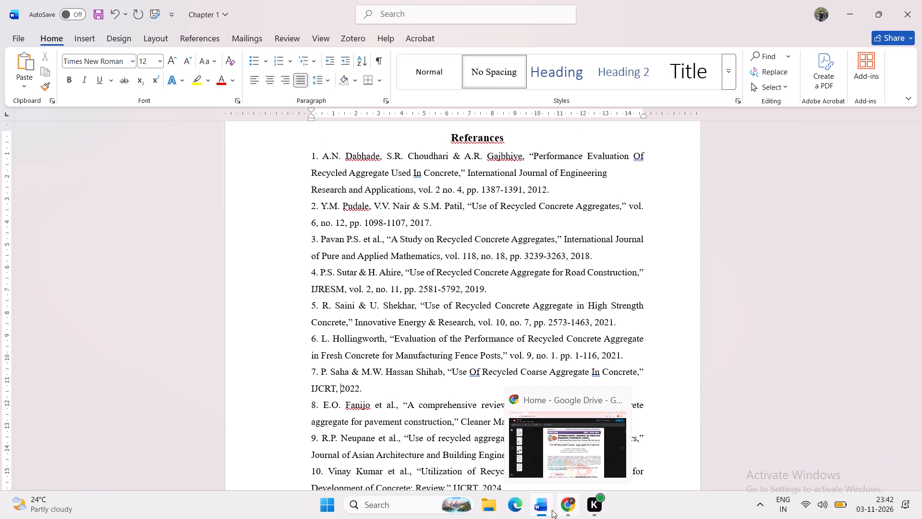
click(546, 507)
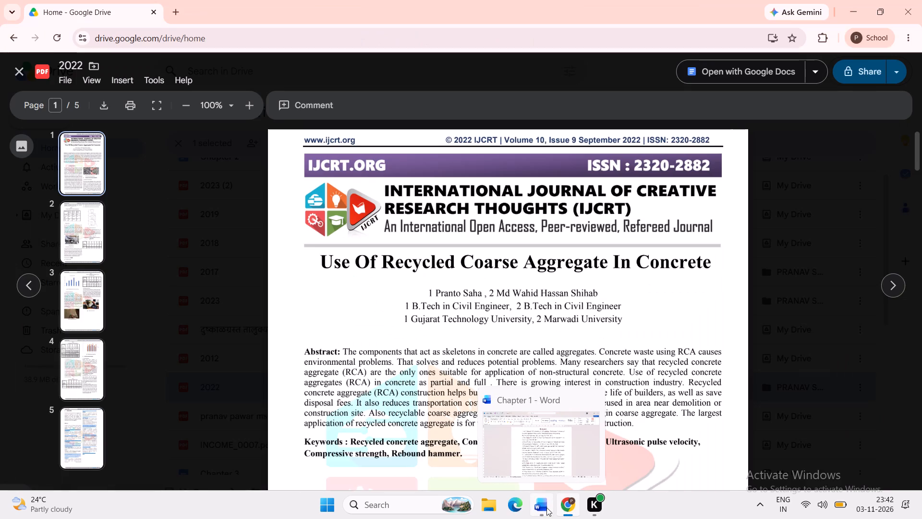
click(546, 507)
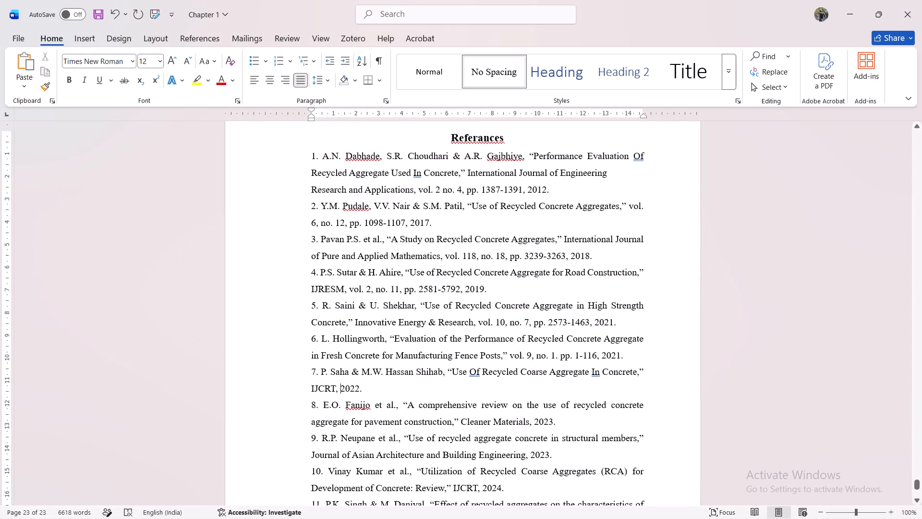
key(BackSpace)
key(BackSpace)
key(BackSpace)
key(BackSpace)
key(BackSpace)
key(BackSpace)
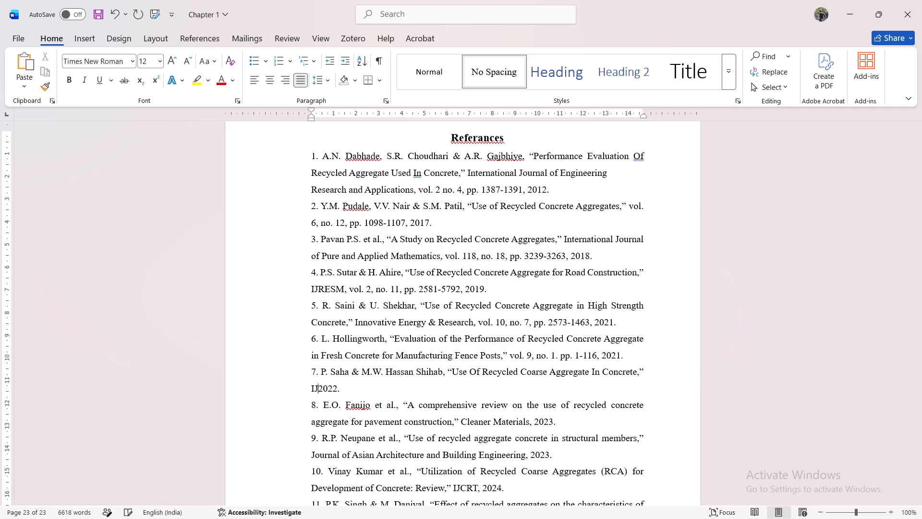
key(BackSpace)
key(BackSpace)
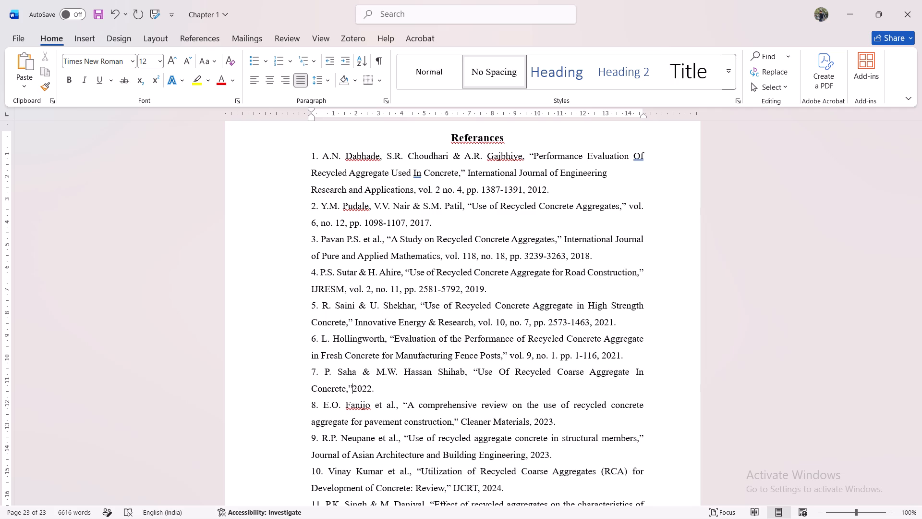
Add vol. 10 and a comma before the year in reference 7.
key(space)
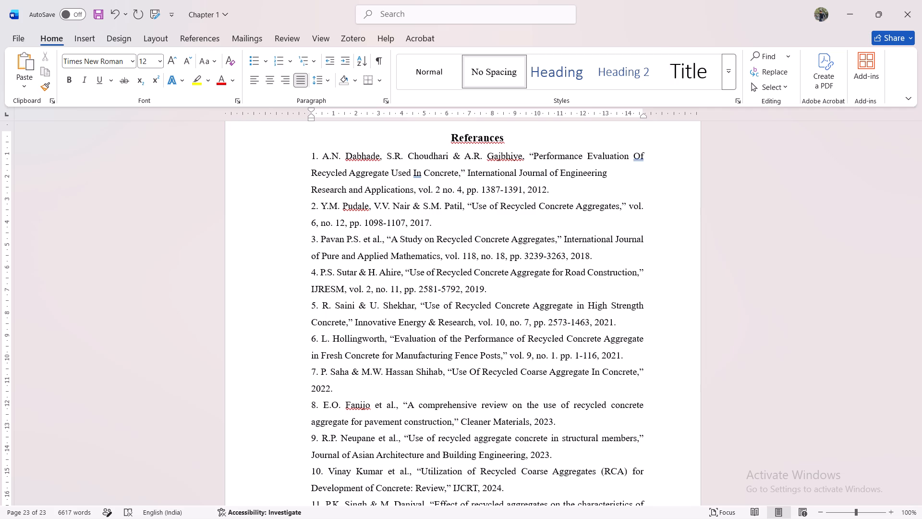
text(vo)
text(l.)
key(space)
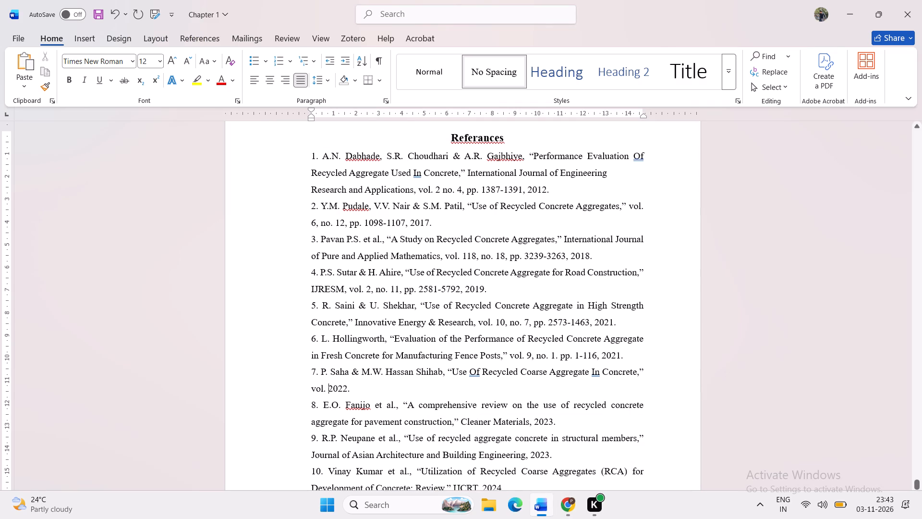
text(10)
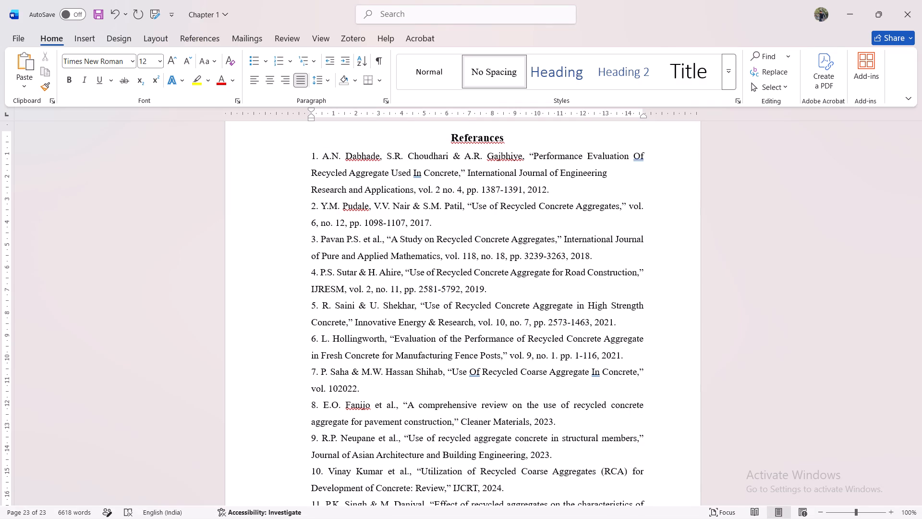
text(,)
key(space)
Add no. 9, a comma and the page label pp. before the year in reference 7.
text(no)
key(period)
key(space)
key(9)
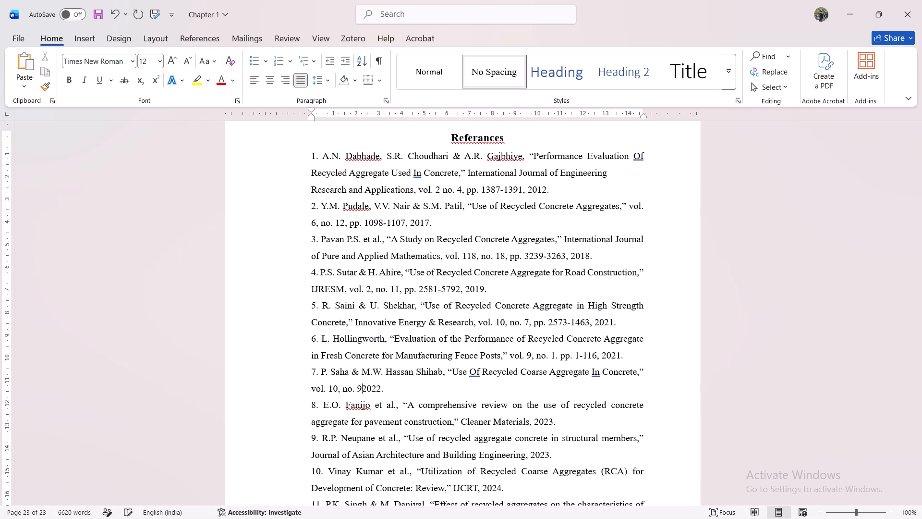
key(space)
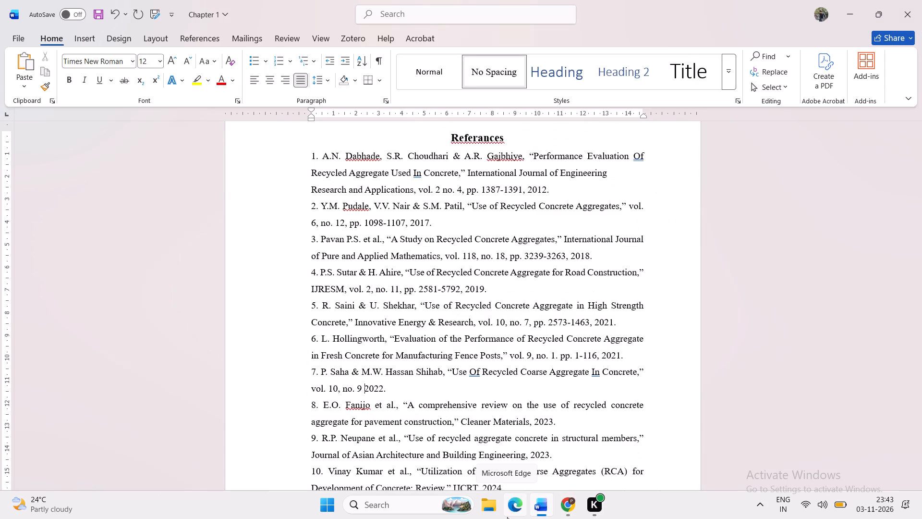
key(BackSpace)
key(comma)
key(space)
text(pp)
text(.)
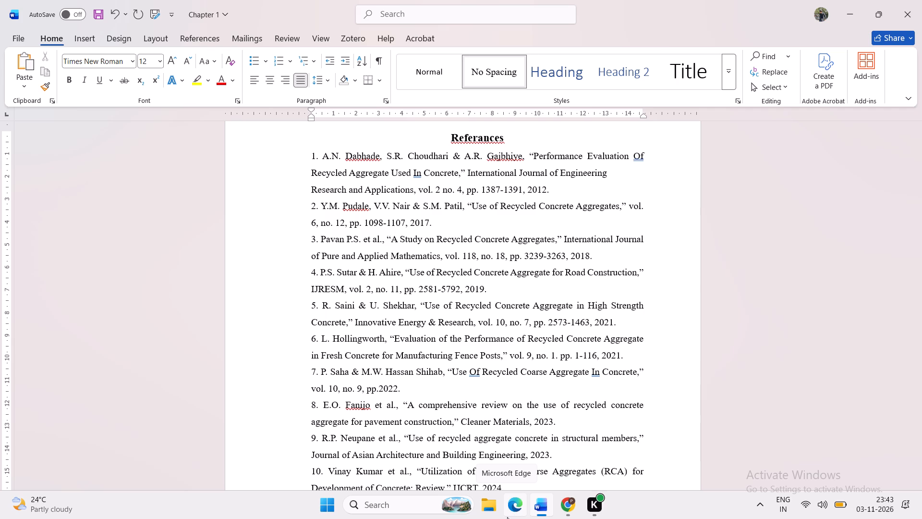
key(space)
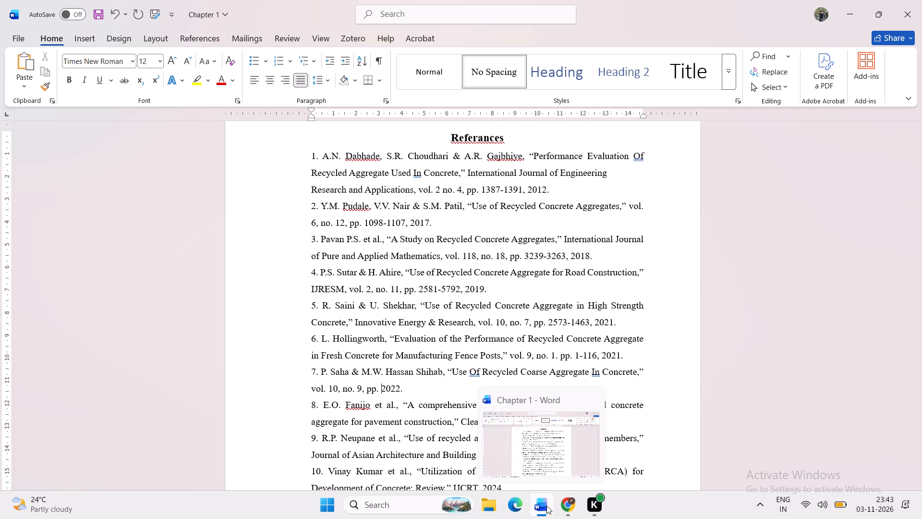
Switch to the 2022 paper in Chrome and examine the footer page numbers from its first to its last page.
click(565, 455)
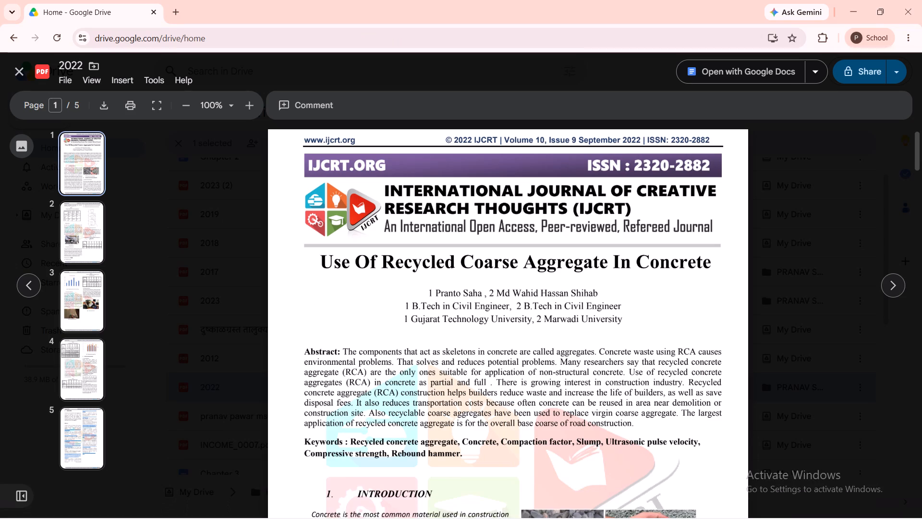
scroll(555, 314, down, 2)
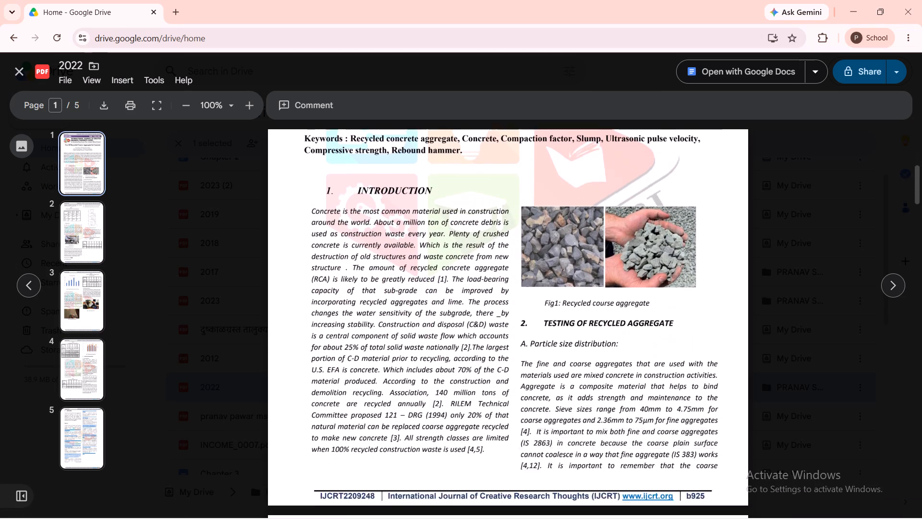
scroll(555, 314, down, 2)
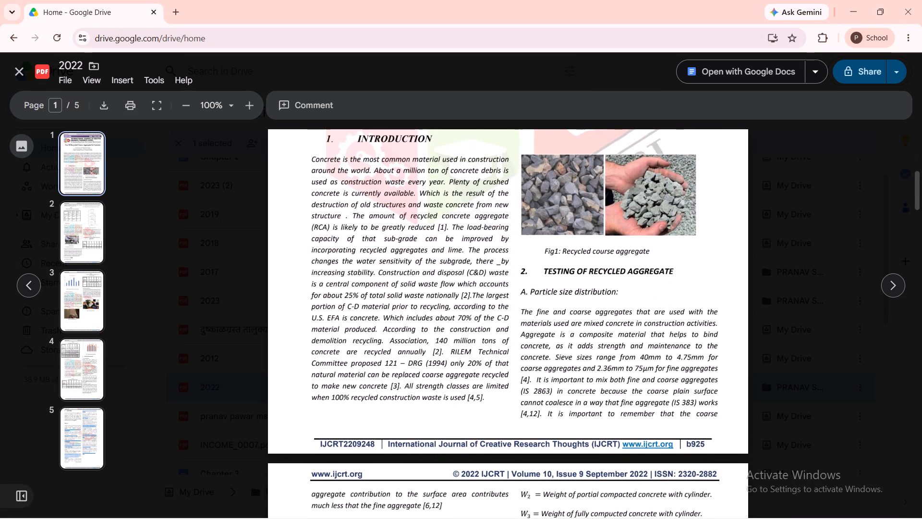
scroll(555, 314, down, 3)
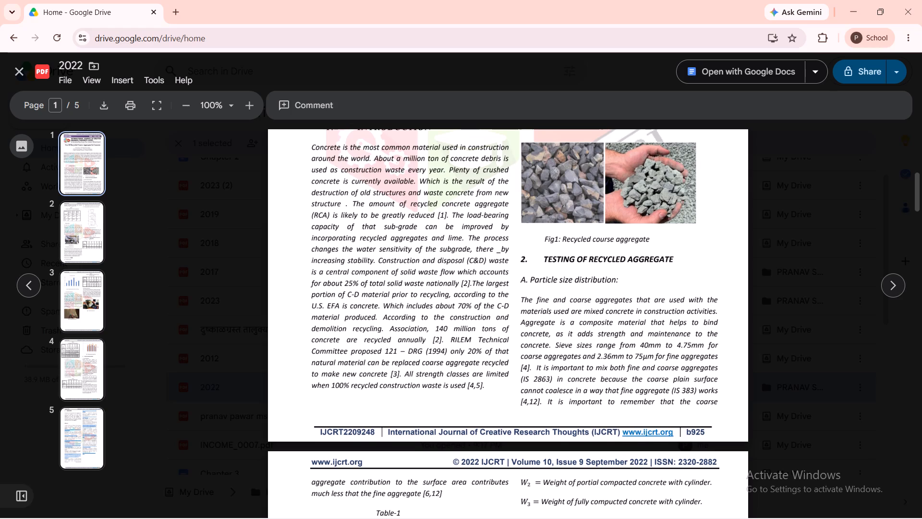
scroll(555, 314, down, 12)
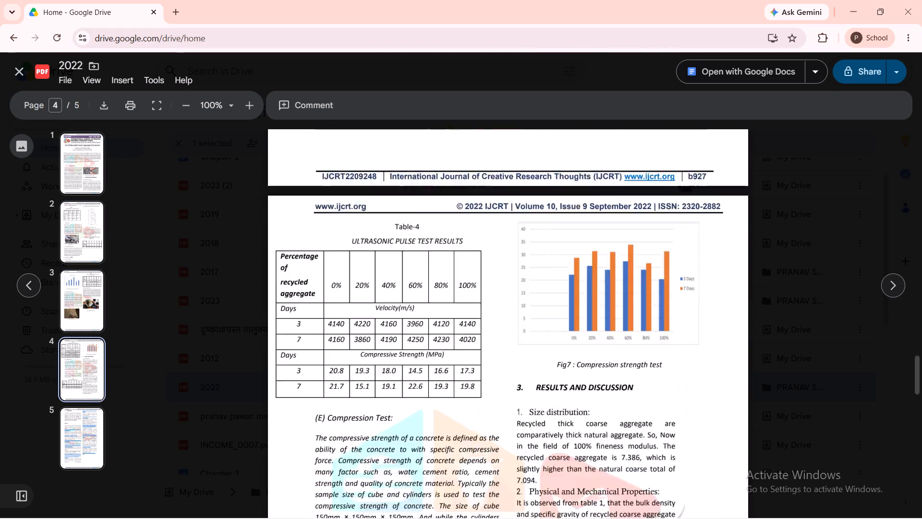
scroll(555, 314, down, 8)
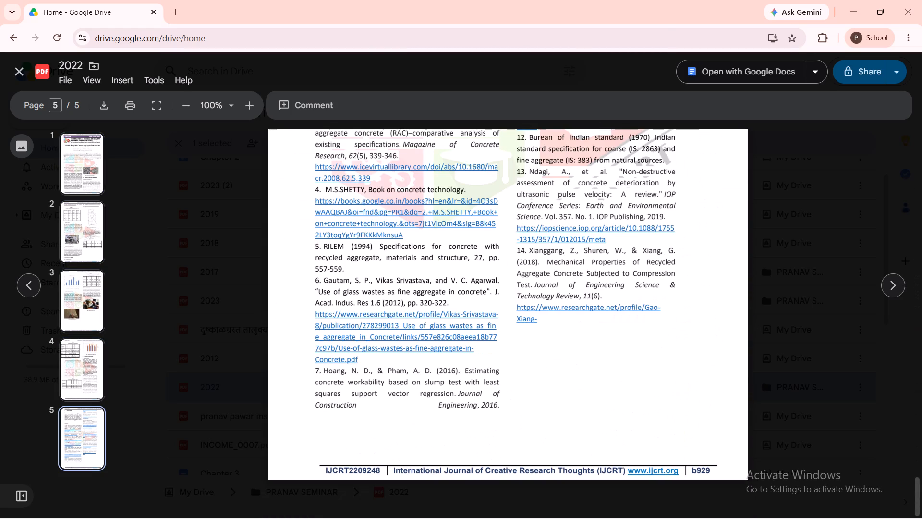
scroll(555, 314, up, 1)
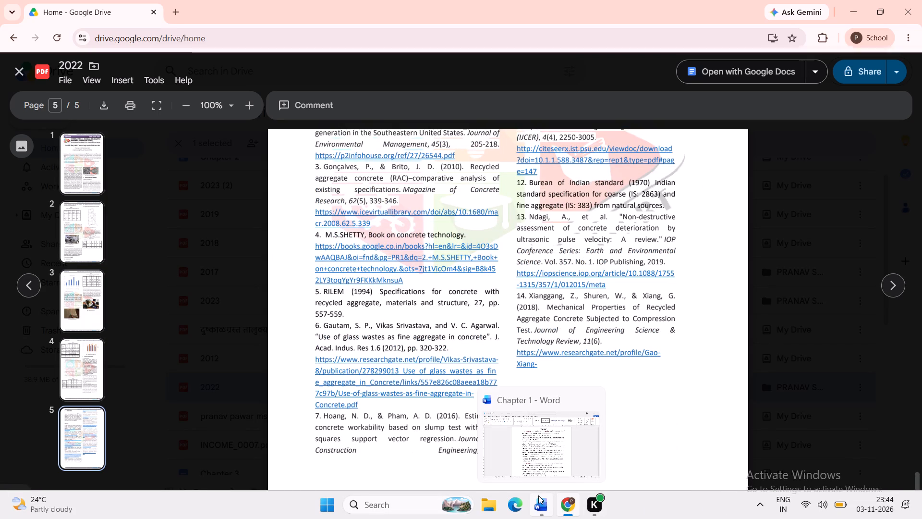
Return to Word and enter the page range 925-929 and a comma before the year in reference 7.
click(538, 495)
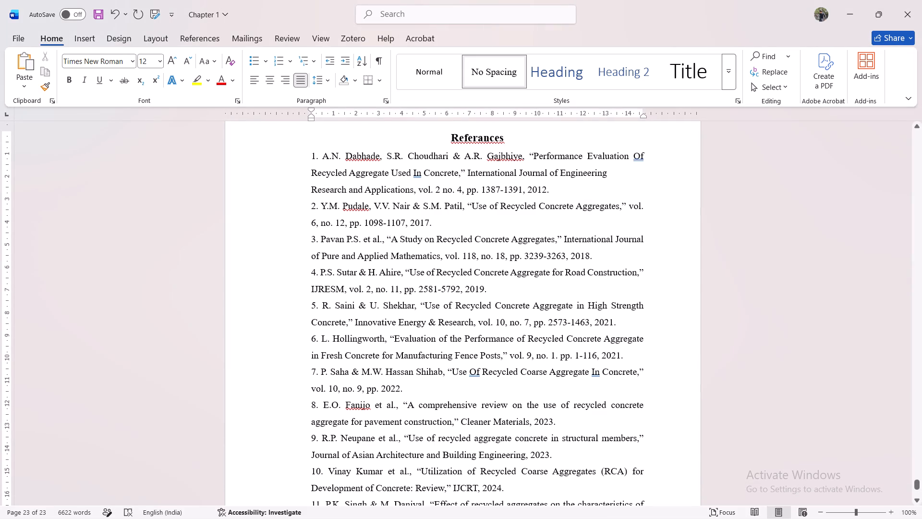
text(925)
key(minus)
text(929)
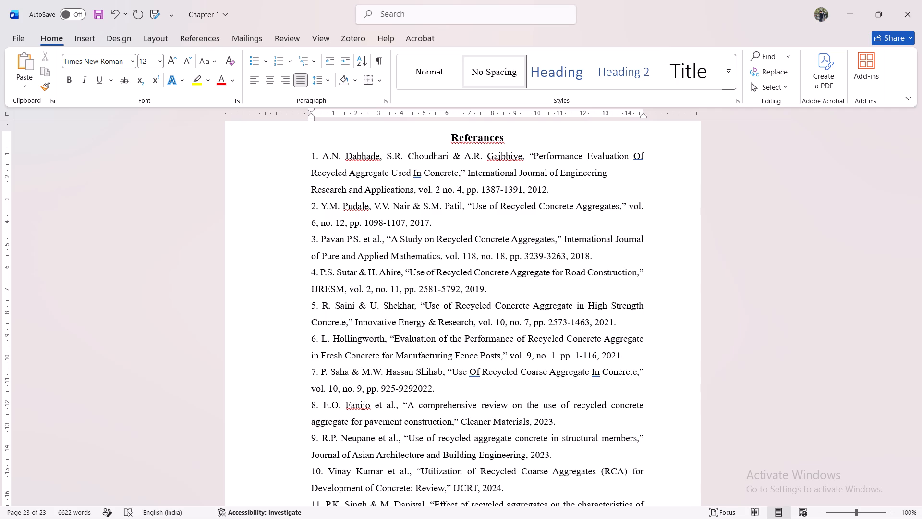
text(,)
key(space)
Insert the volume label vol. after Cleaner Materials in reference 8.
click(533, 422)
key(space)
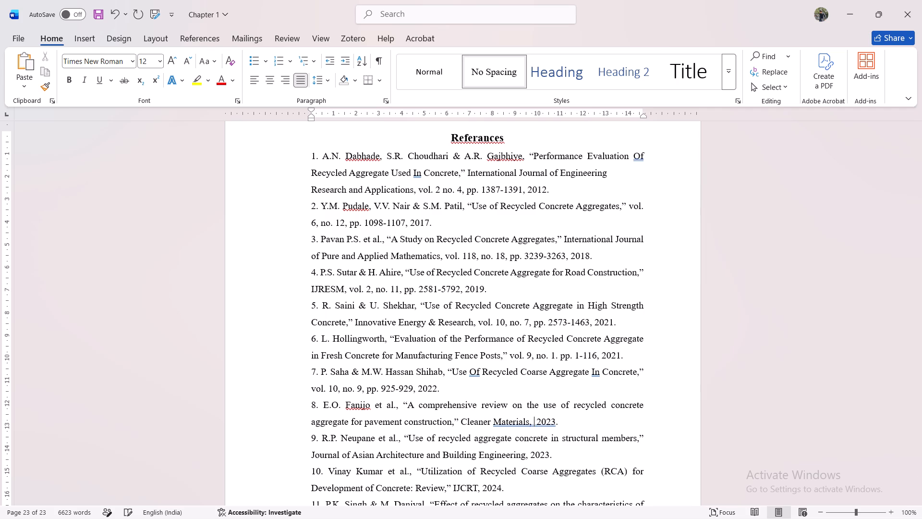
text(vol)
key(period)
key(space)
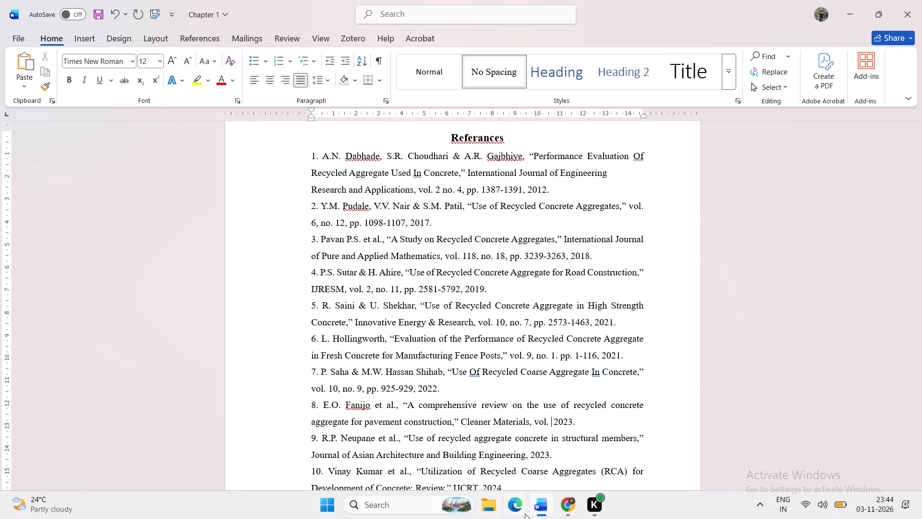
Switch to Chrome, close the 2022 paper and open the PDF named 2023 from Google Drive.
click(572, 503)
drag(572, 503, 223, 186)
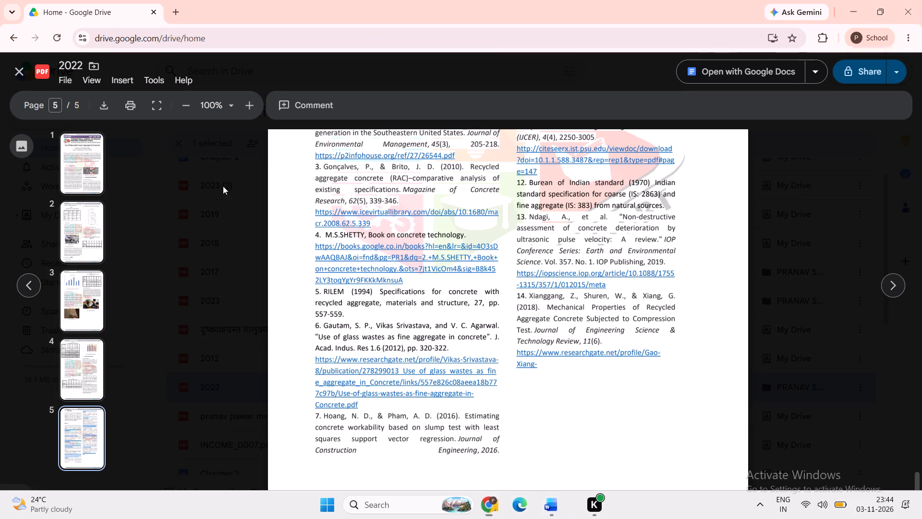
drag(223, 186, 207, 161)
click(26, 79)
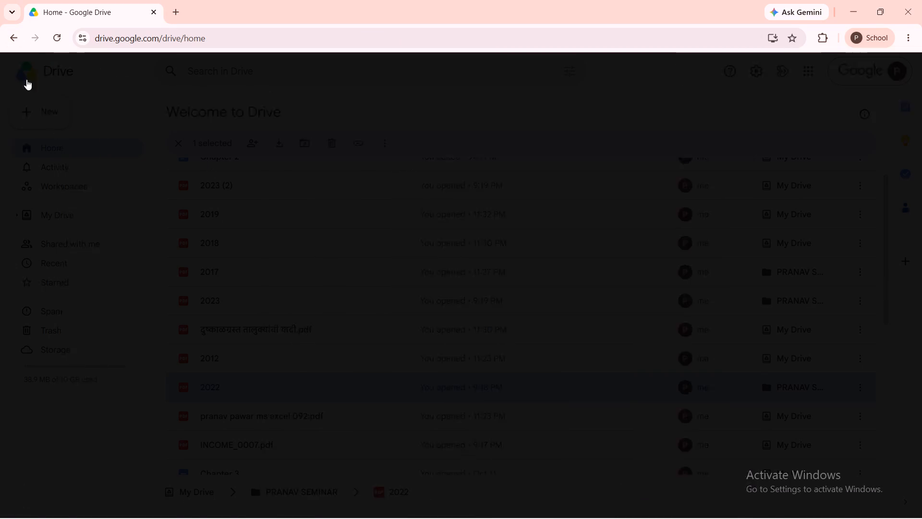
scroll(269, 377, up, 1)
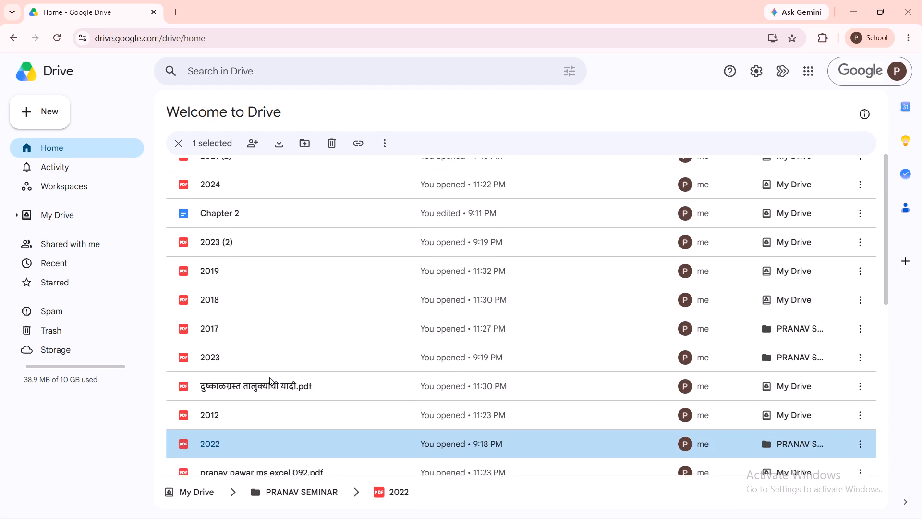
scroll(269, 377, up, 1)
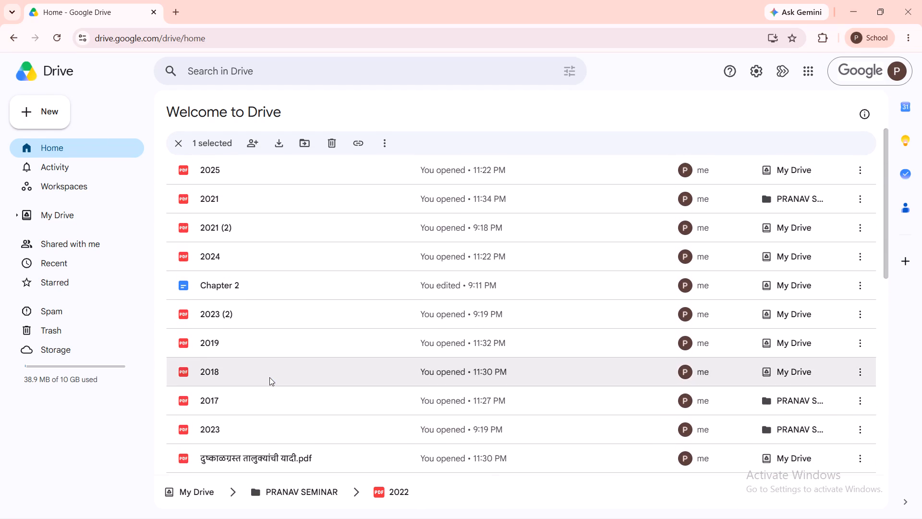
scroll(269, 377, up, 1)
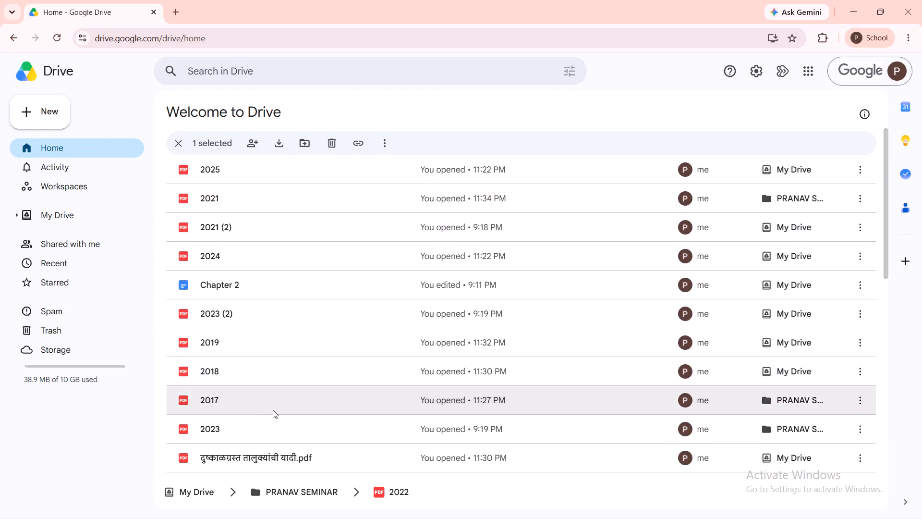
double_click(271, 429)
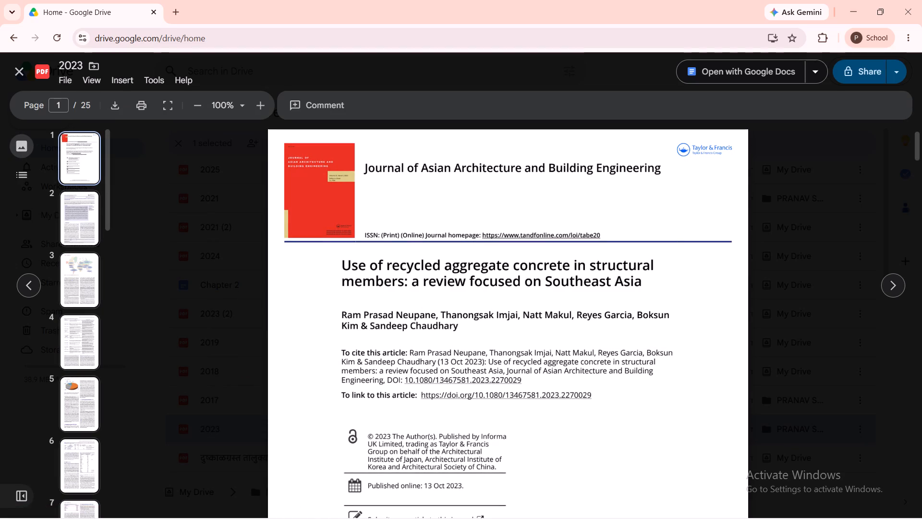
Examine the 2023 paper's cover page and first article page for volume, issue and page details.
scroll(467, 384, down, 1)
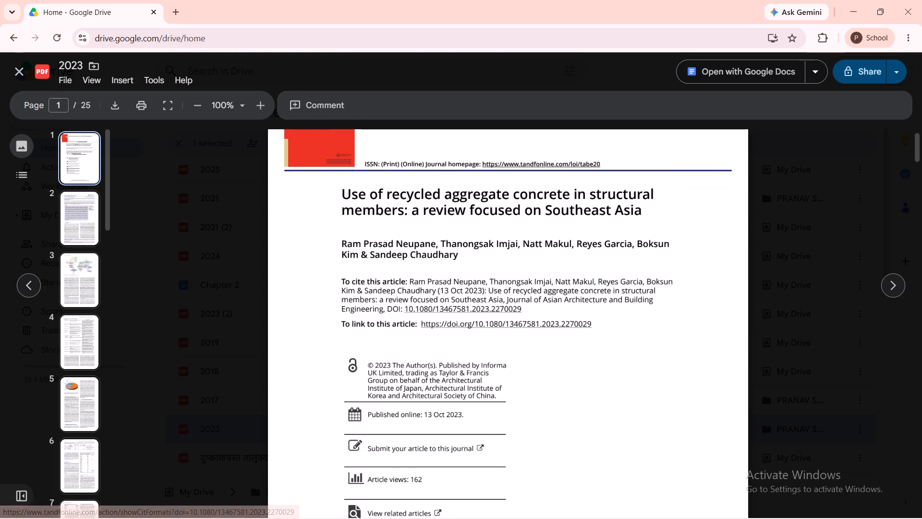
scroll(467, 384, down, 1)
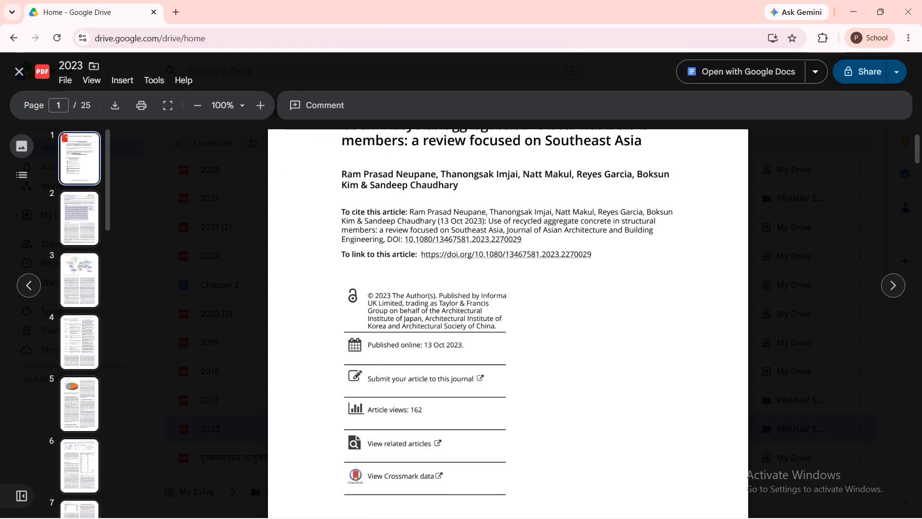
scroll(467, 384, down, 1)
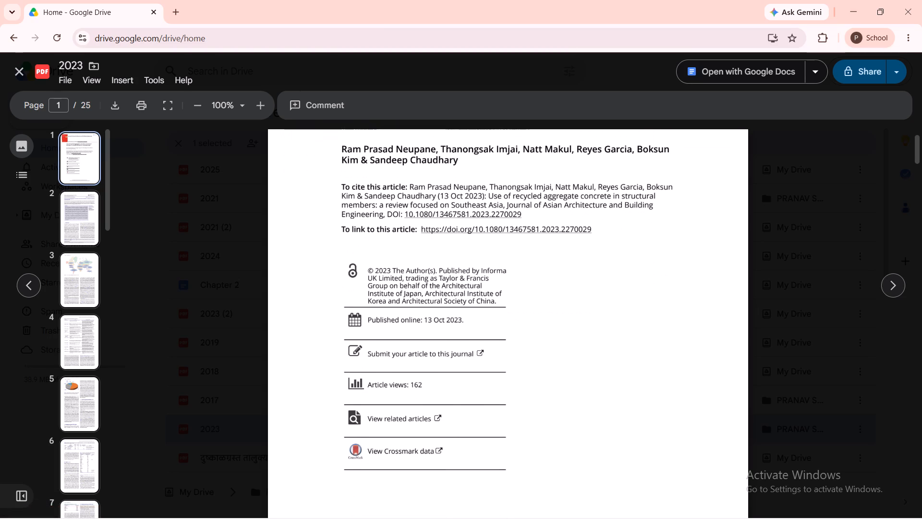
scroll(467, 384, down, 1)
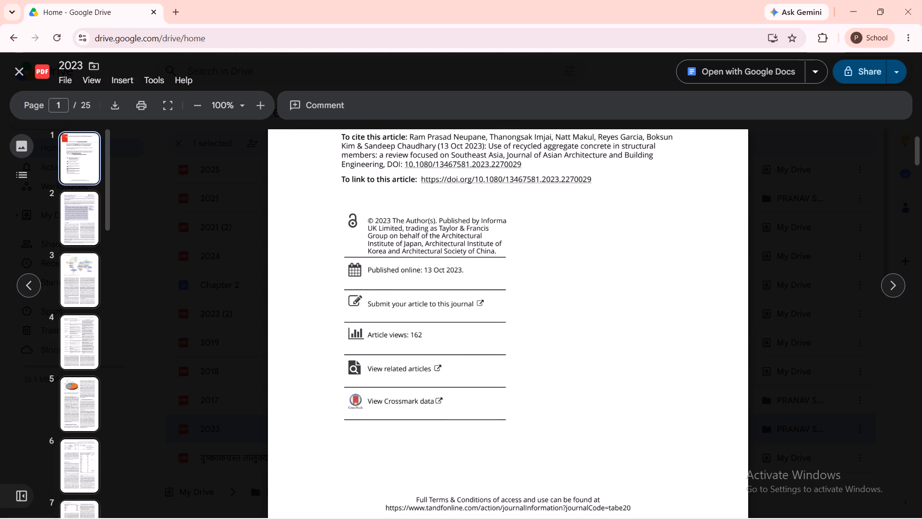
scroll(467, 384, down, 1)
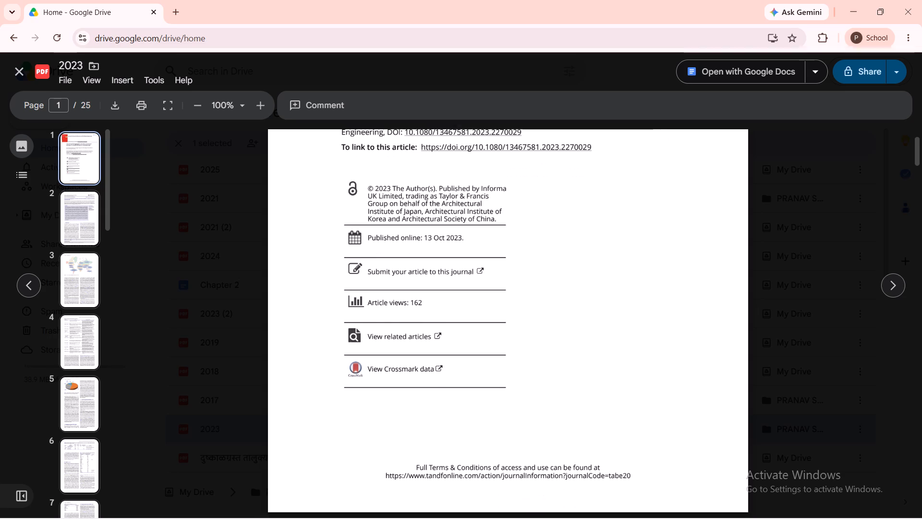
scroll(467, 384, down, 2)
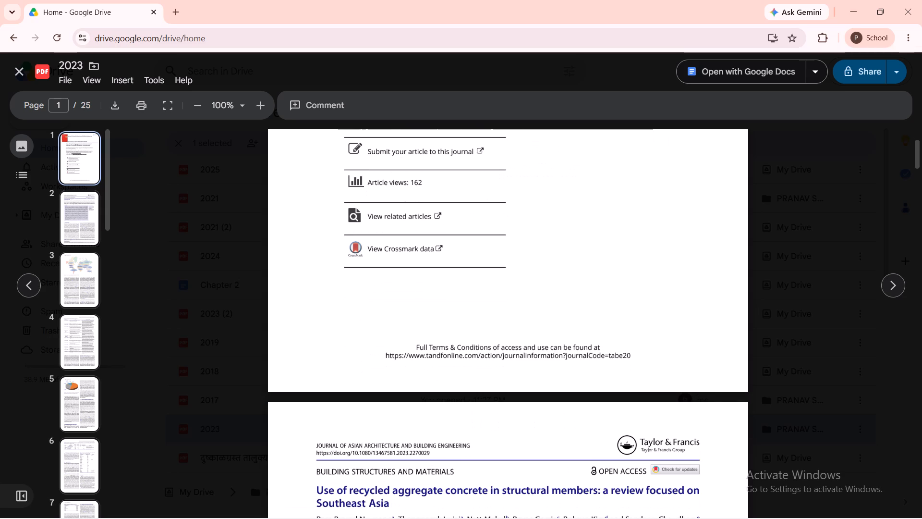
scroll(467, 384, down, 3)
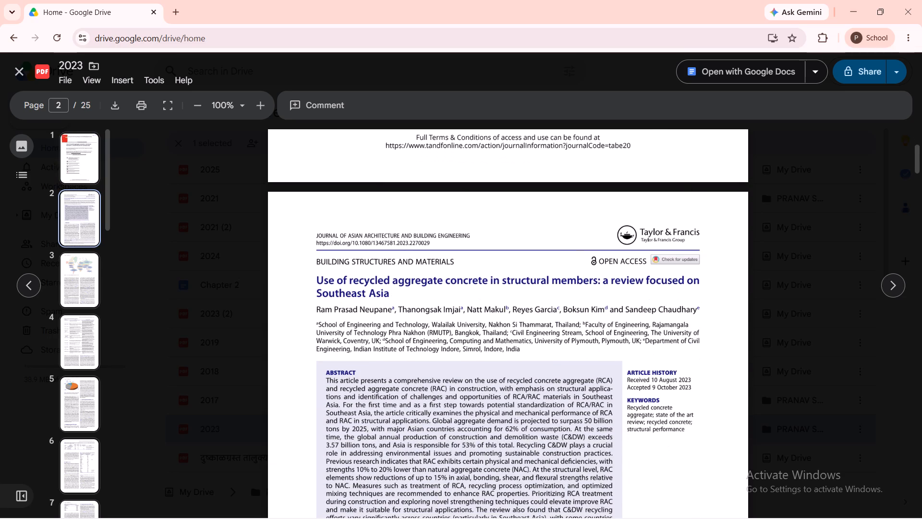
scroll(467, 384, down, 2)
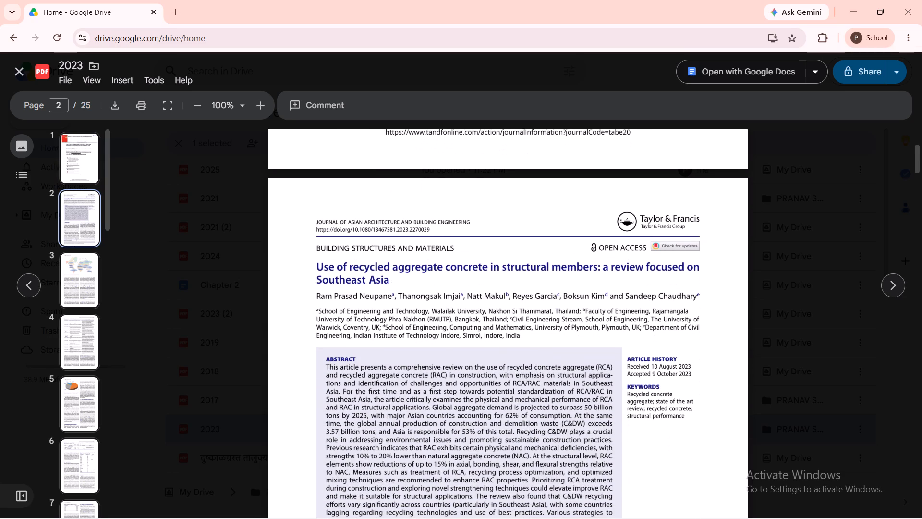
scroll(467, 384, down, 2)
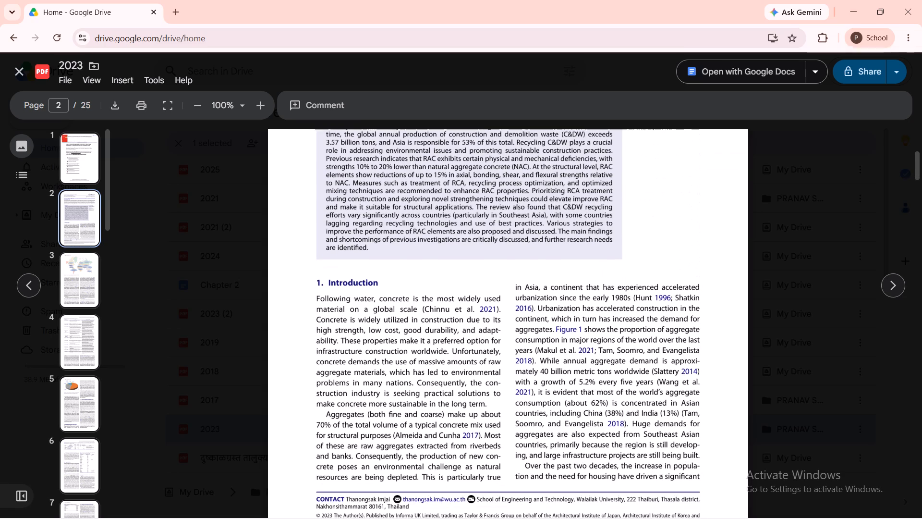
right_click(467, 384)
scroll(520, 438, down, 1)
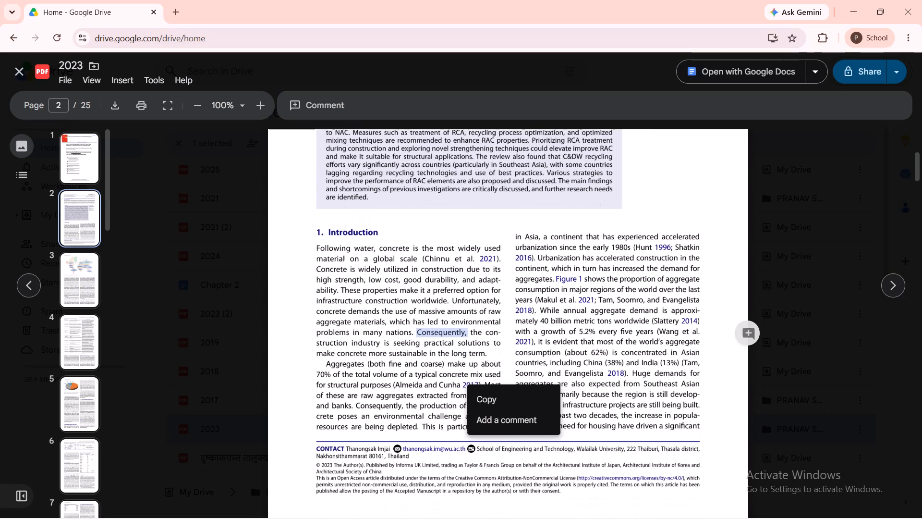
scroll(520, 438, down, 2)
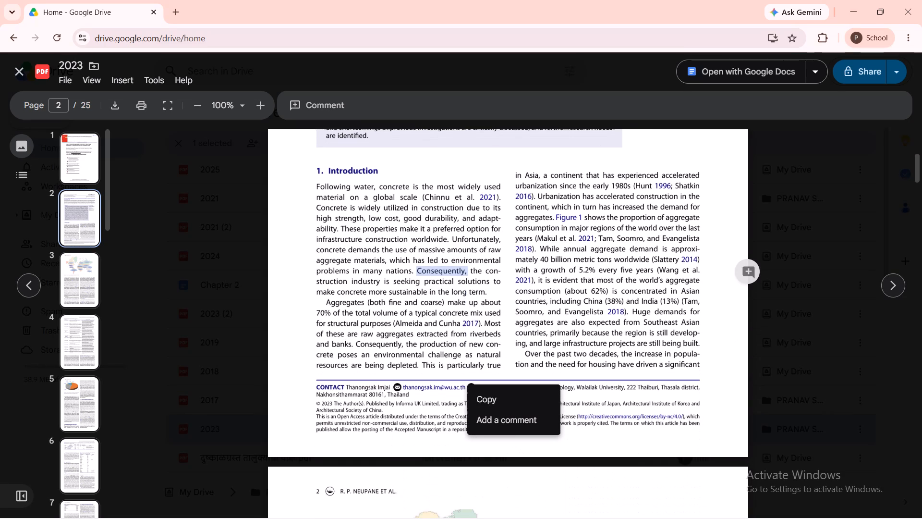
scroll(520, 438, down, 1)
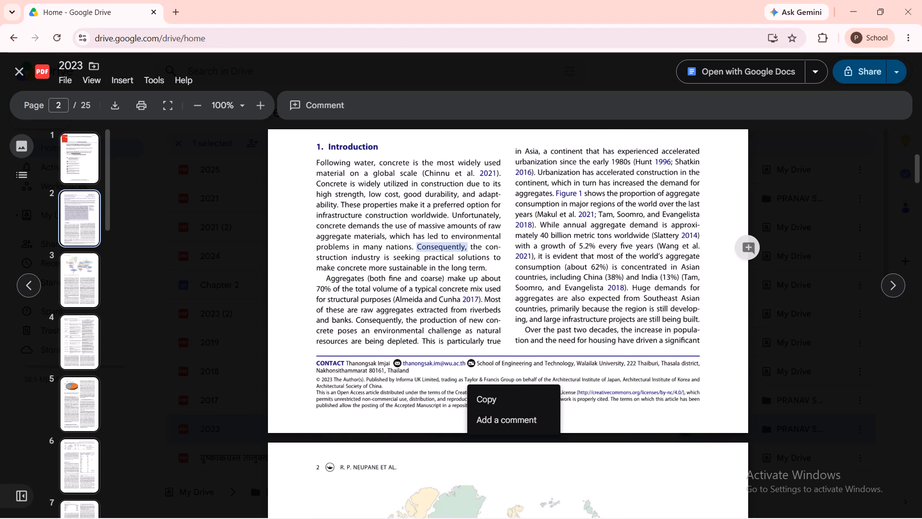
click(505, 491)
Examine the header page numbers of the 2023 paper from its second article page through to the last page.
scroll(505, 491, down, 9)
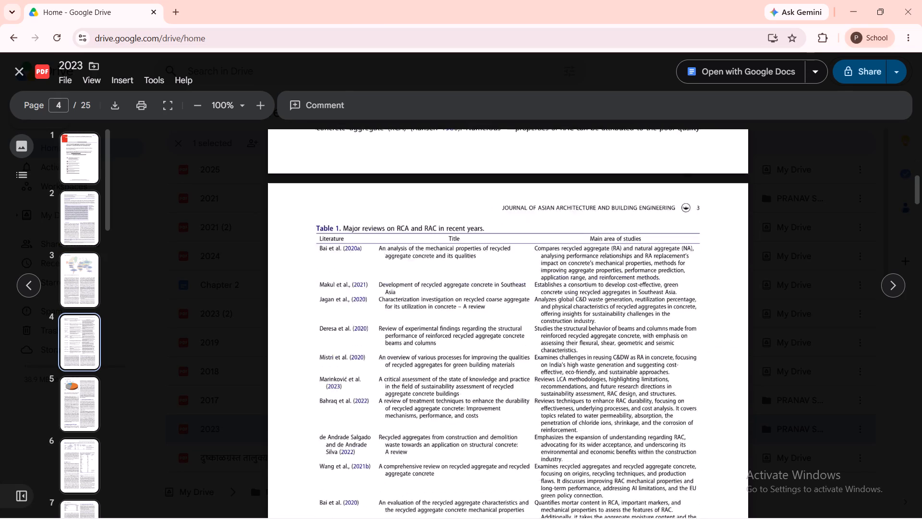
scroll(505, 491, down, 6)
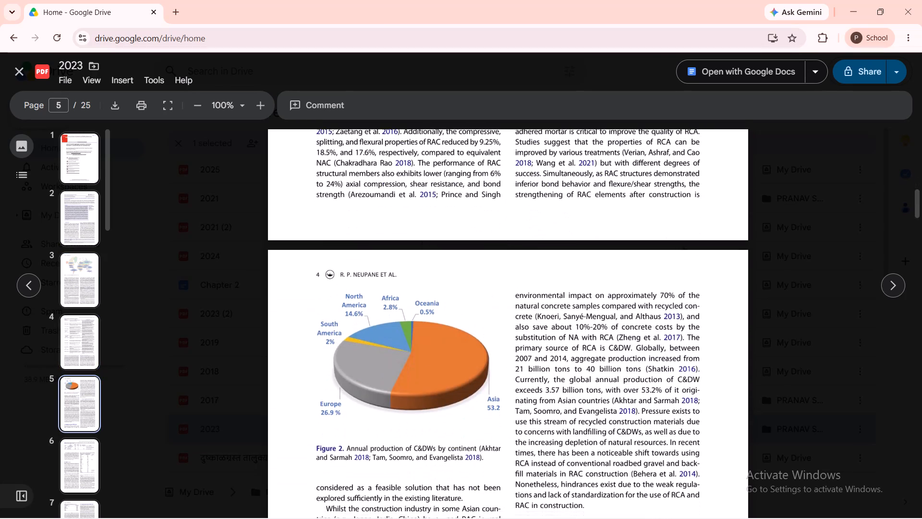
scroll(505, 491, down, 11)
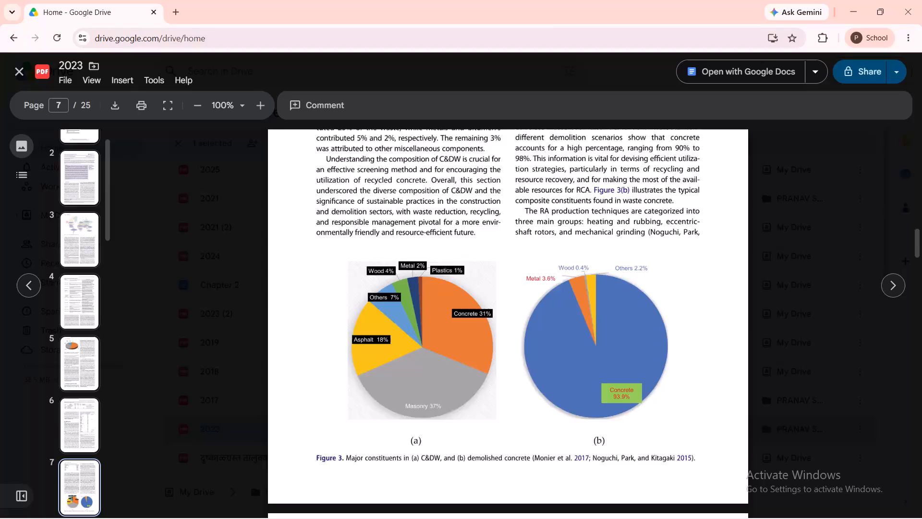
scroll(505, 491, down, 1)
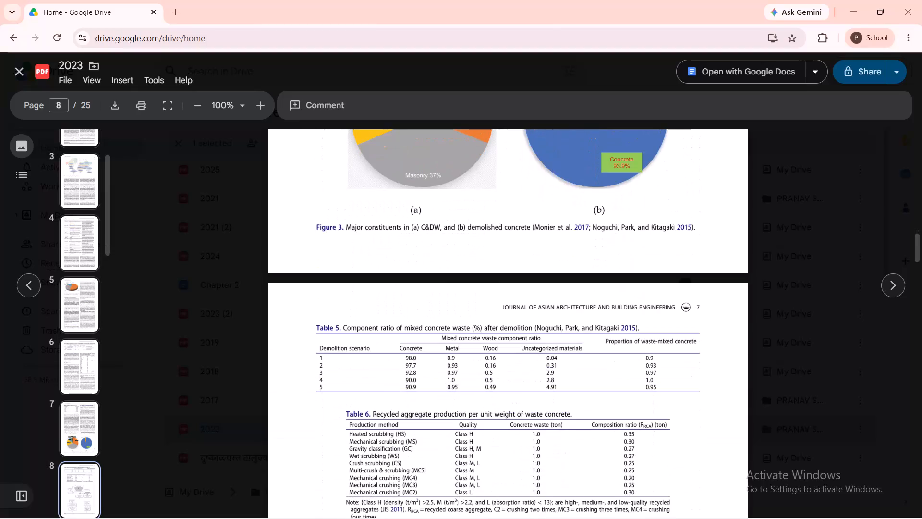
scroll(505, 491, up, 3)
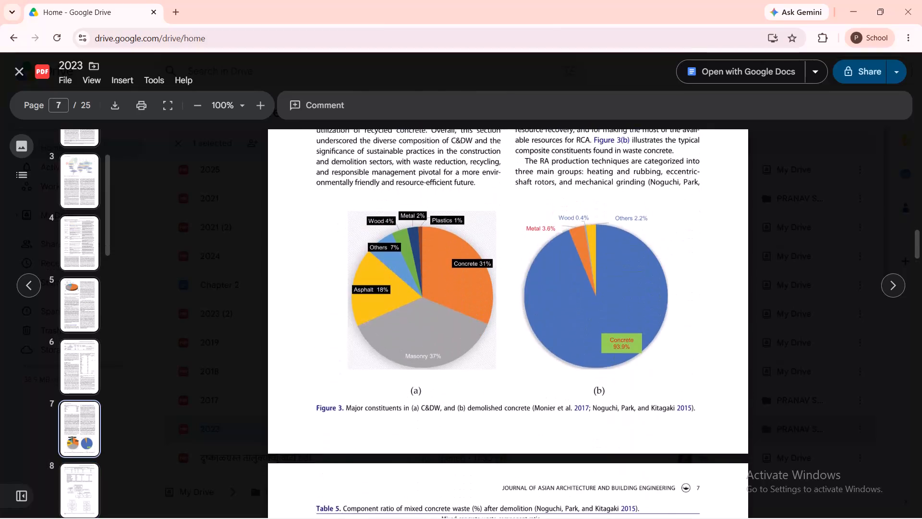
scroll(505, 491, up, 4)
scroll(505, 491, down, 5)
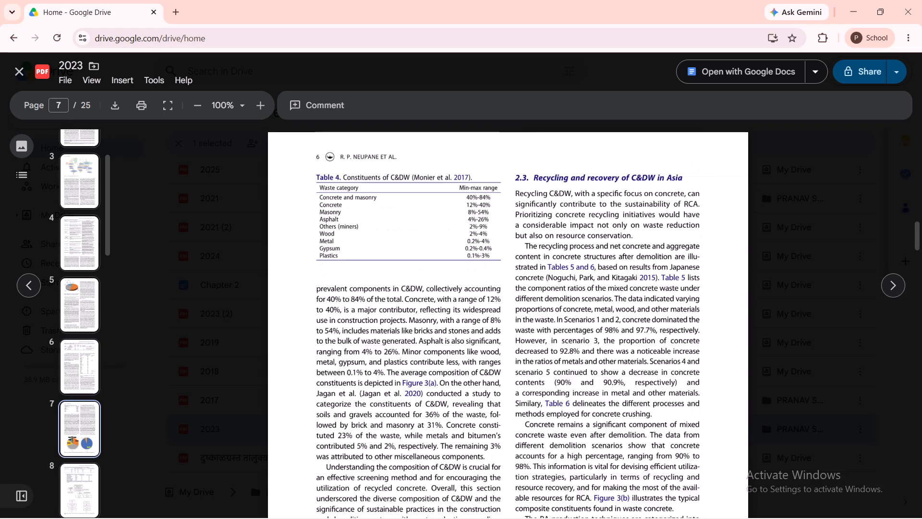
scroll(505, 491, down, 7)
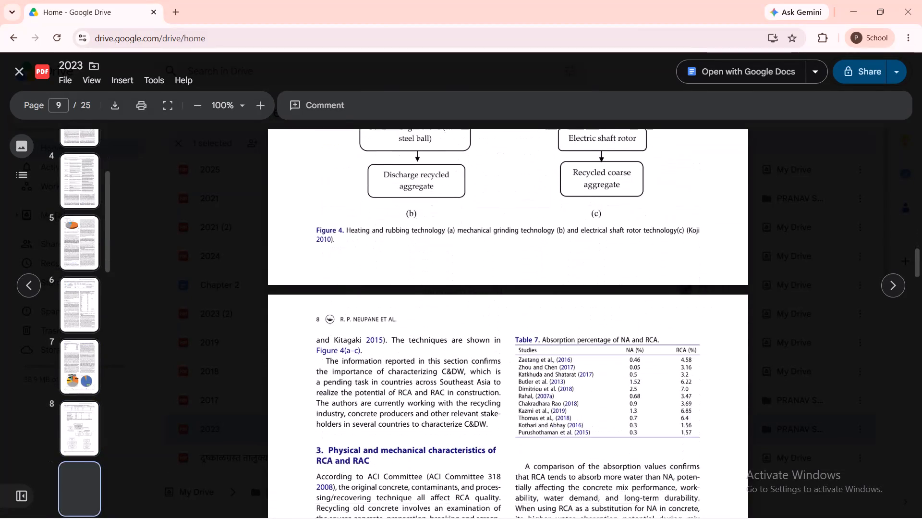
scroll(505, 491, down, 6)
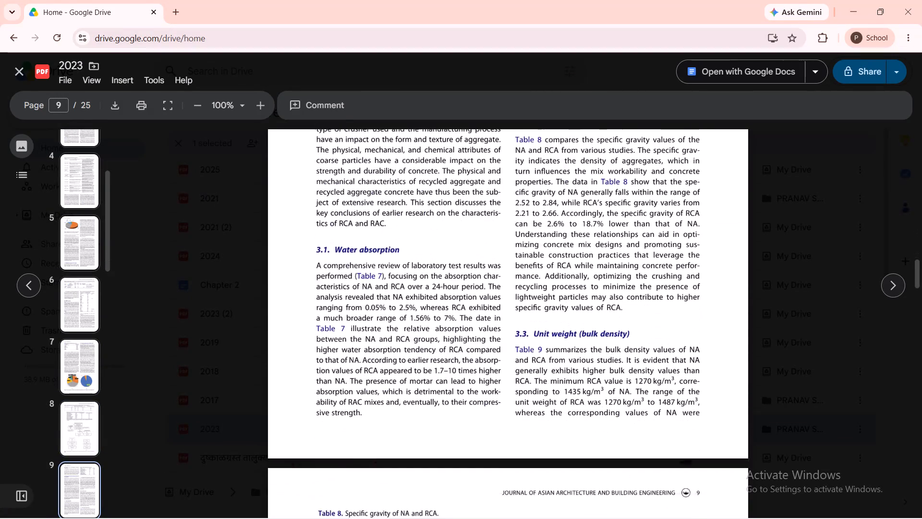
scroll(505, 491, down, 17)
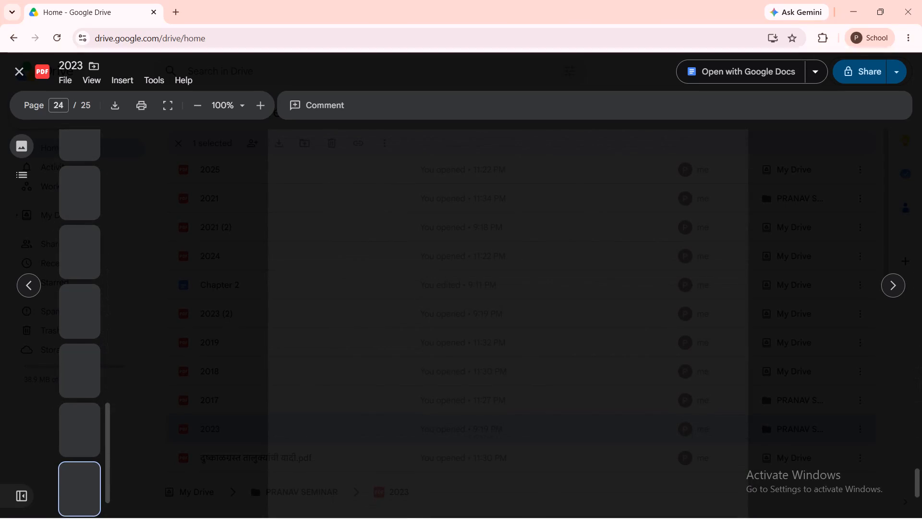
scroll(505, 491, down, 6)
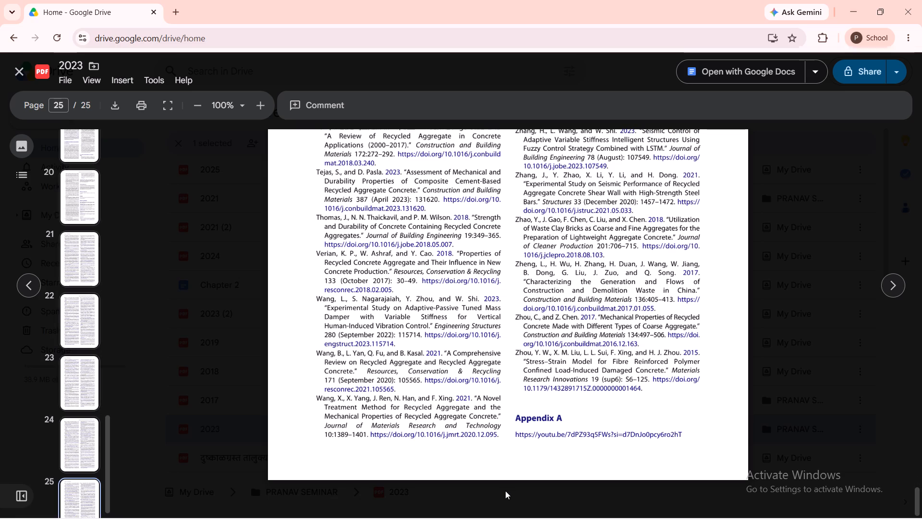
scroll(505, 491, down, 4)
Review the 2023 paper's header page numbers backwards from the last page and return to the cover page.
scroll(540, 425, up, 3)
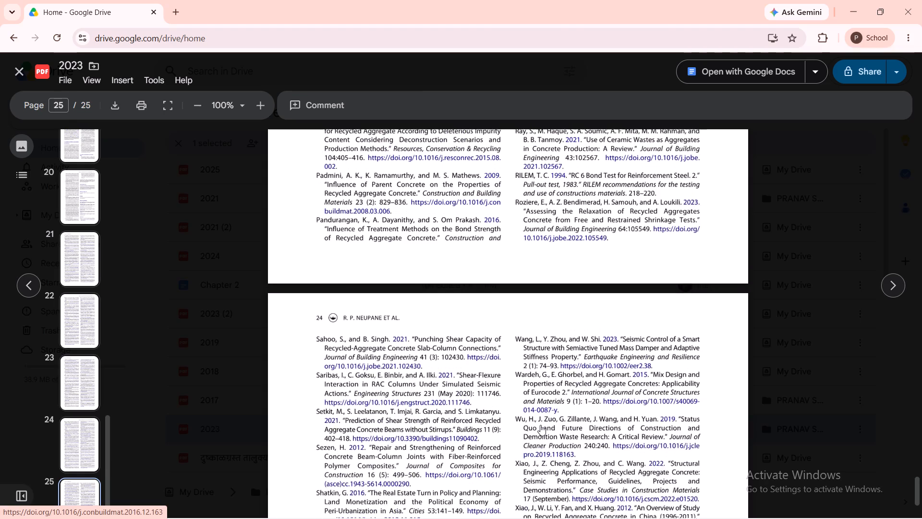
scroll(540, 425, up, 3)
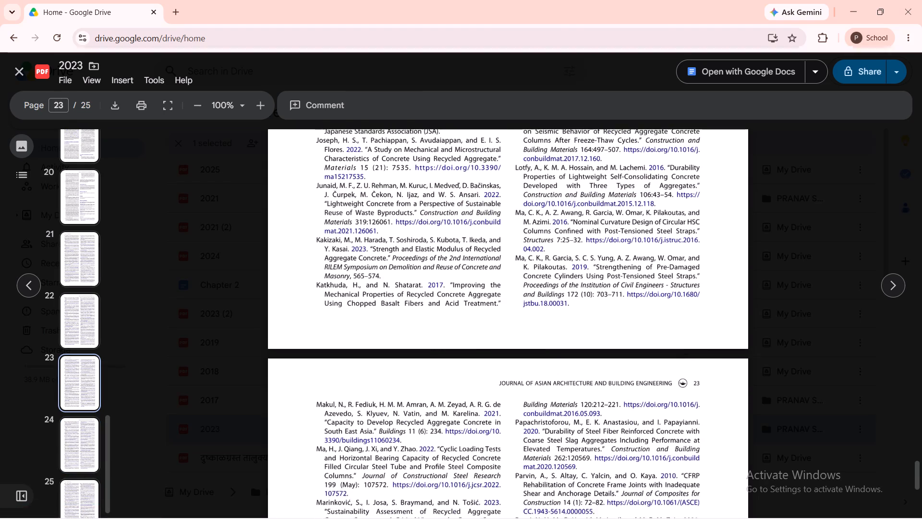
scroll(540, 425, up, 1)
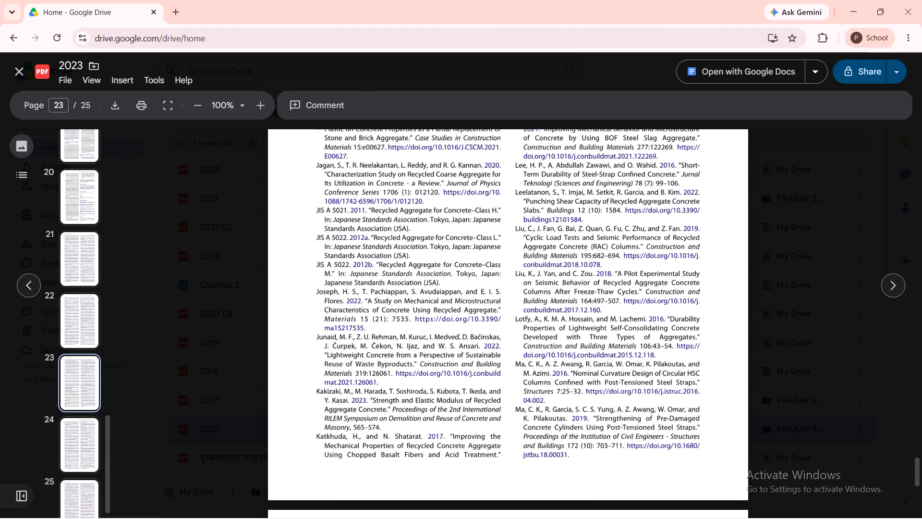
scroll(540, 425, up, 8)
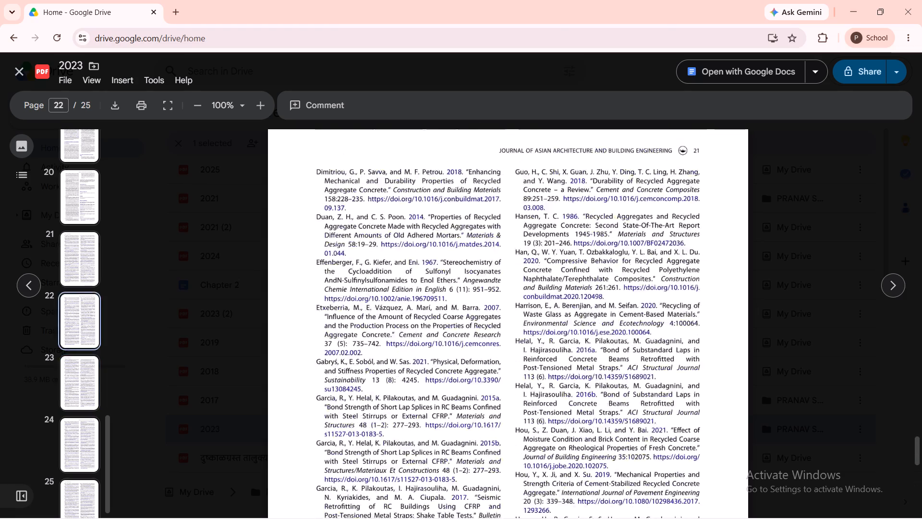
scroll(540, 425, up, 20)
scroll(540, 425, up, 8)
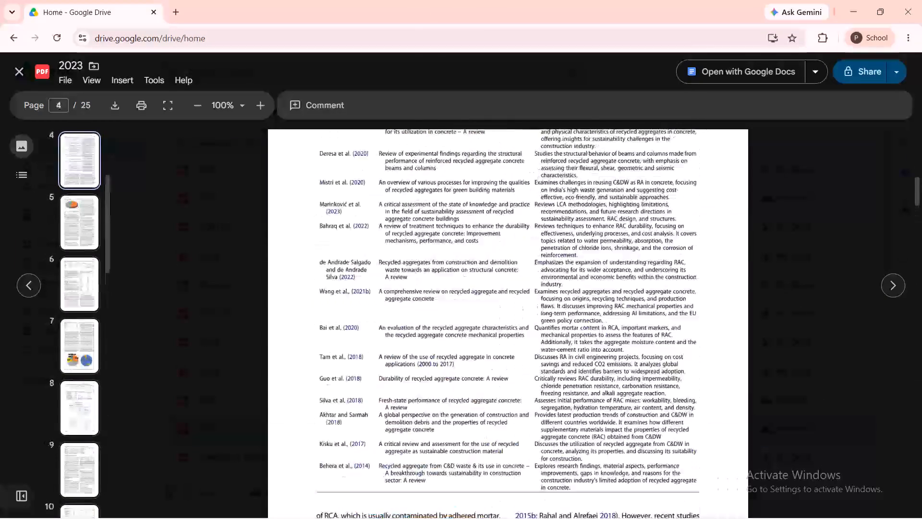
scroll(540, 425, up, 15)
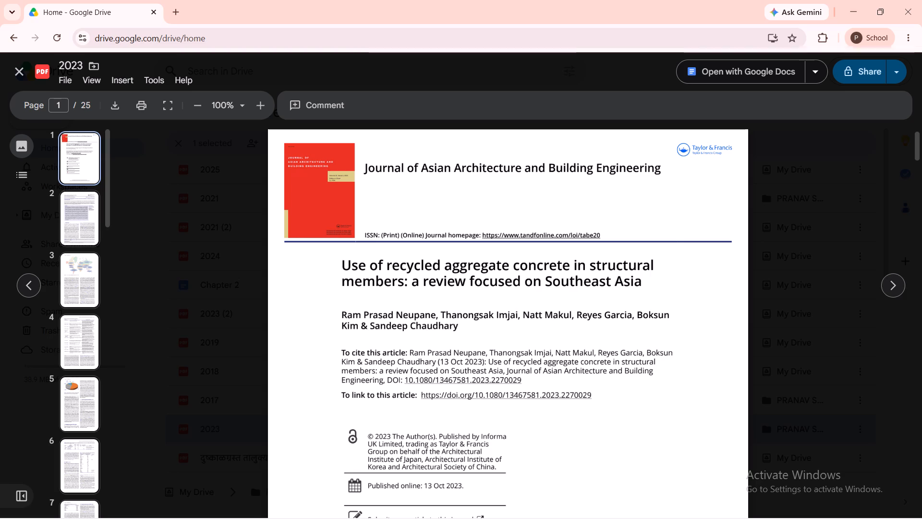
Open the journal homepage link from the 2023 paper's cover and examine the journal's list of volumes by year.
click(583, 233)
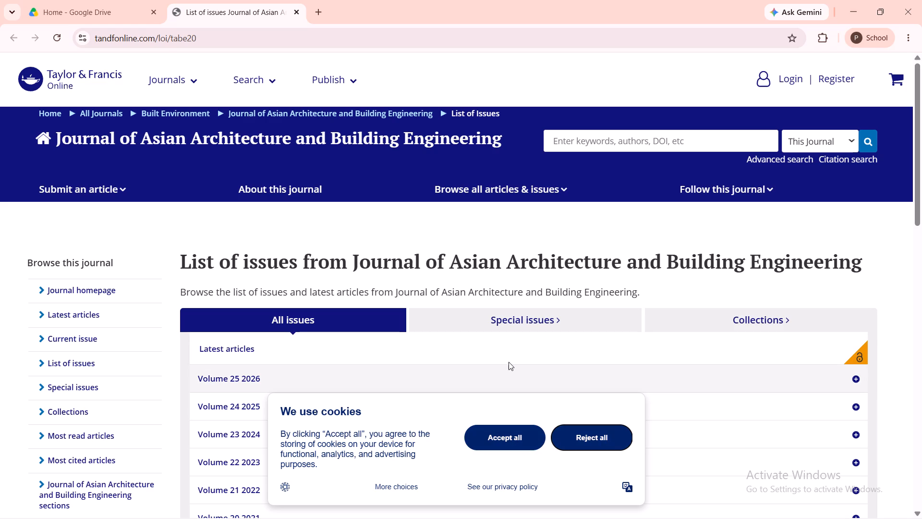
scroll(506, 305, down, 1)
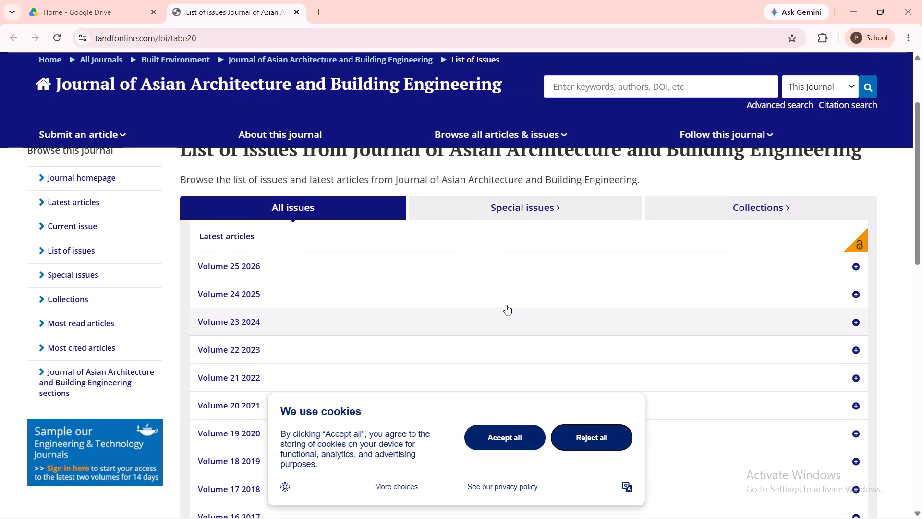
scroll(506, 305, down, 1)
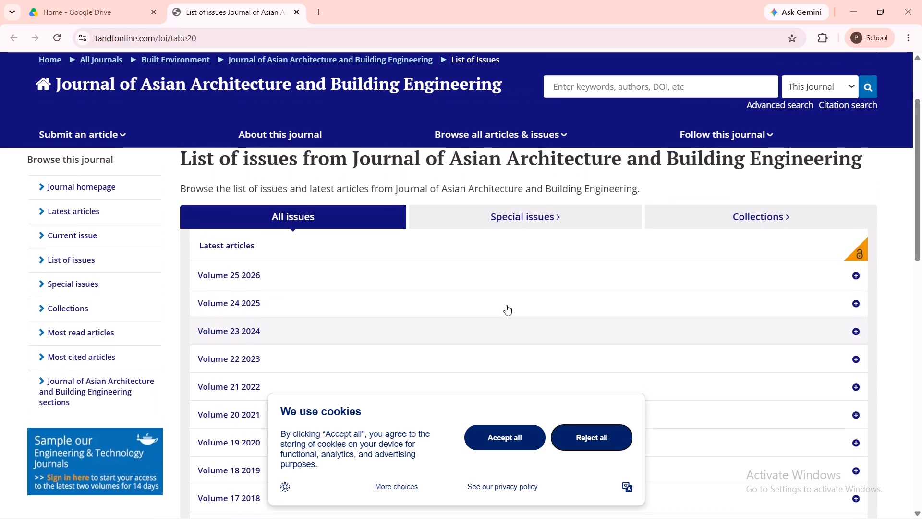
scroll(506, 305, down, 2)
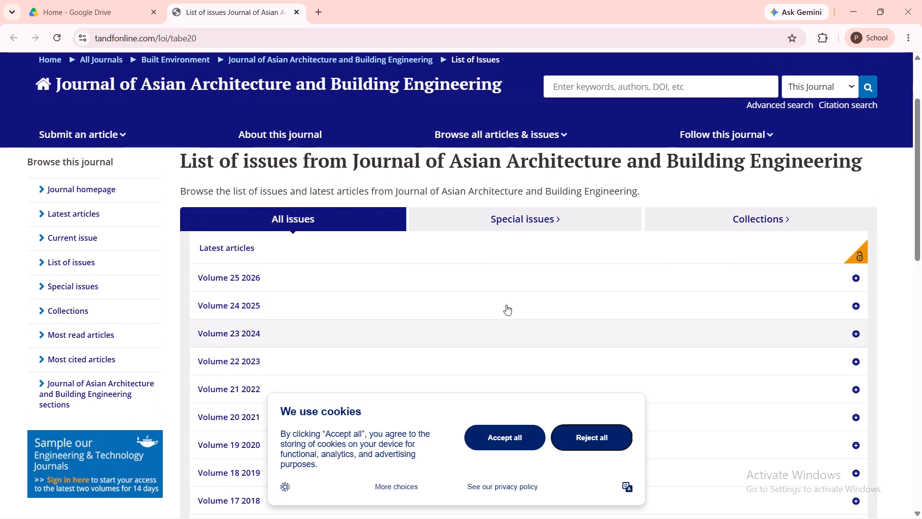
scroll(506, 305, down, 3)
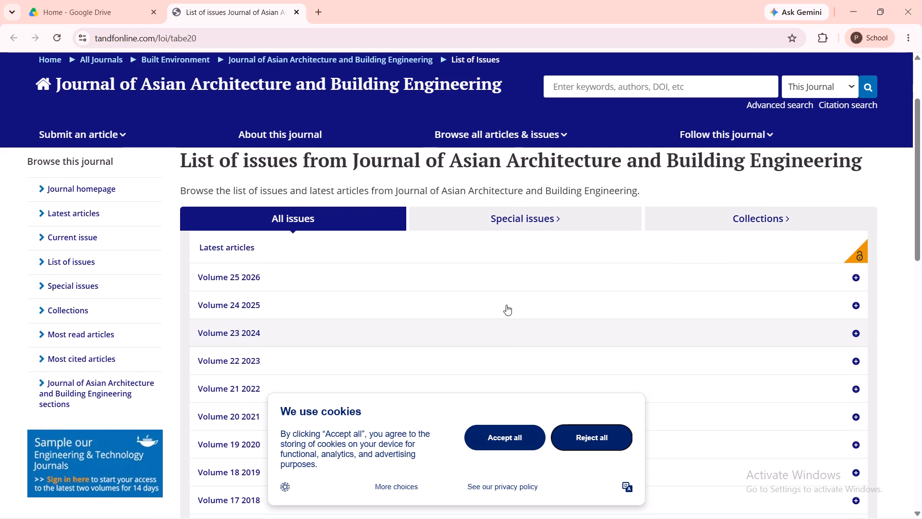
scroll(506, 305, down, 2)
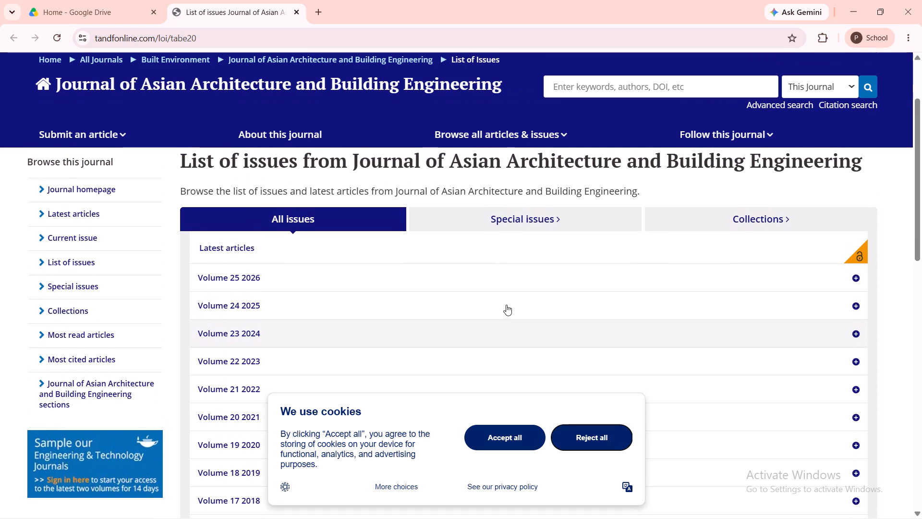
scroll(506, 305, down, 3)
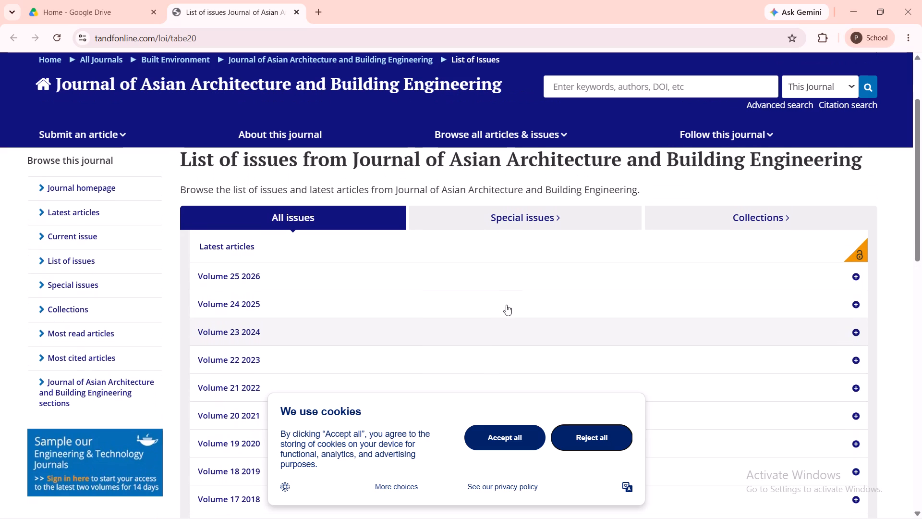
scroll(506, 305, down, 1)
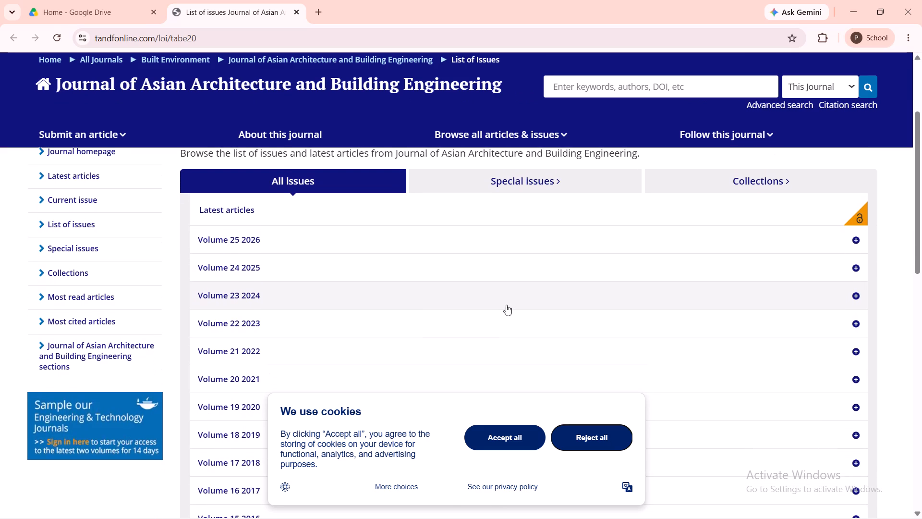
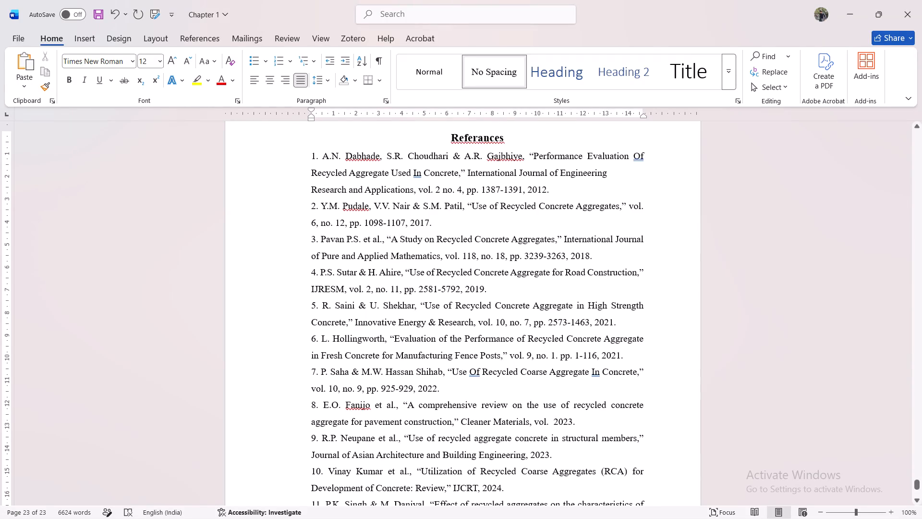
Enter volume 2 and issue no. 2 after the journal name Cleaner Materials in reference 8.
key(2)
text(,)
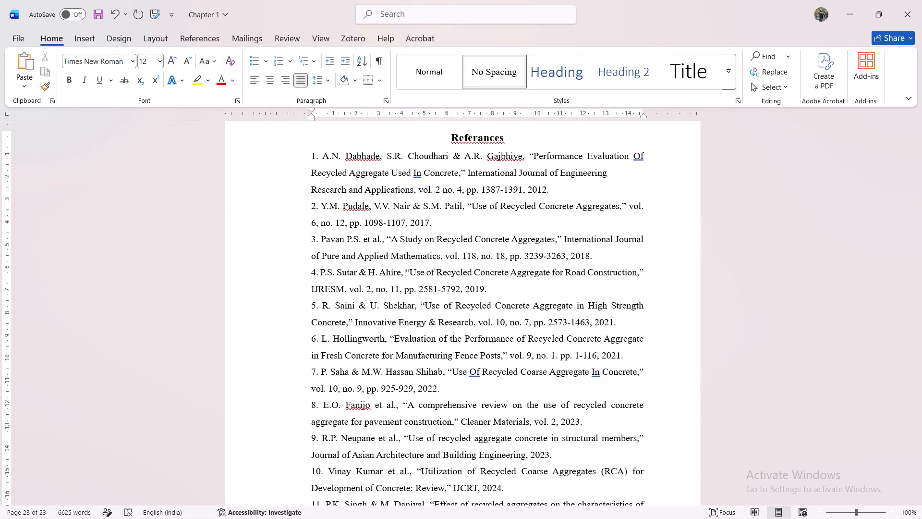
key(space)
text(no)
text(.)
key(space)
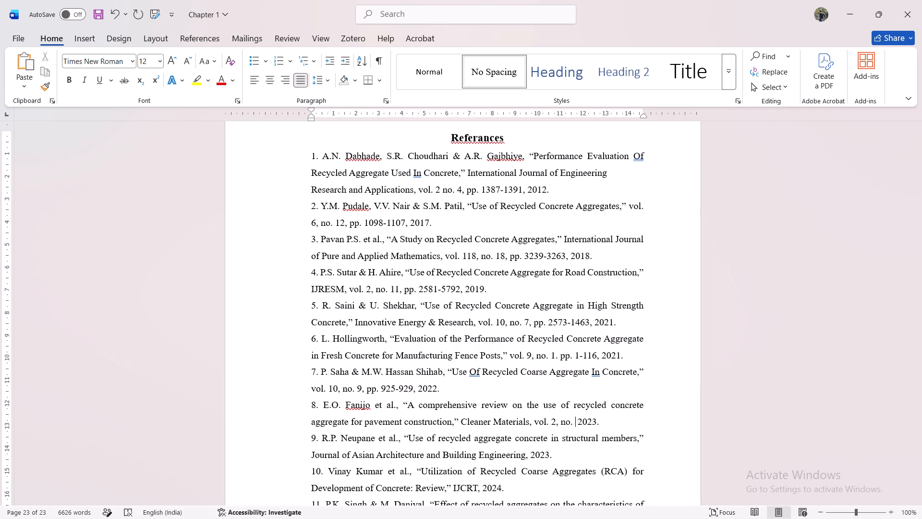
key(2)
key(comma)
Add the page range "pp. 979-694," after the issue number in reference 8.
key(space)
text(pp.)
key(space)
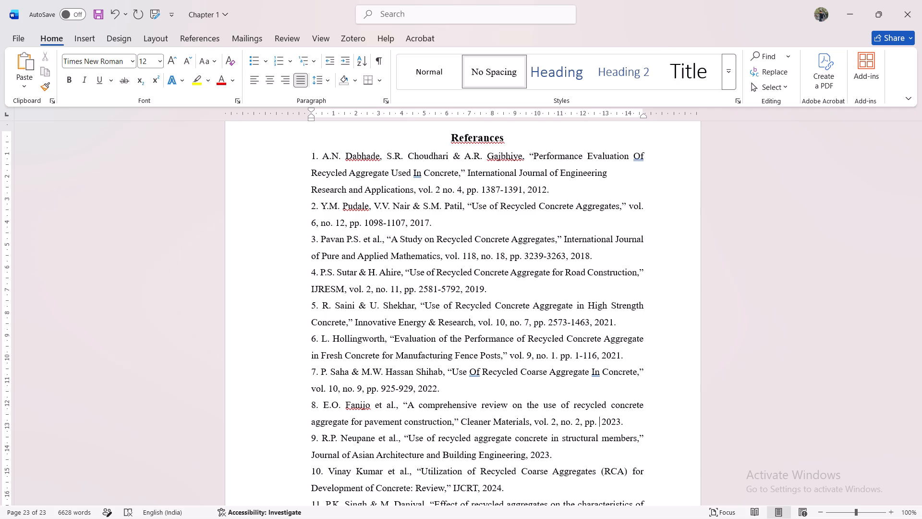
text(97)
key(9)
key(minus)
text(694)
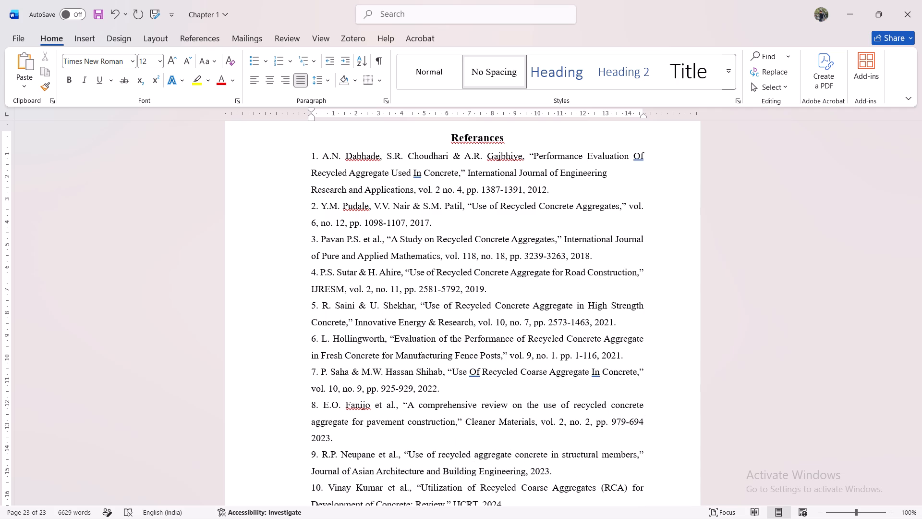
key(comma)
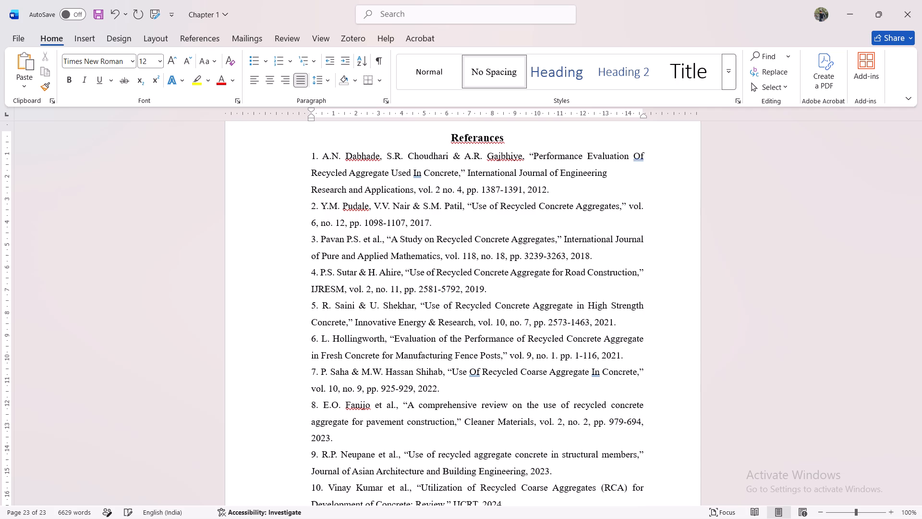
key(space)
key(BackSpace)
Insert "vol." before the year in reference 9, after Journal of Asian Architecture and Building Engineering.
scroll(384, 420, down, 1)
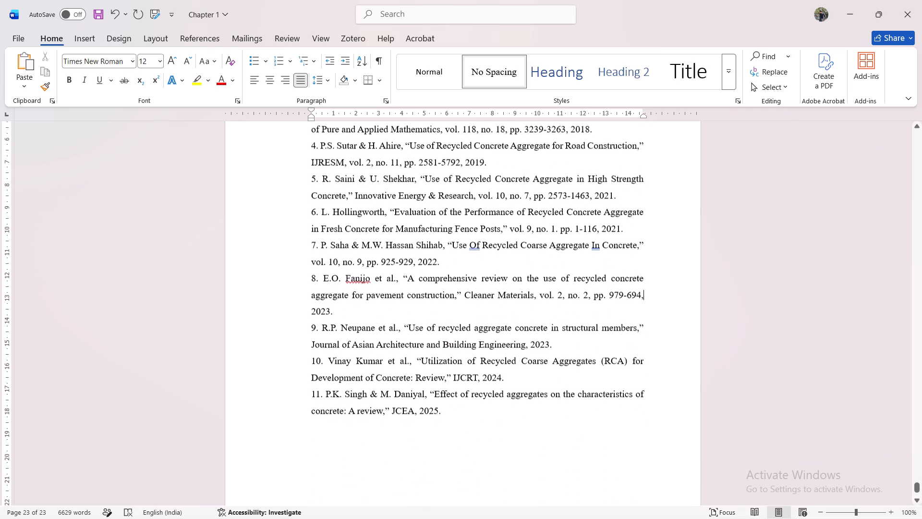
scroll(384, 420, down, 1)
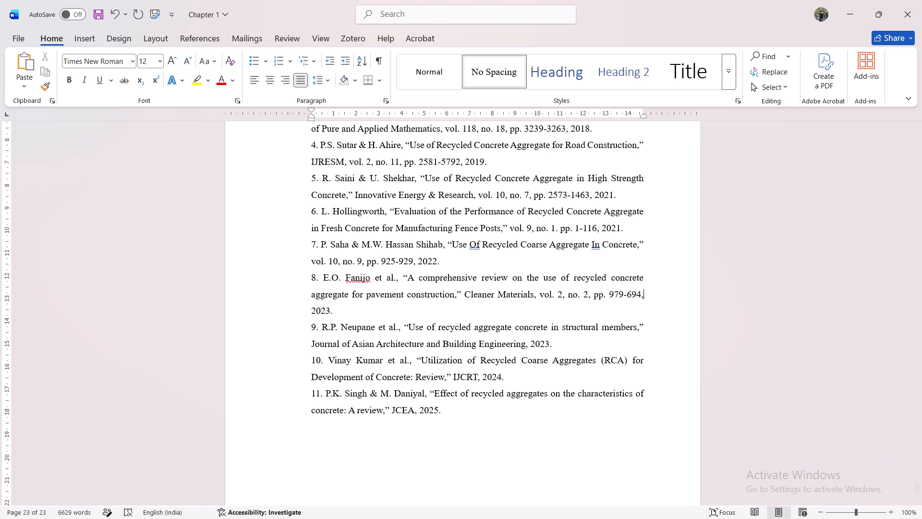
click(527, 345)
key(space)
text(vol)
text(.)
key(space)
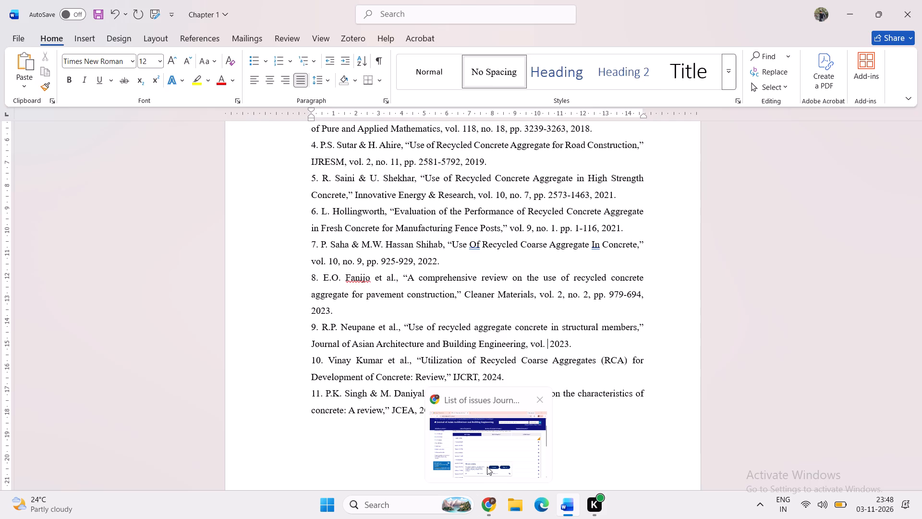
Switch to Chrome, close the journal website and the 2023 paper, and open the 2023 (2) paper to examine its first page for volume and issue details.
click(487, 465)
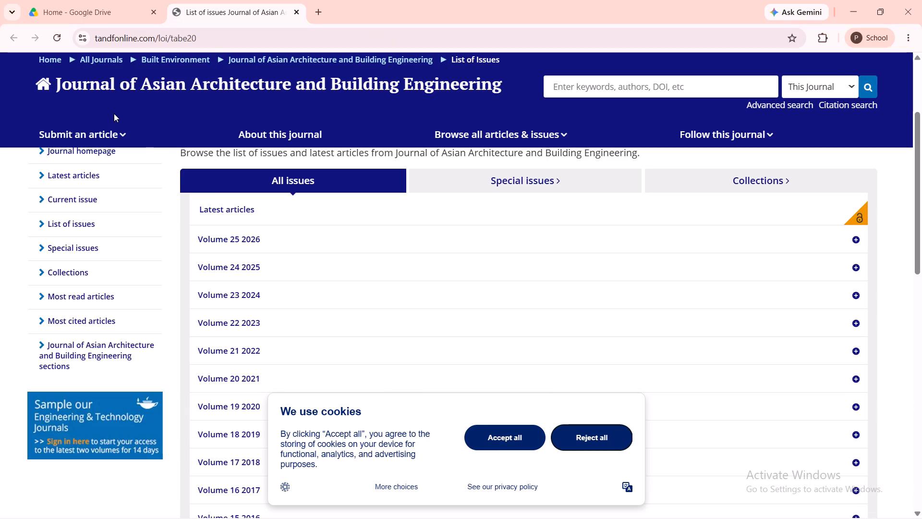
click(296, 11)
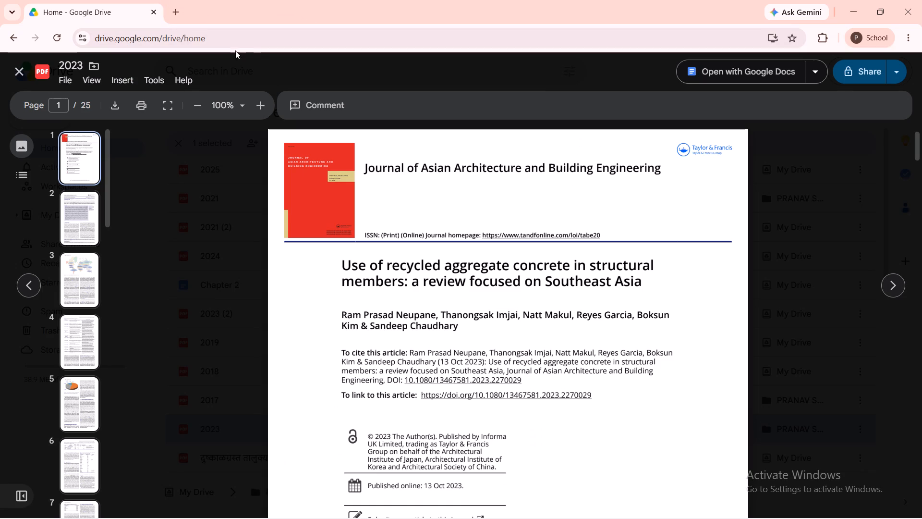
click(26, 70)
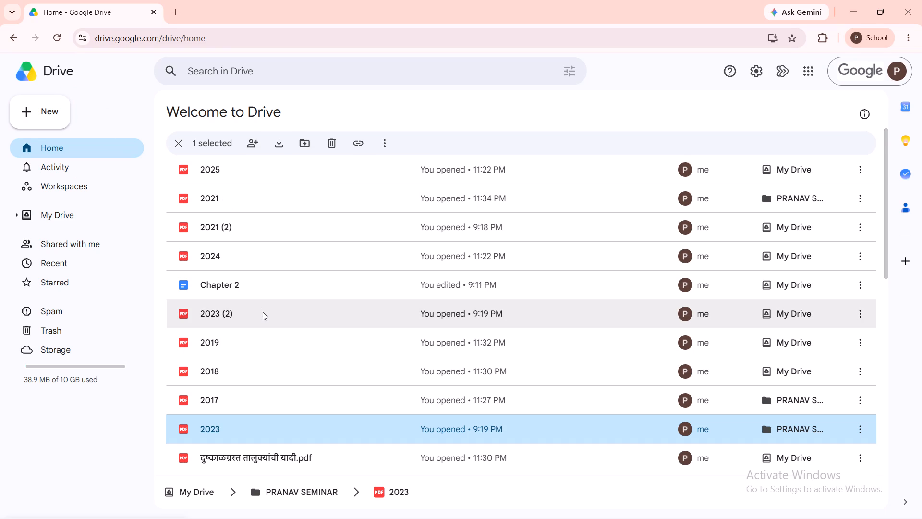
double_click(263, 312)
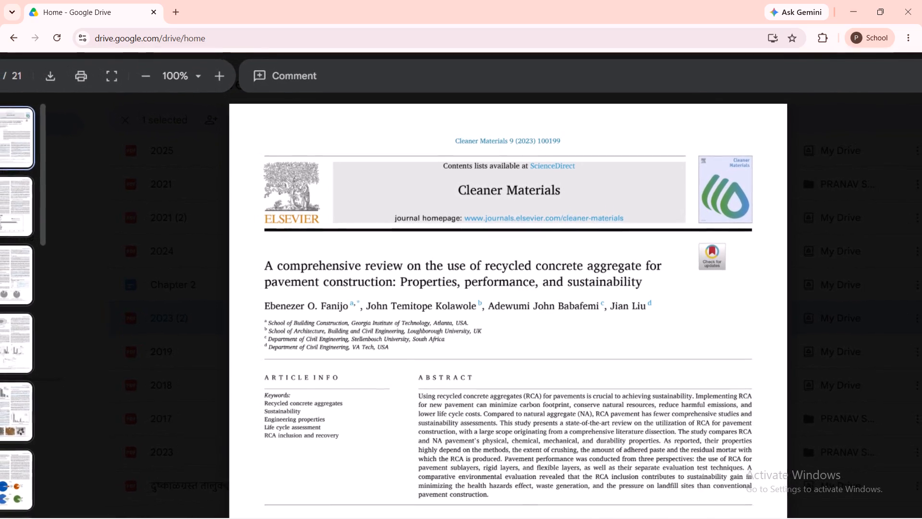
scroll(507, 287, down, 2)
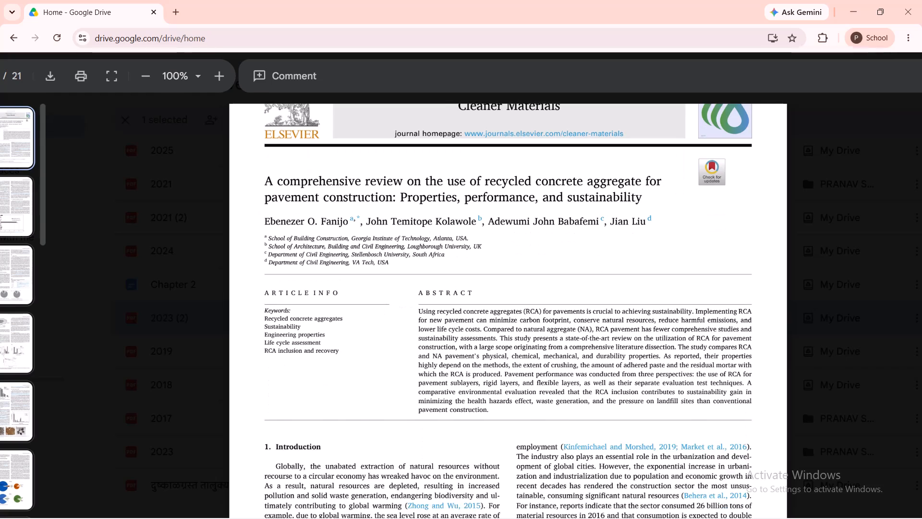
scroll(507, 287, down, 4)
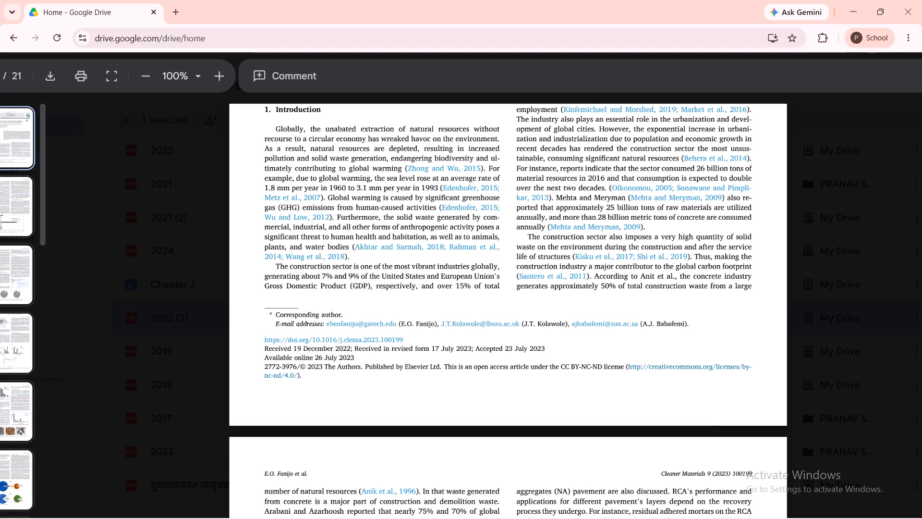
scroll(614, 337, down, 3)
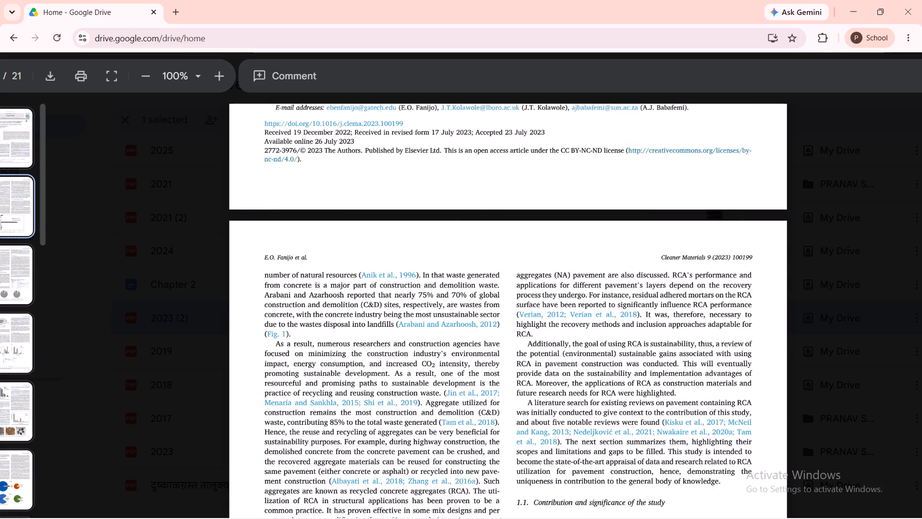
Examine the headers and page numbers of the 2023 (2) paper from its second page through to the last page.
scroll(614, 337, down, 7)
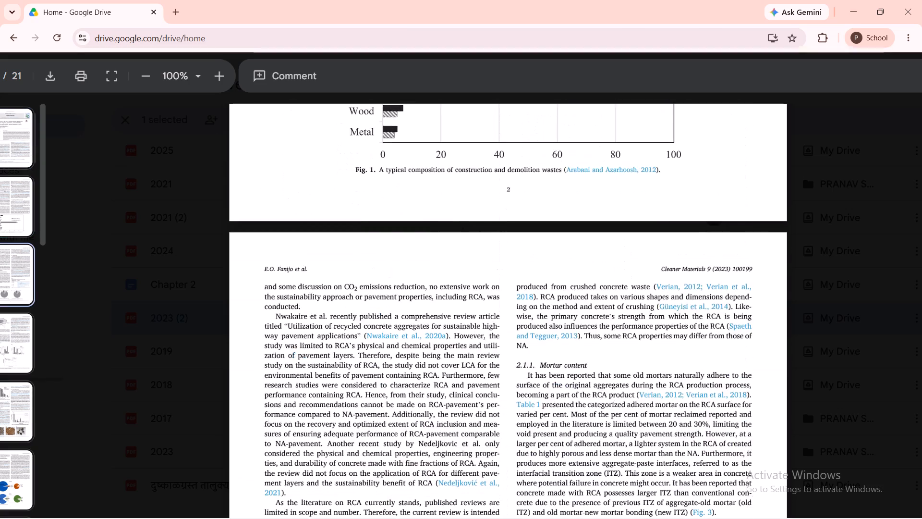
scroll(614, 337, down, 7)
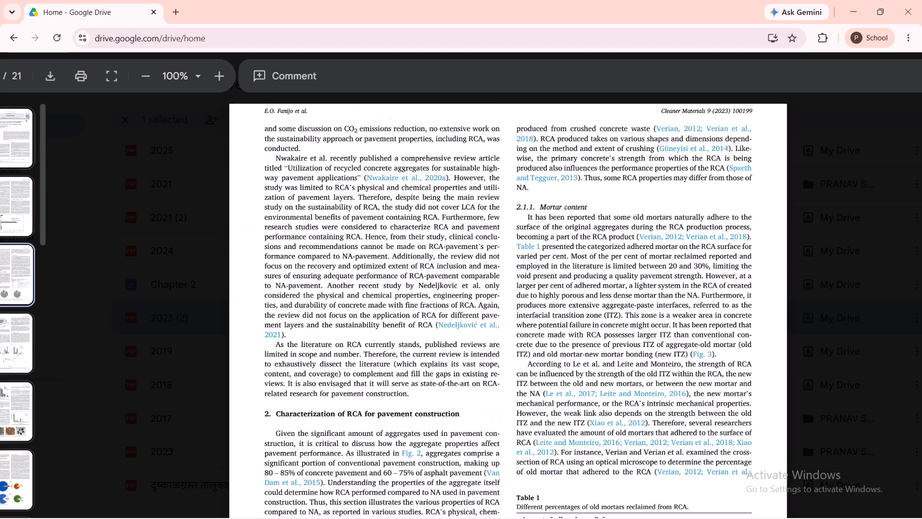
scroll(614, 337, down, 17)
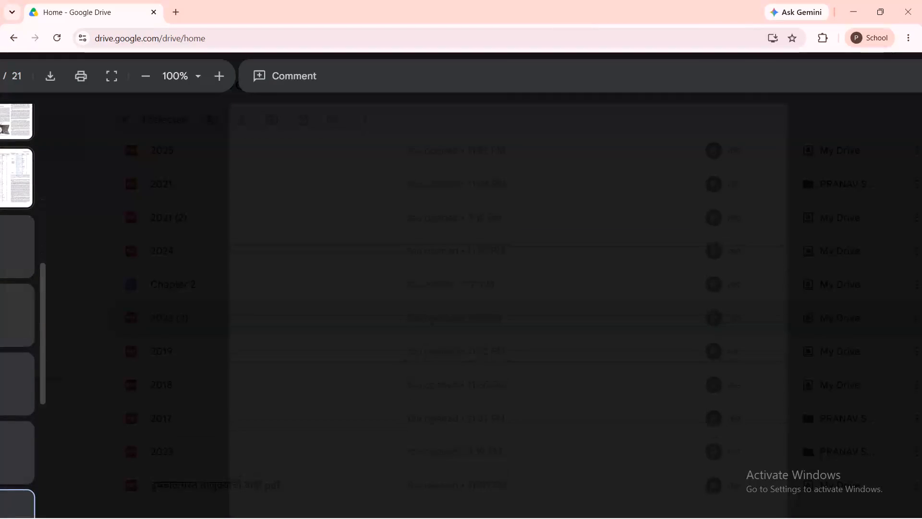
scroll(614, 337, down, 10)
scroll(638, 313, right, 1)
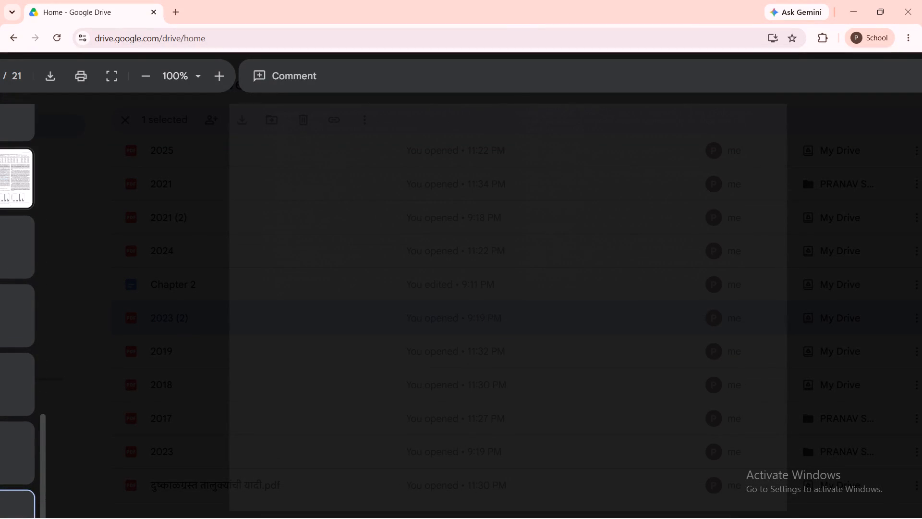
scroll(638, 313, right, 1)
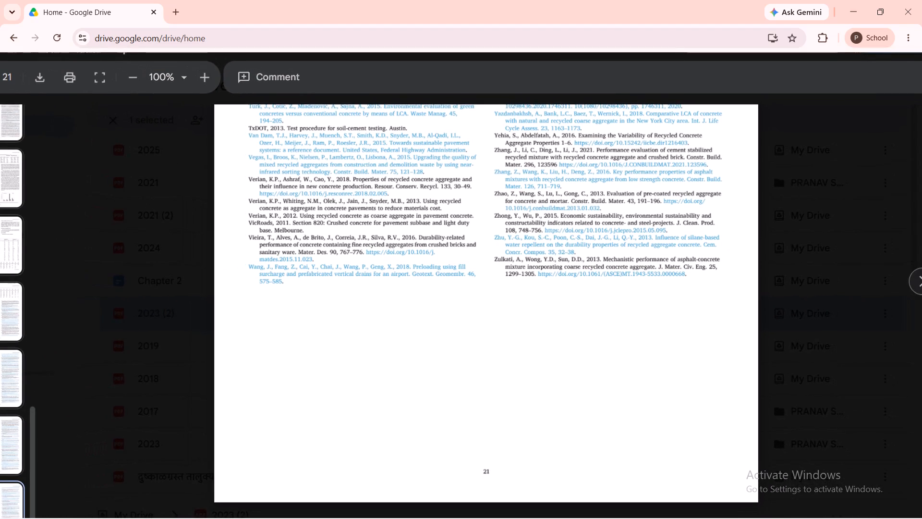
scroll(606, 293, right, 2)
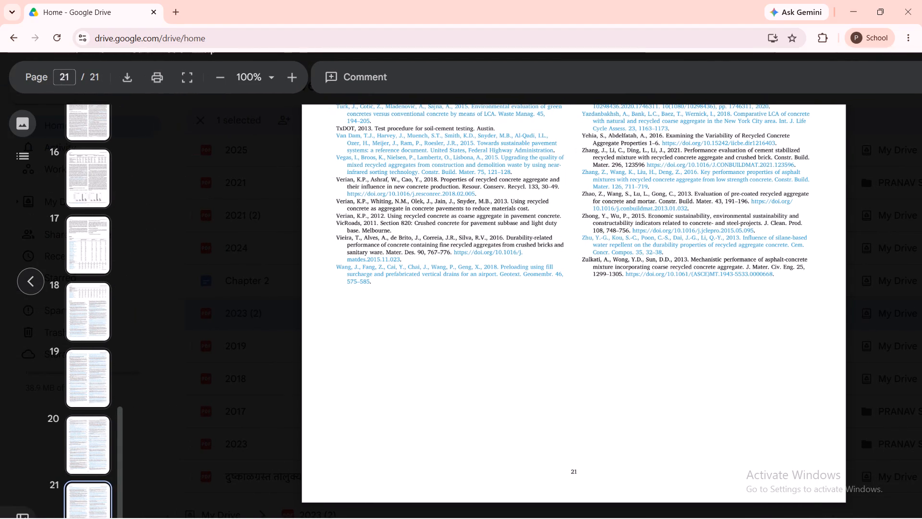
Go back through the 2023 (2) paper from its last page to the first and examine the journal header for volume details.
scroll(595, 272, up, 5)
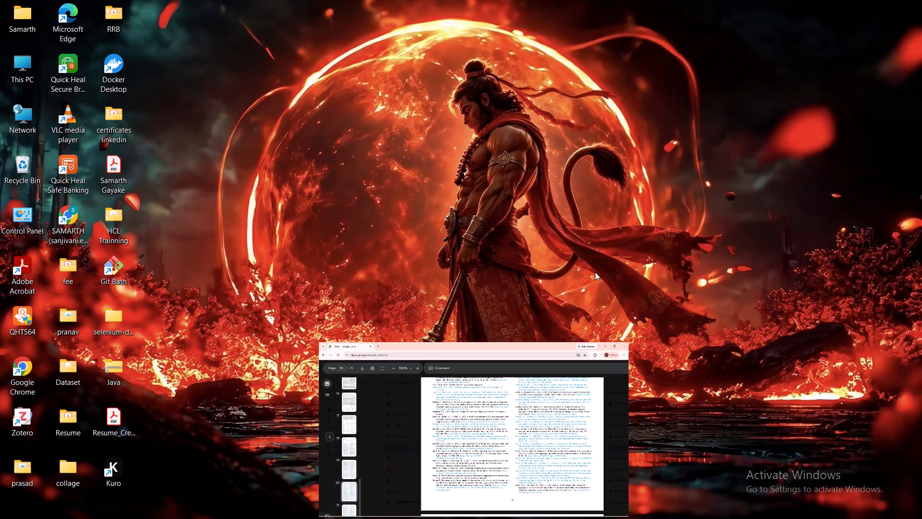
scroll(595, 272, up, 4)
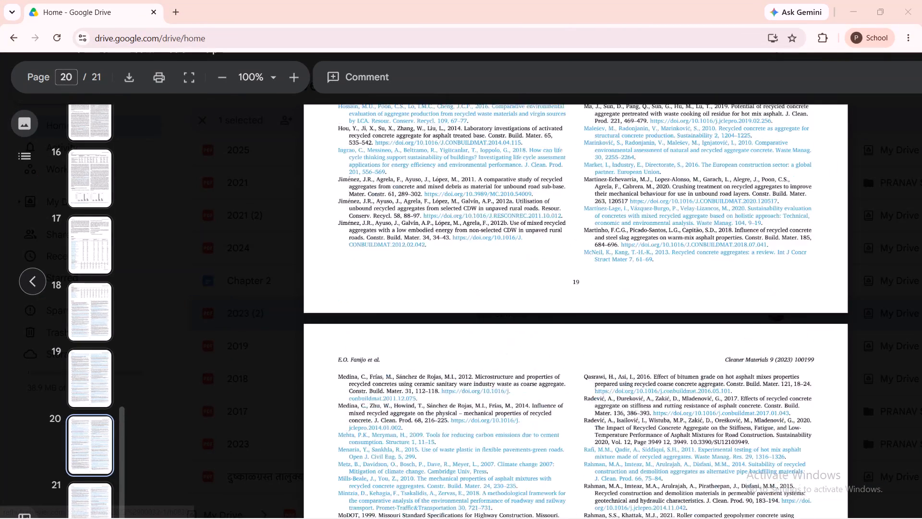
scroll(595, 272, up, 8)
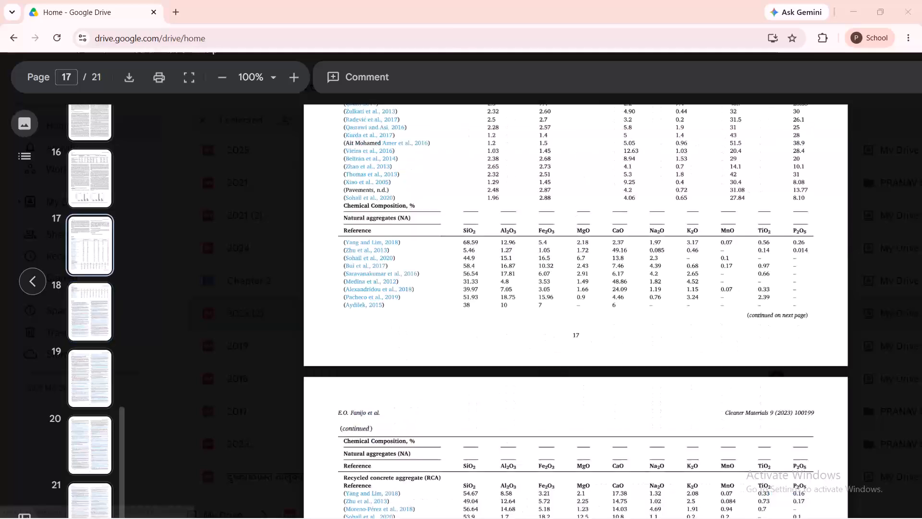
scroll(595, 272, up, 17)
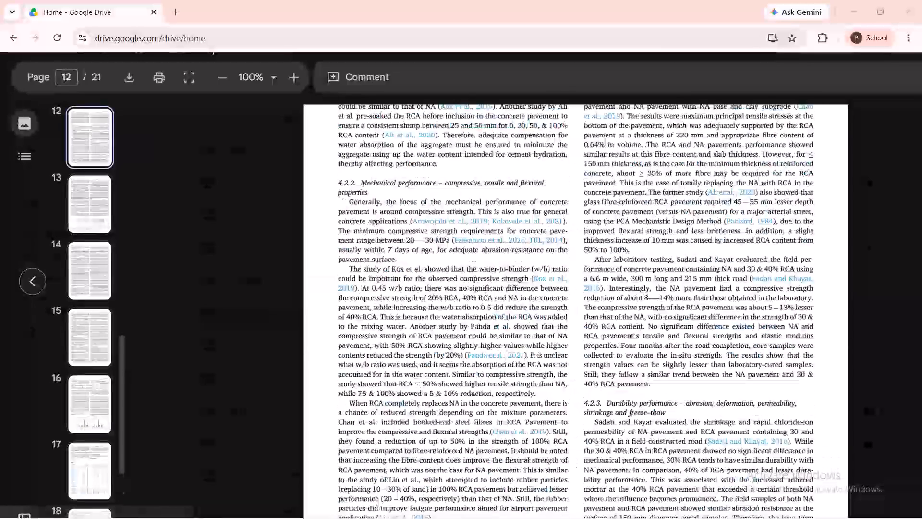
scroll(595, 272, up, 16)
scroll(595, 272, up, 8)
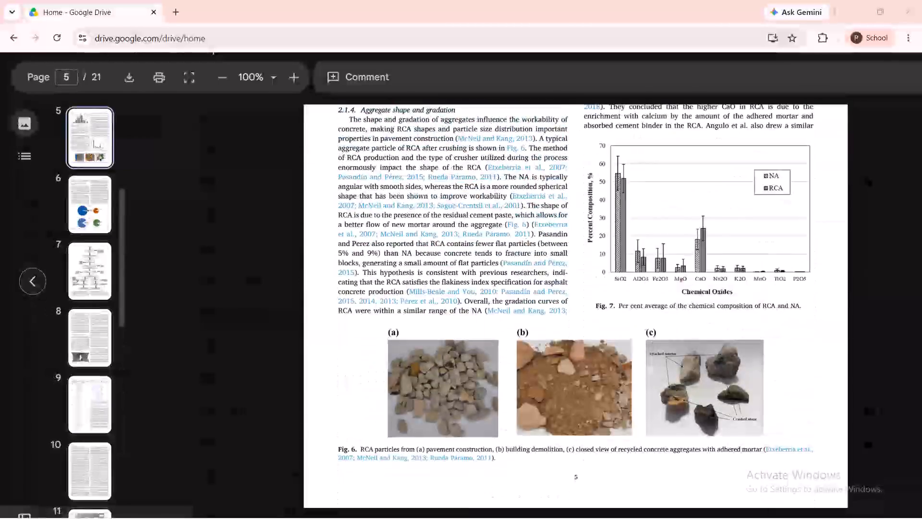
scroll(595, 272, up, 1)
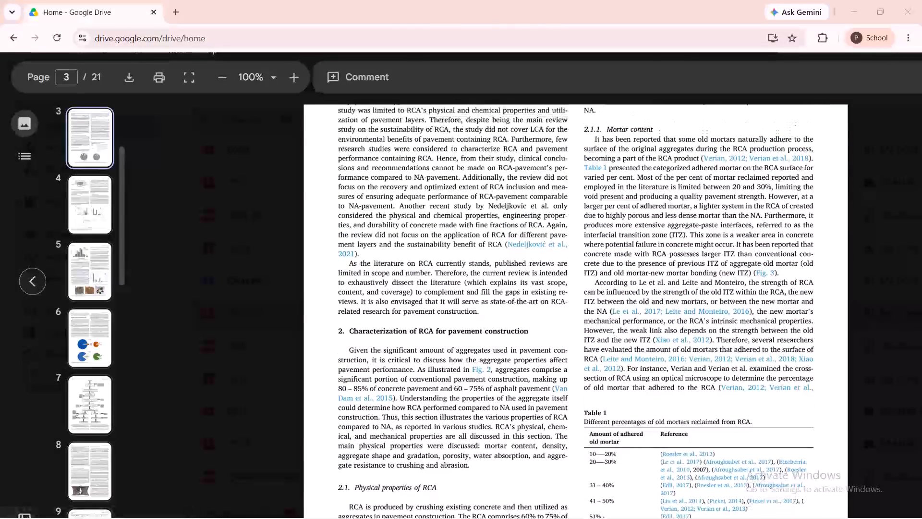
scroll(563, 232, up, 11)
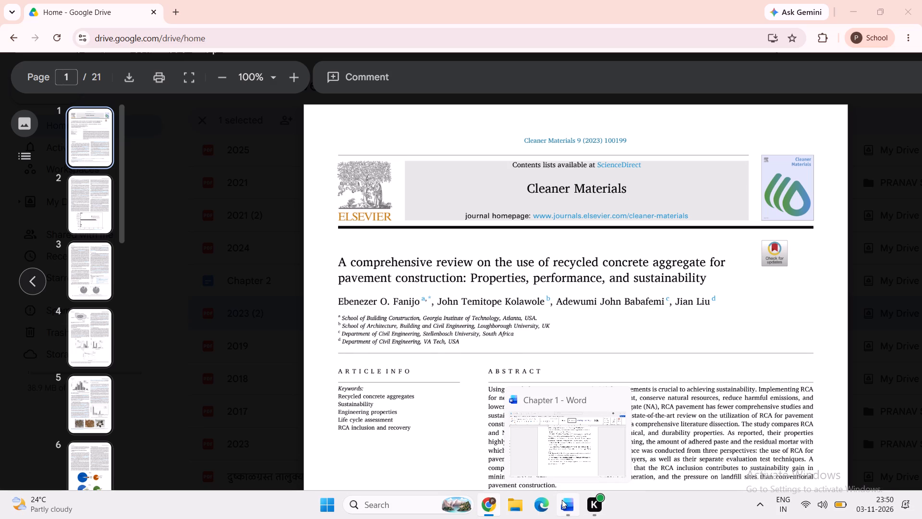
Switch to Word and complete "vol." in reference 9 with "9," followed by the issue label "no." before the year.
click(562, 441)
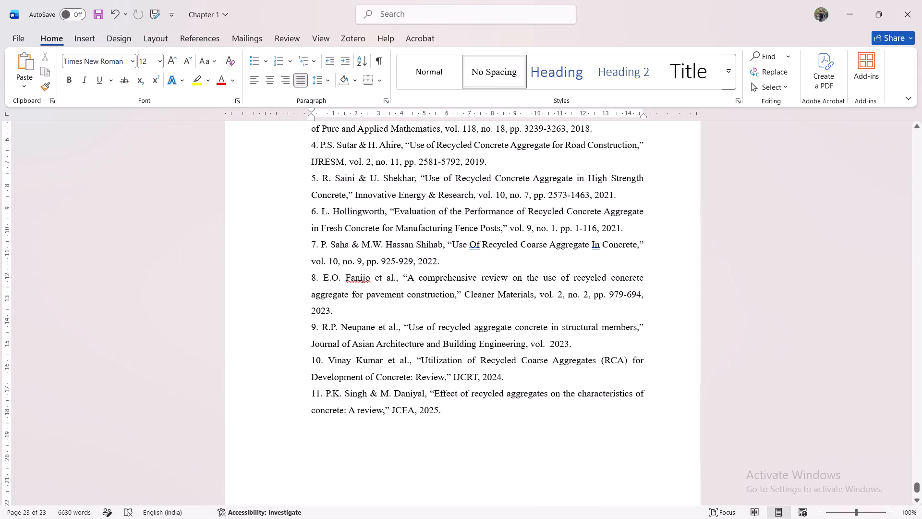
key(9)
key(comma)
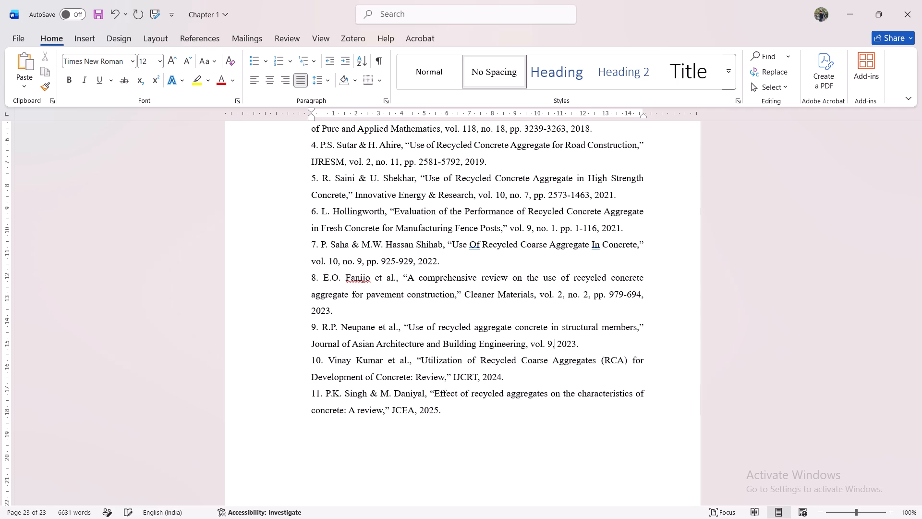
key(space)
text(no)
key(comma)
key(BackSpace)
key(period)
key(space)
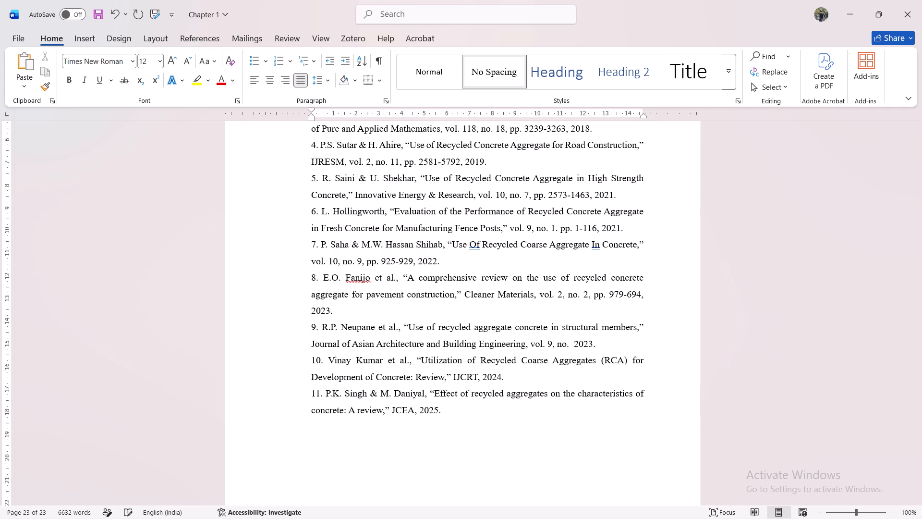
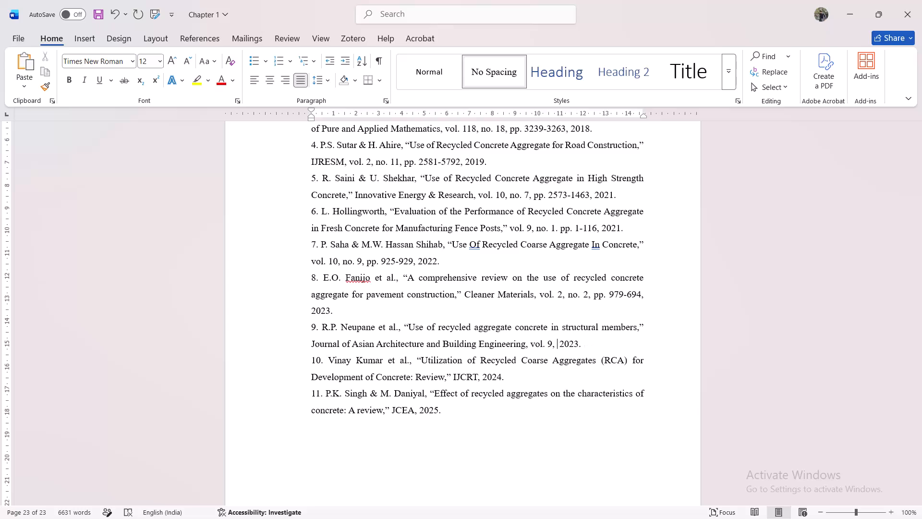
Add the page range "pp. 206-214," before the year in reference 9.
text(pp)
key(period)
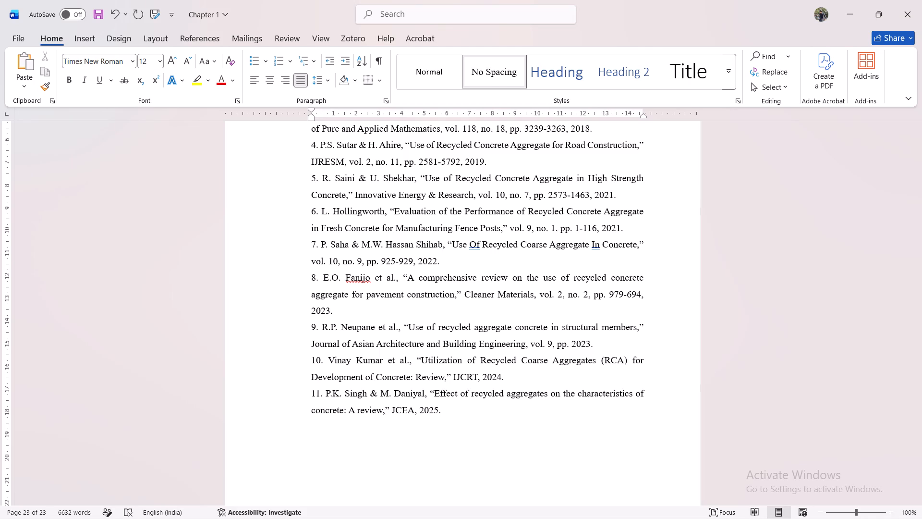
key(space)
text(214)
key(minus)
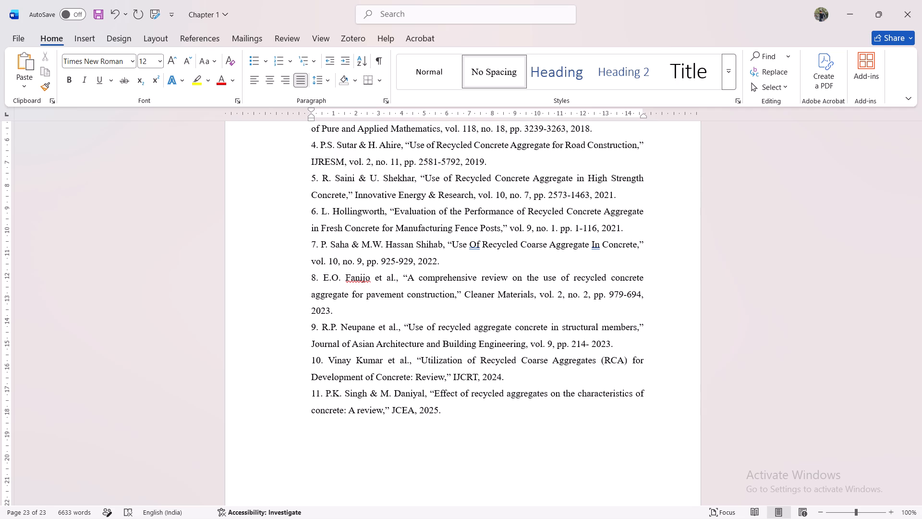
key(BackSpace)
key(BackSpace)
key(BackSpace)
text(06-)
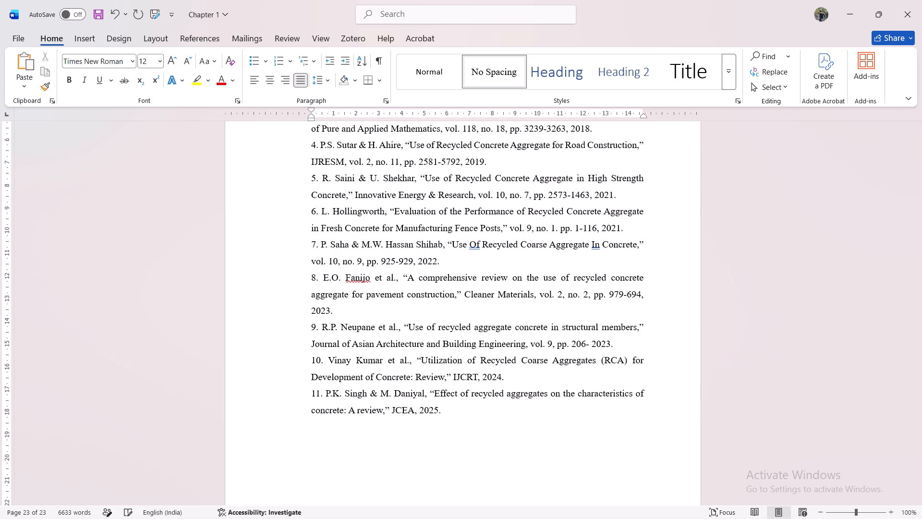
text(214)
text(,)
key(space)
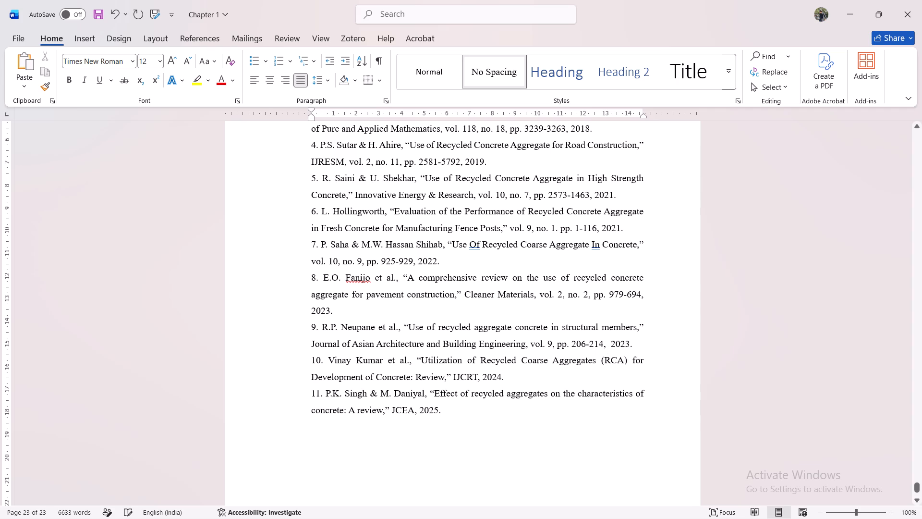
Place the text cursor after "IJCRT" in reference 10 and review the reference list from its heading to the last entry.
click(476, 378)
scroll(476, 378, up, 1)
scroll(476, 378, right, 1)
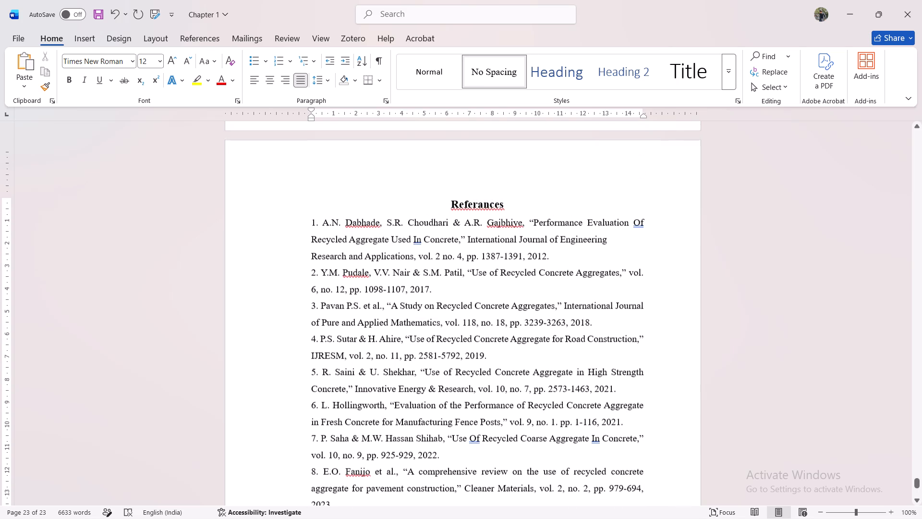
scroll(476, 378, right, 2)
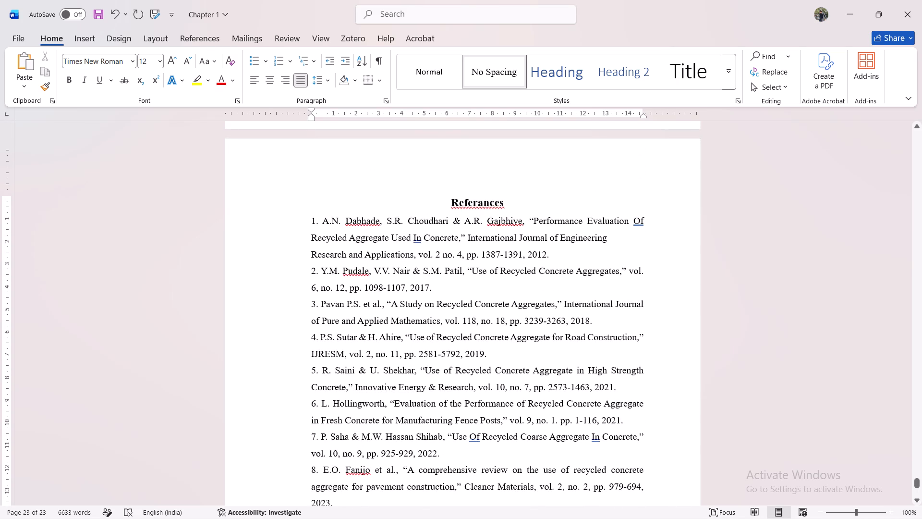
scroll(476, 378, right, 1)
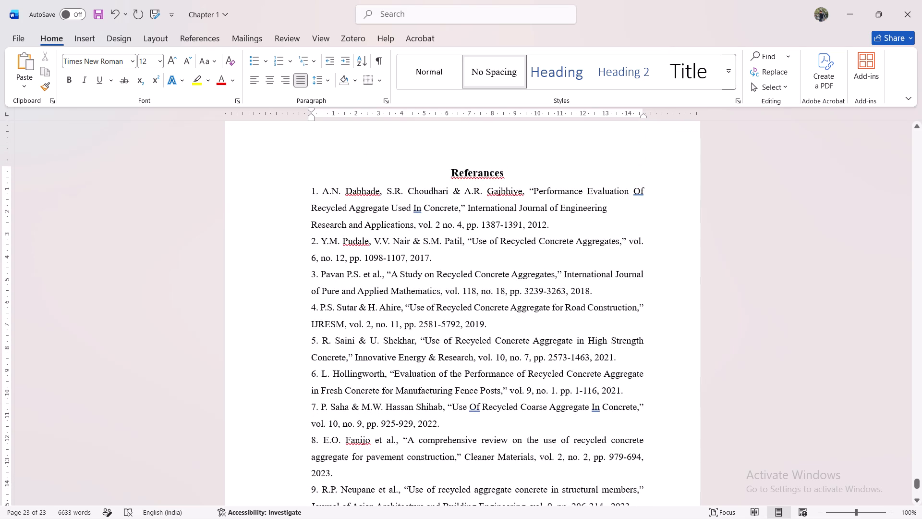
scroll(476, 378, right, 3)
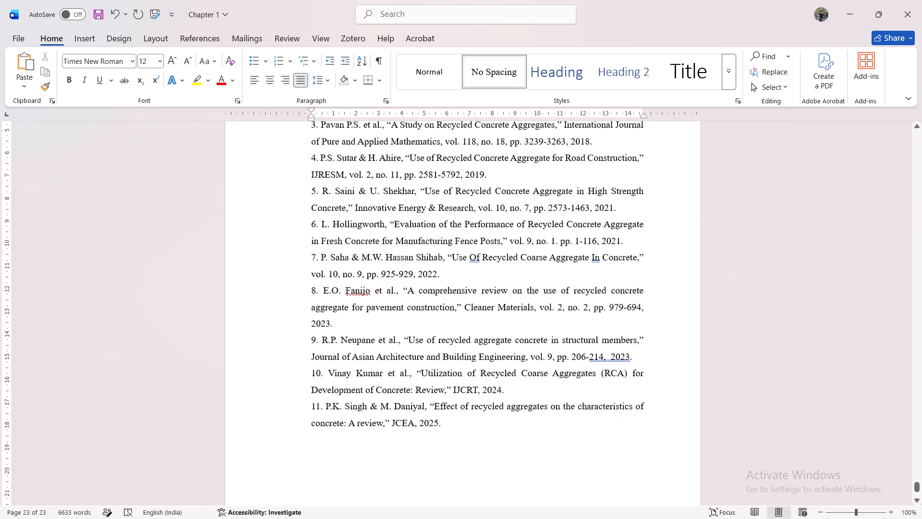
scroll(476, 378, right, 1)
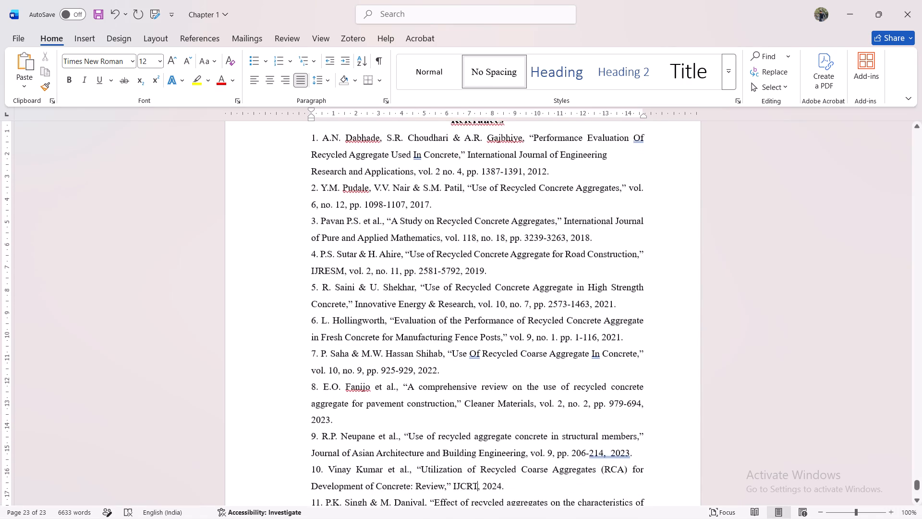
scroll(476, 378, down, 1)
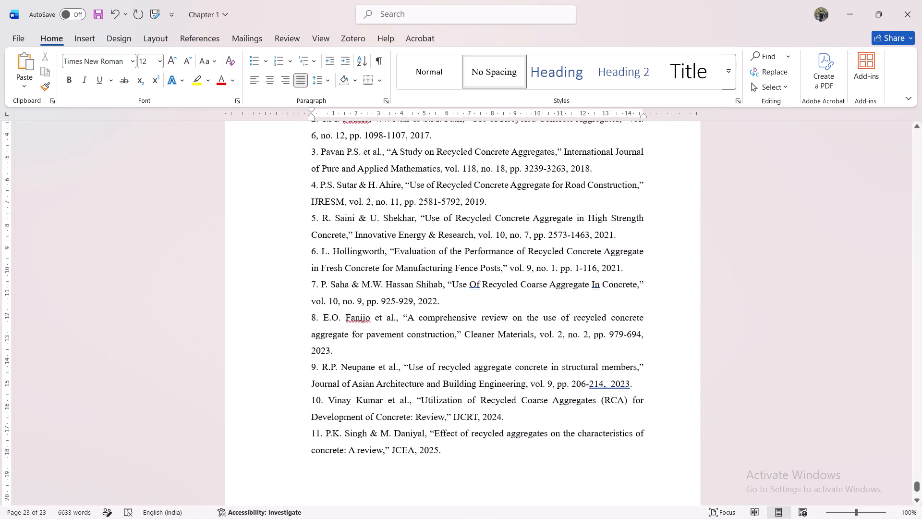
scroll(476, 378, down, 2)
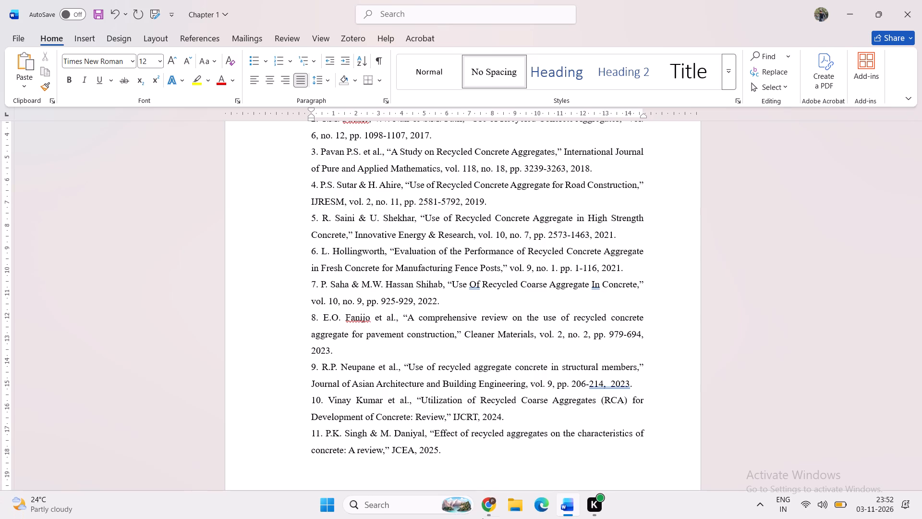
Switch to Chrome, close the 2023 (2) paper and open the 2024 paper to examine its journal name, volume and issue.
click(487, 510)
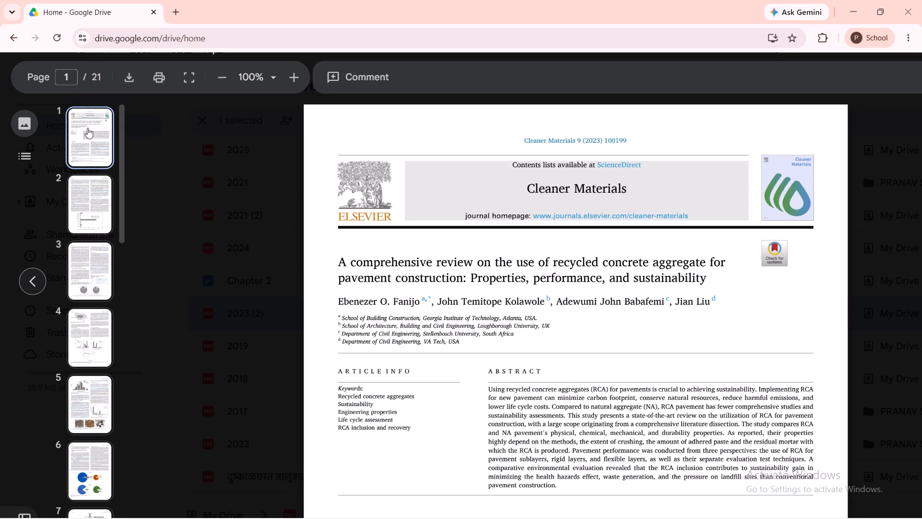
scroll(98, 143, up, 1)
click(23, 74)
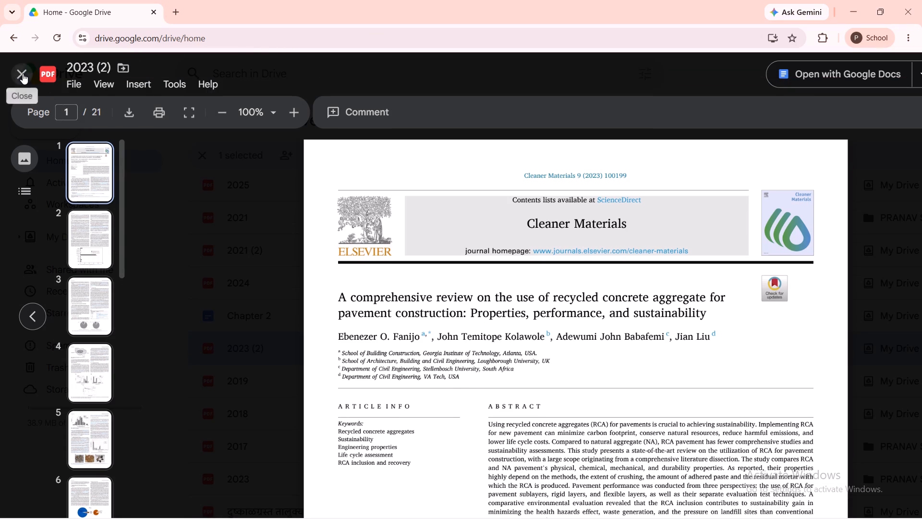
double_click(270, 283)
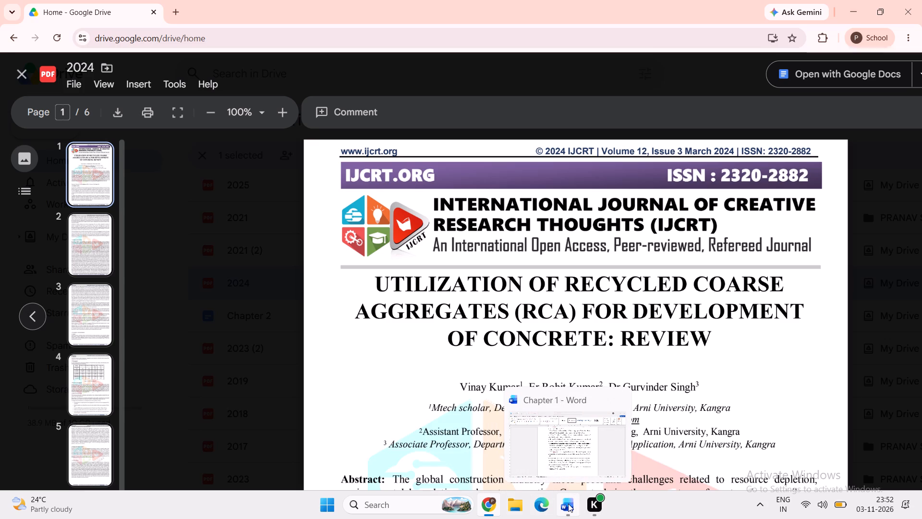
Switch to Word and add the journal name "International journal of creative research thoughts" after "IJCRT" in reference 10.
click(568, 504)
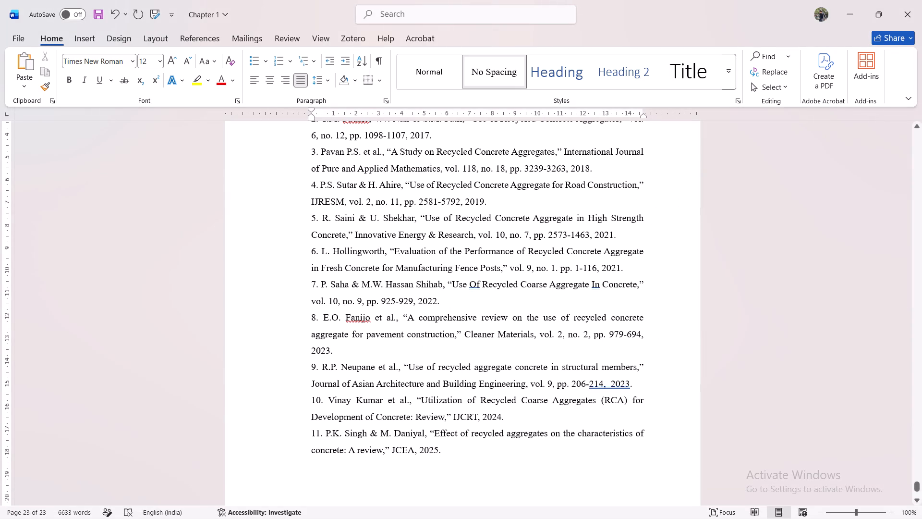
text(In)
key(BackSpace)
key(BackSpace)
key(space)
text(Int)
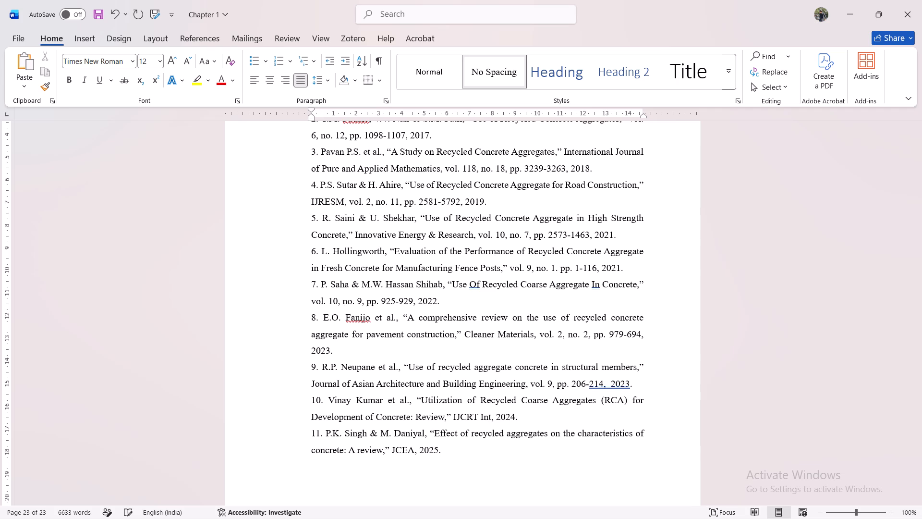
text(ernational)
key(space)
text(journal)
key(space)
text(of creative)
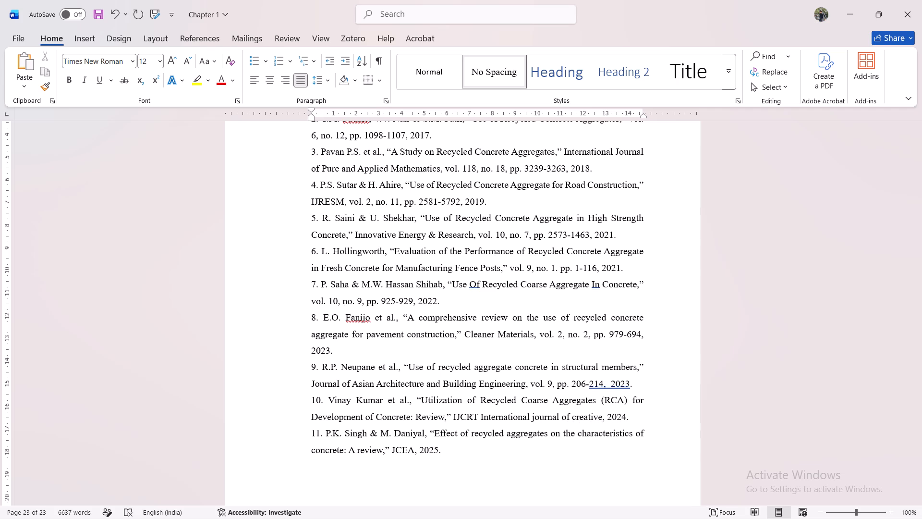
key(space)
key(space)
text(reser)
key(BackSpace)
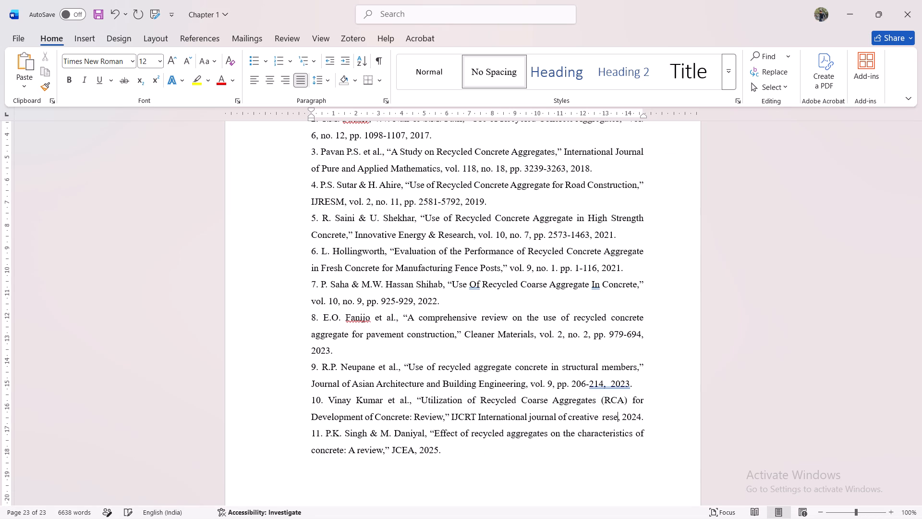
text(arch thoughts)
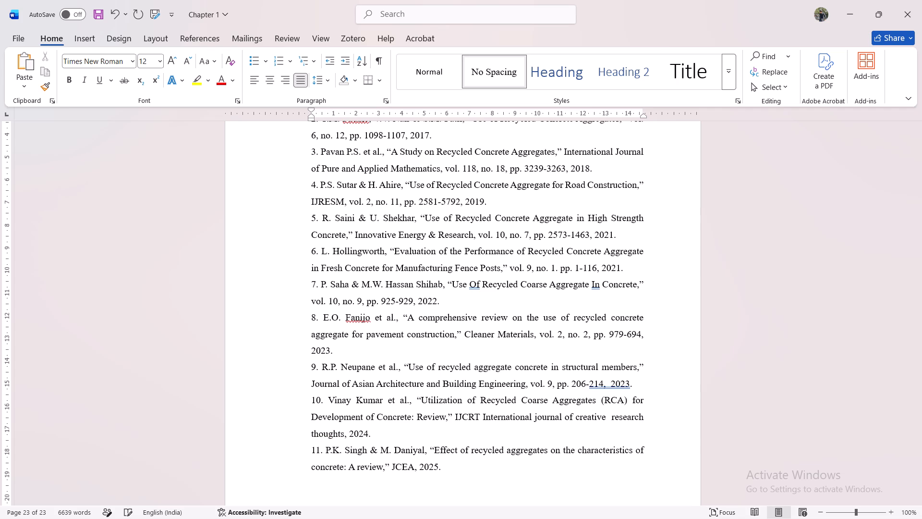
key(BackSpace)
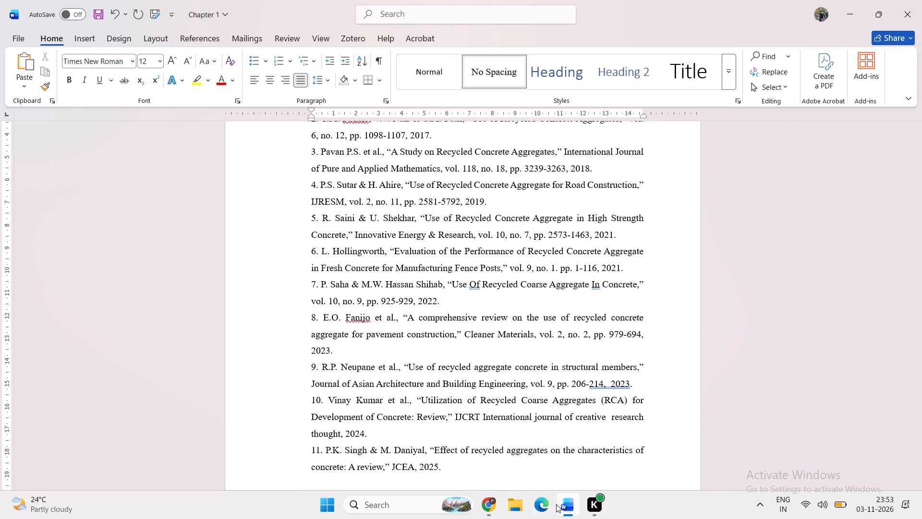
key(s)
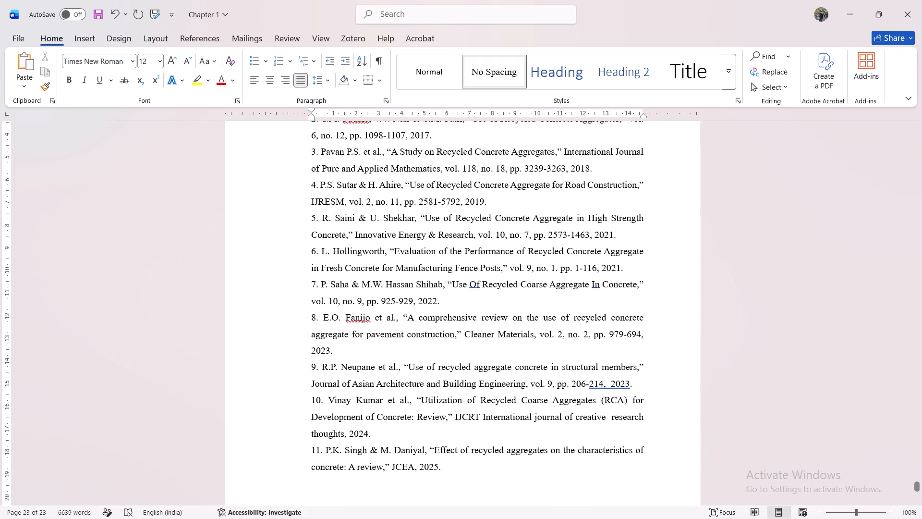
Add the volume and issue "vol. 12, no.3," before the year in reference 10.
click(345, 440)
click(345, 440)
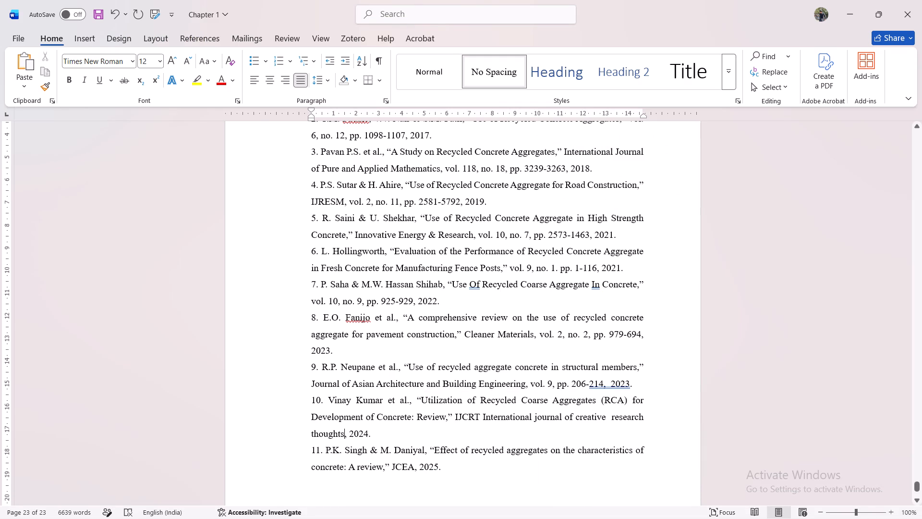
click(345, 433)
click(345, 433)
click(345, 433)
key(Right)
key(space)
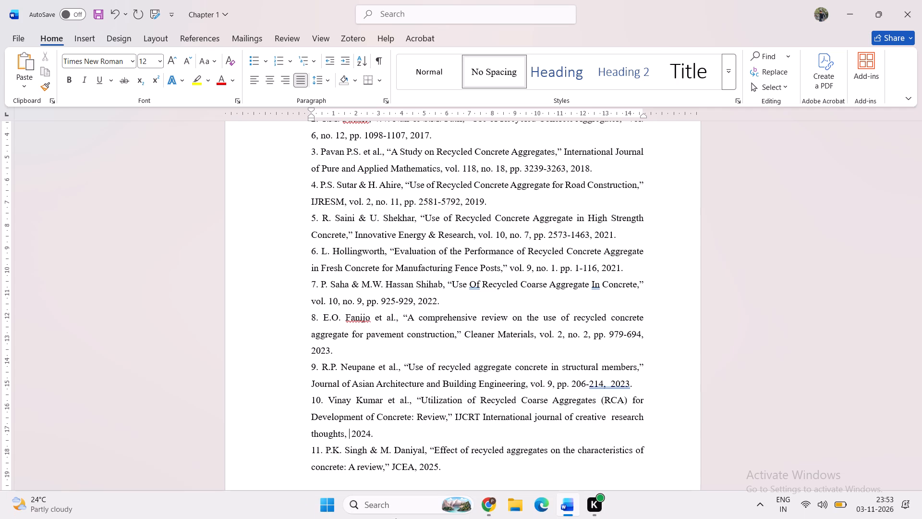
text(vol.)
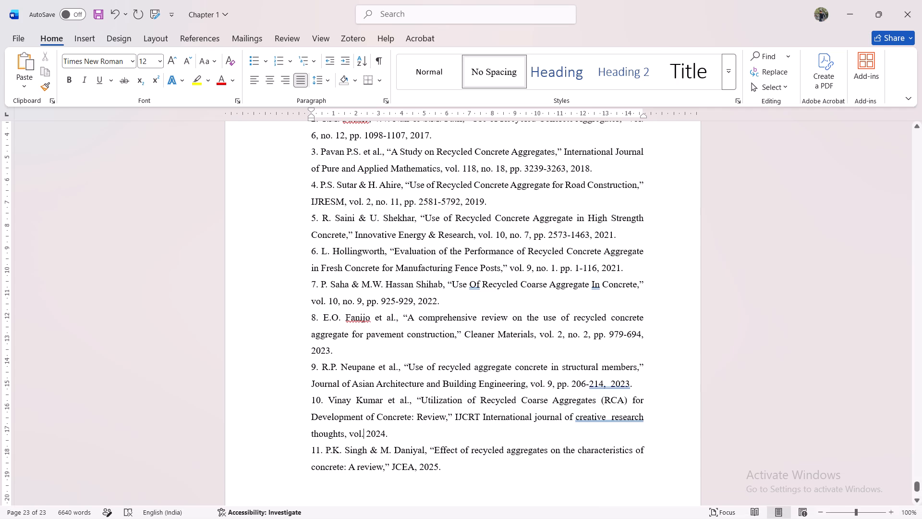
scroll(394, 376, down, 1)
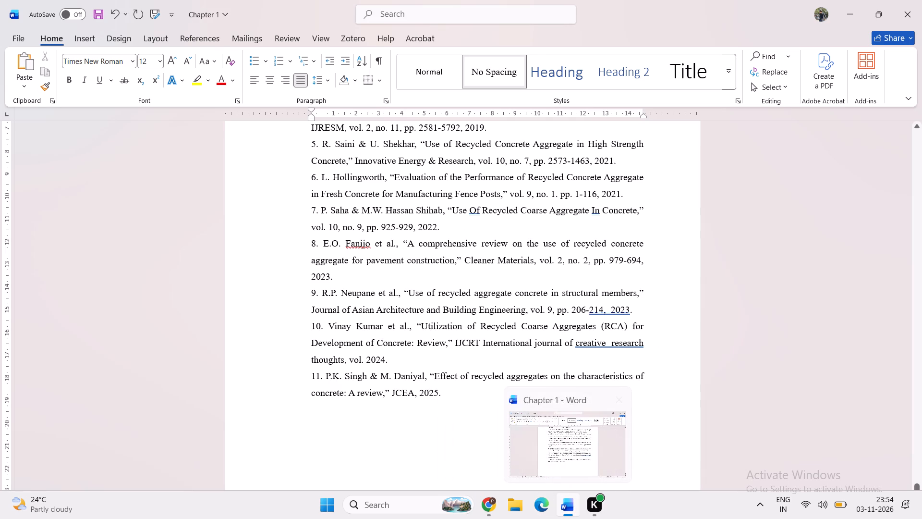
key(space)
text(12,)
key(space)
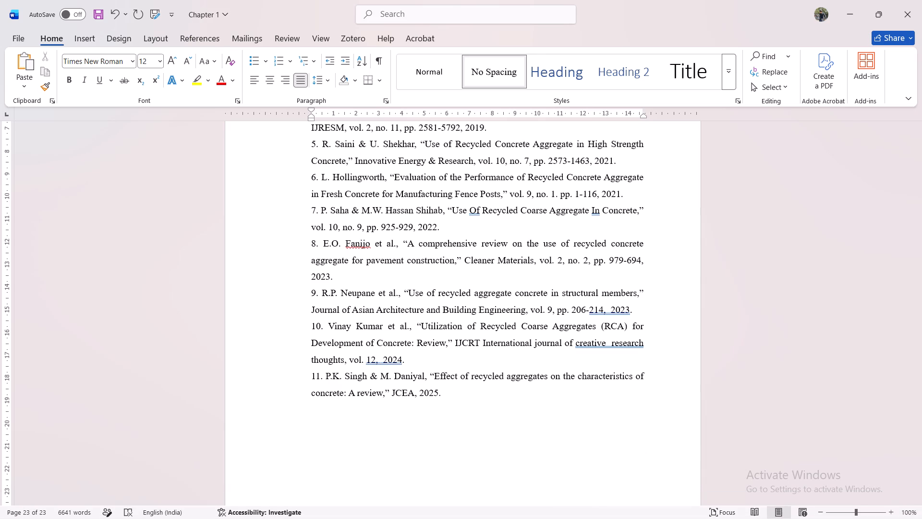
text(no.)
key(3)
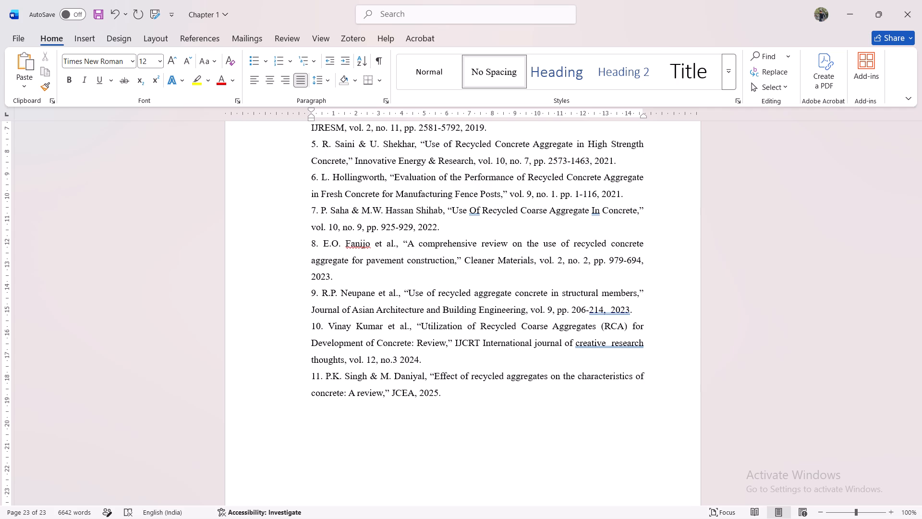
text(,)
key(space)
Add the page range "pp. 2320-2882," before the year in reference 10.
text(pp)
key(period)
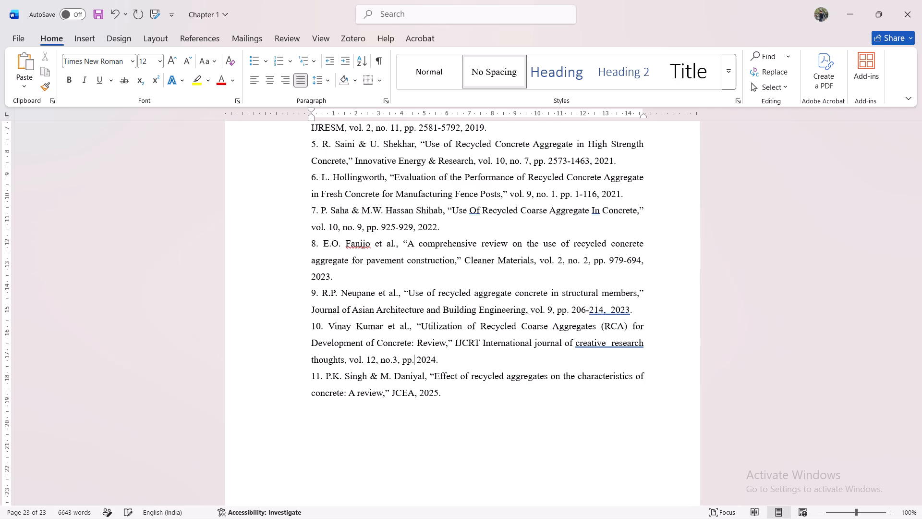
key(space)
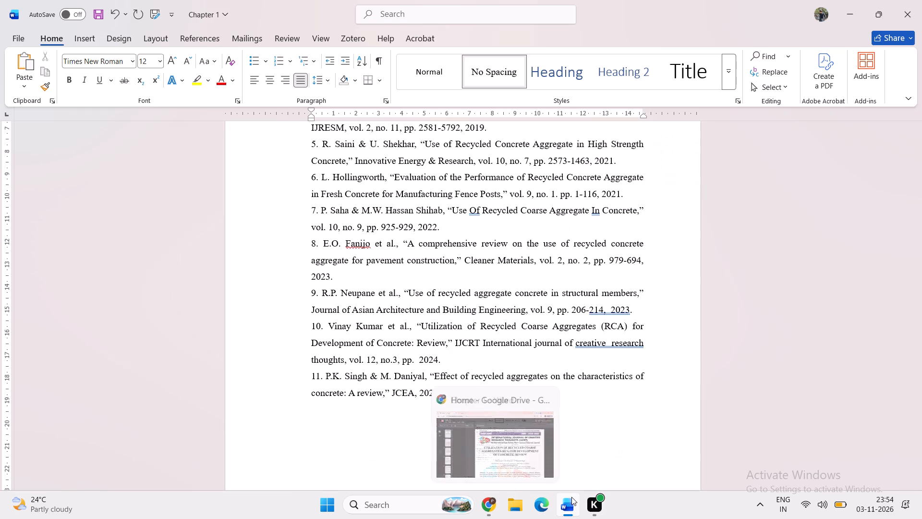
text(2320)
text(-2882)
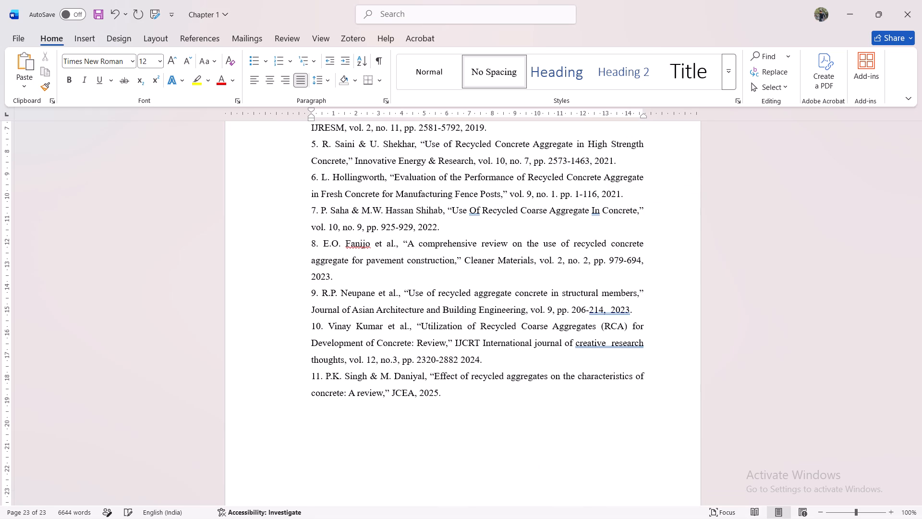
key(comma)
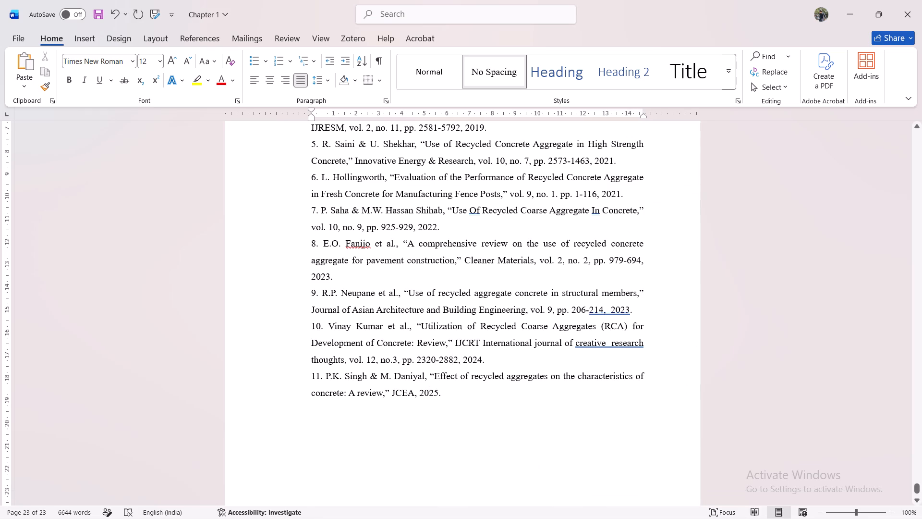
Delete the abbreviation "IJCRT" before the full journal name in reference 10, keeping one space after the title.
click(414, 394)
click(481, 331)
drag(479, 343, 463, 344)
drag(463, 344, 456, 340)
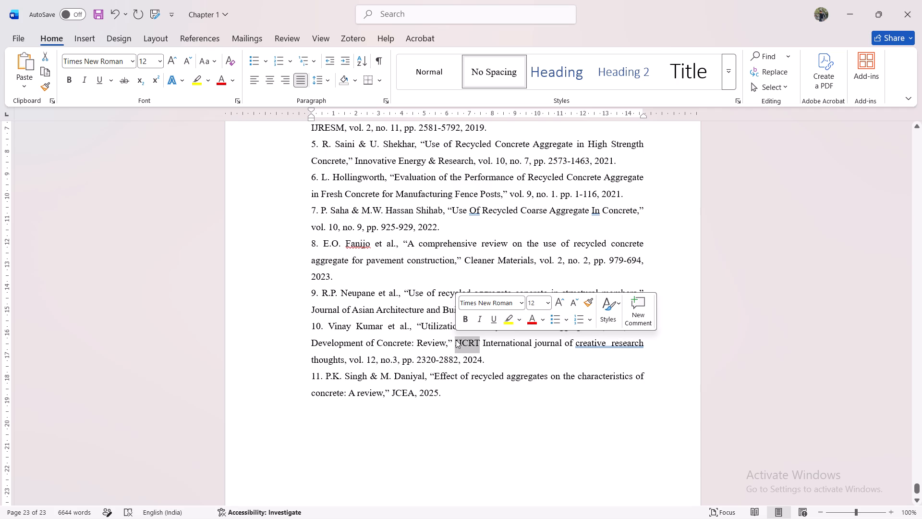
key(BackSpace)
key(BackSpace)
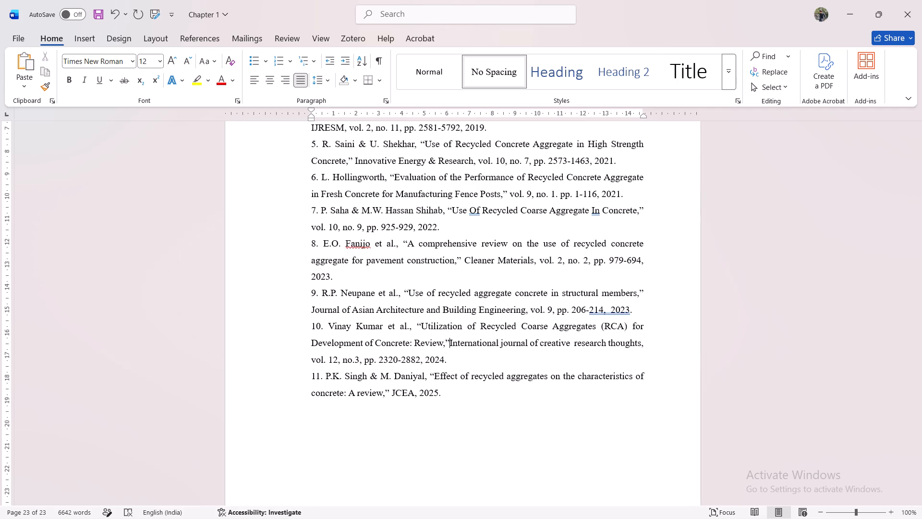
key(space)
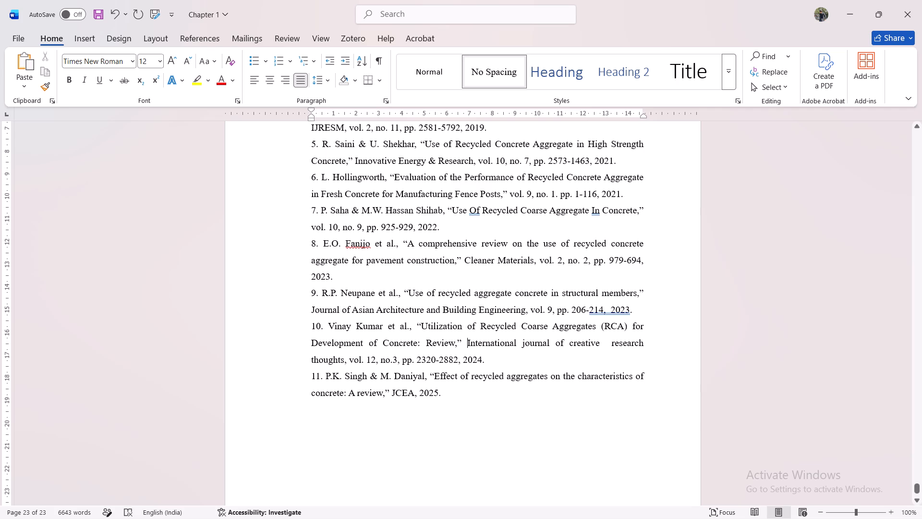
Place the text cursor after "JCEA" in reference 11, then switch to Chrome and open the 2025 paper in place of the 2024 one.
click(413, 395)
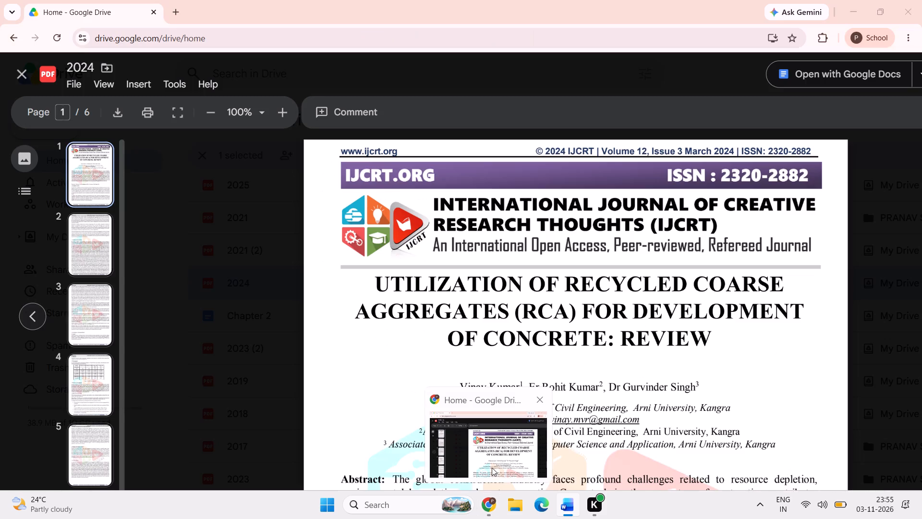
click(492, 468)
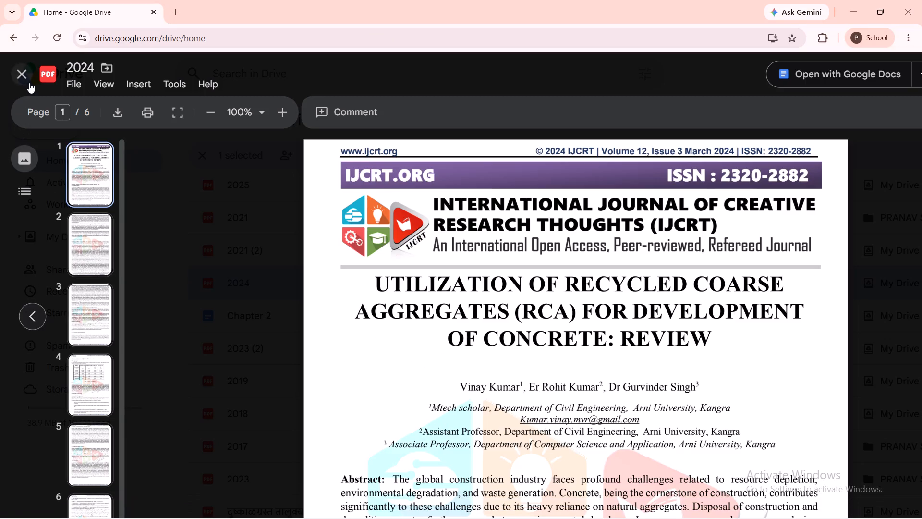
click(29, 83)
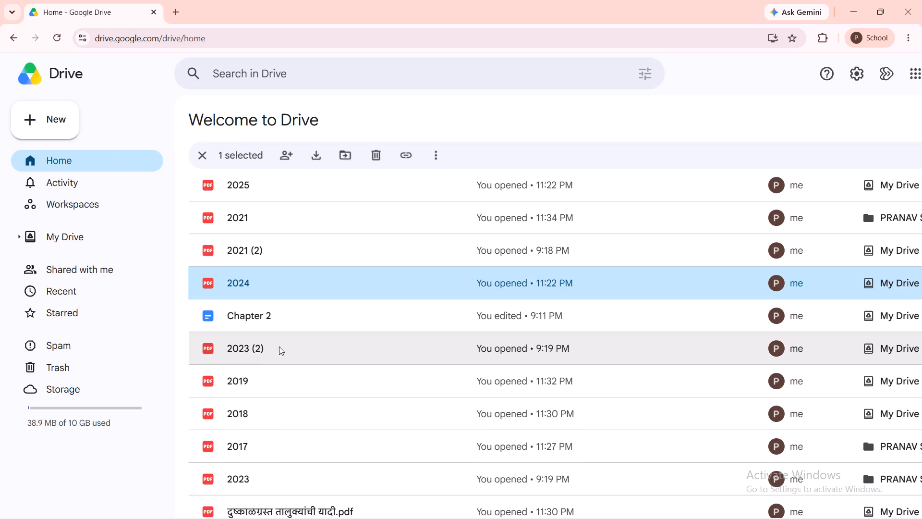
double_click(299, 182)
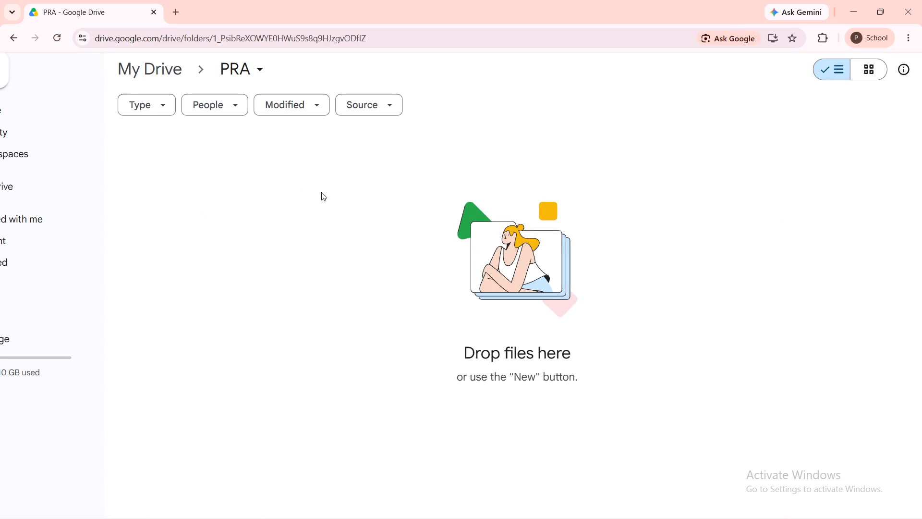
click(18, 45)
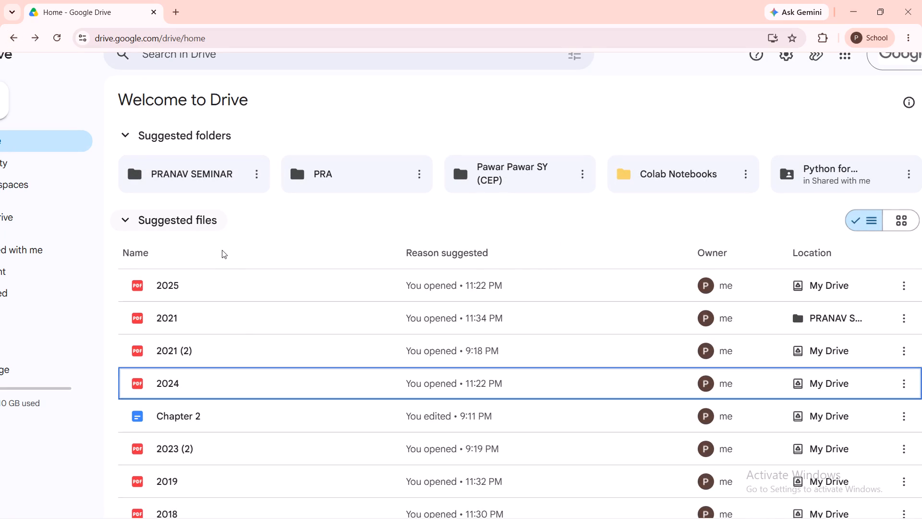
double_click(236, 278)
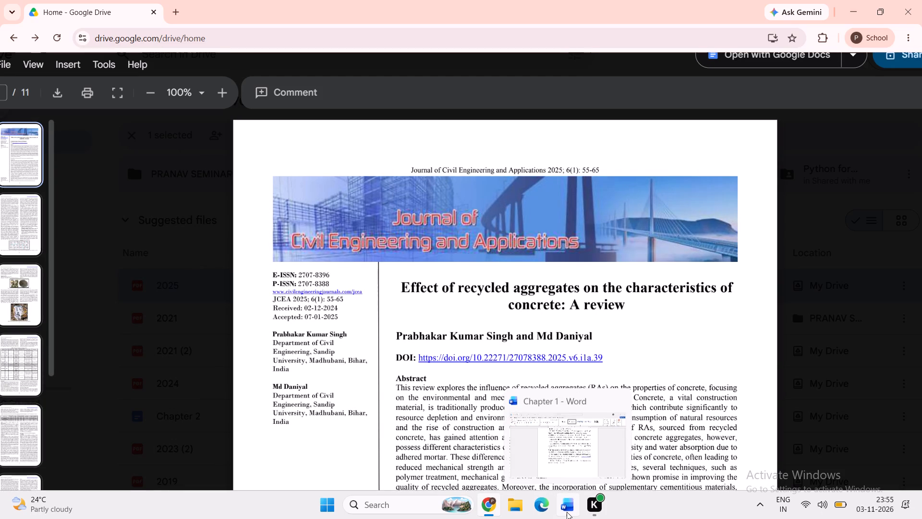
Switch to Word and add the journal name "Journal of civil engineering and application" after "JCEA" in reference 11.
click(567, 512)
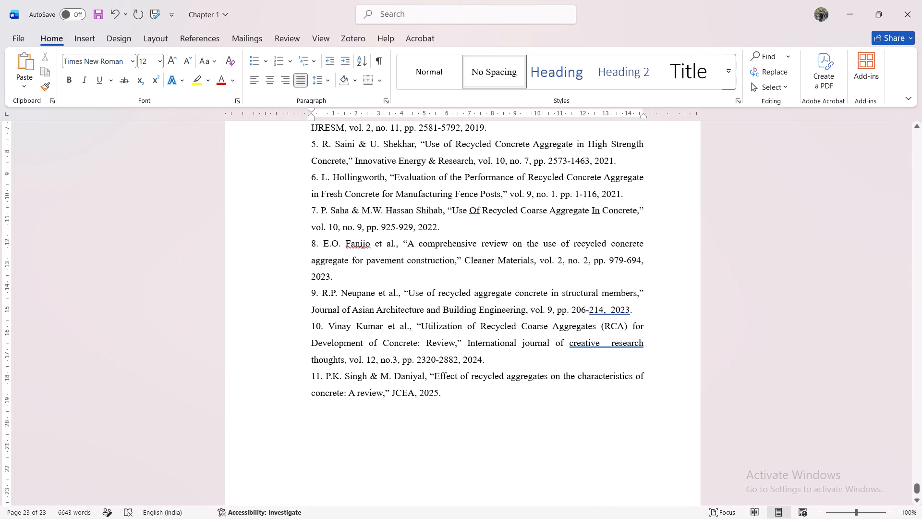
key(space)
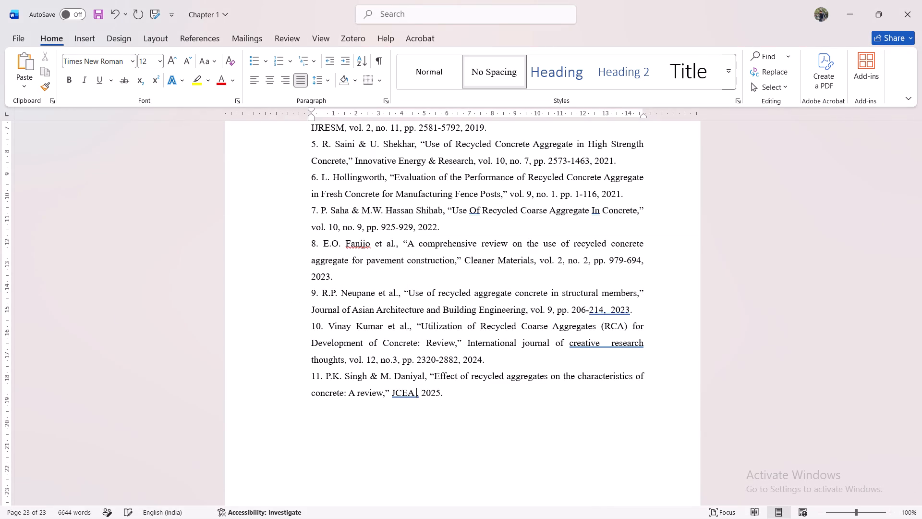
text(Jou)
text(rnal of ci)
key(b)
key(BackSpace)
text(vil engineering)
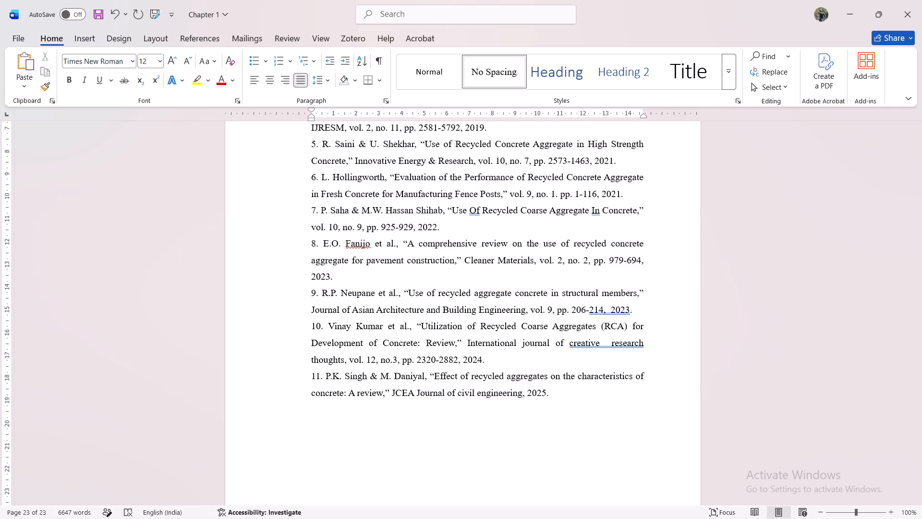
key(space)
text(and)
key(space)
text(applicato)
key(BackSpace)
text(ion)
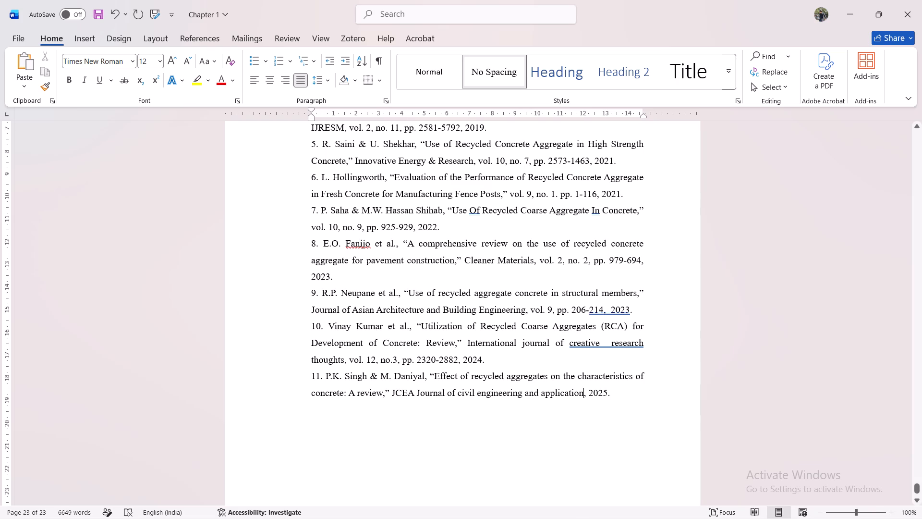
Delete the abbreviation "JCEA" before the full journal name in reference 11.
click(415, 394)
key(BackSpace)
key(BackSpace)
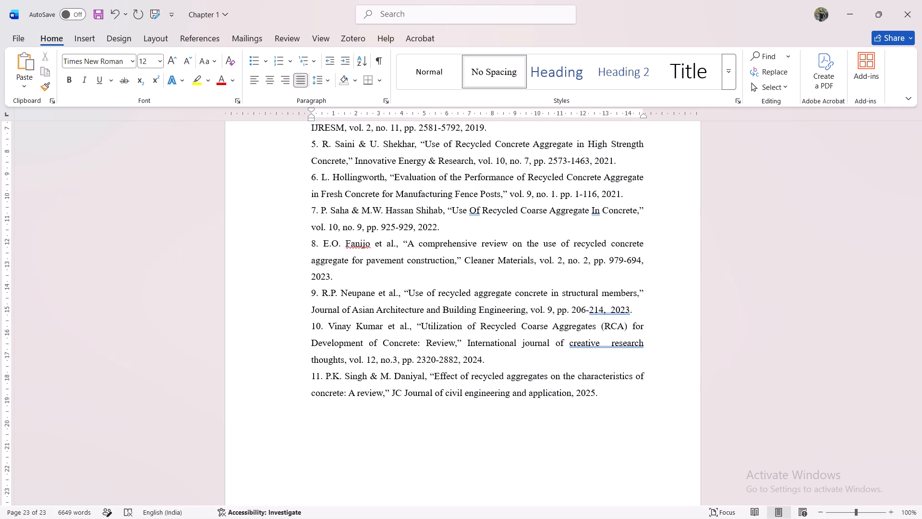
key(BackSpace)
key(BackSpace)
key(BackSpace)
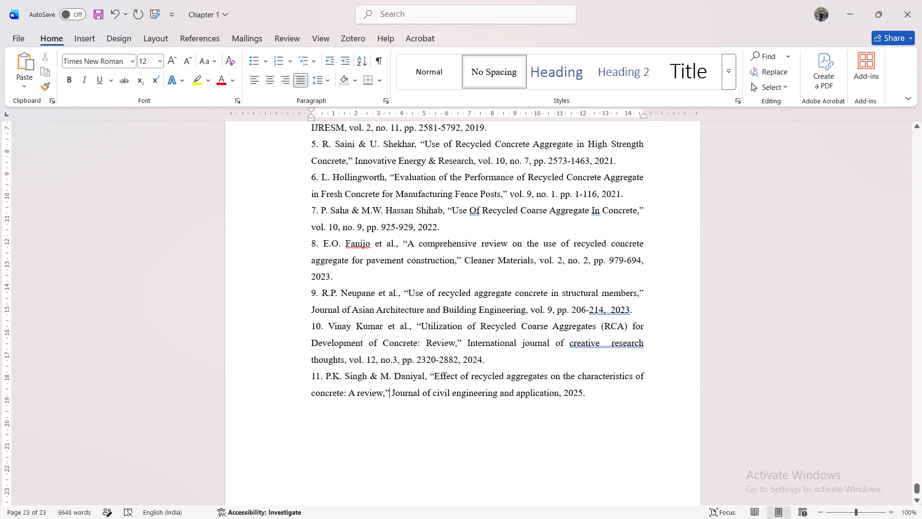
Add the volume label "vo." after the journal name in reference 11, before the year.
click(561, 398)
key(space)
text(vo)
text(.)
key(space)
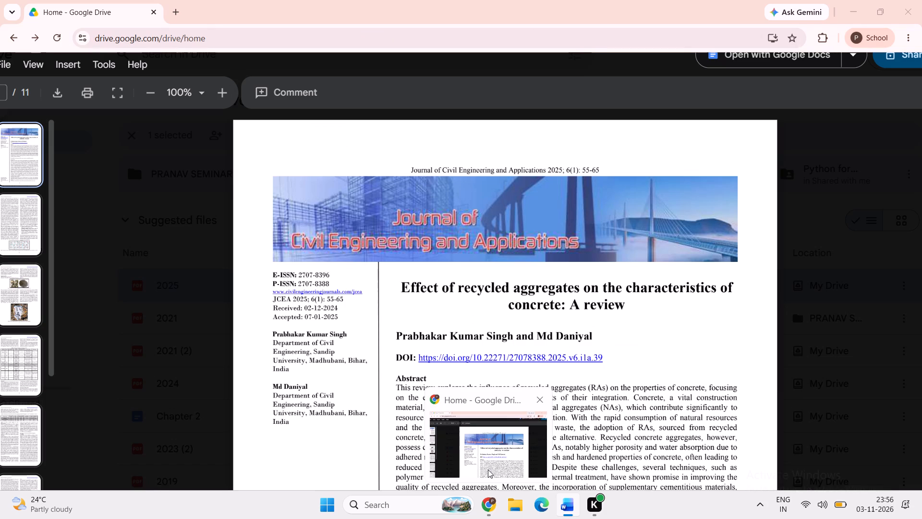
Switch to Chrome and examine the 2025 paper's header and pages for its volume, issue and page details.
click(488, 470)
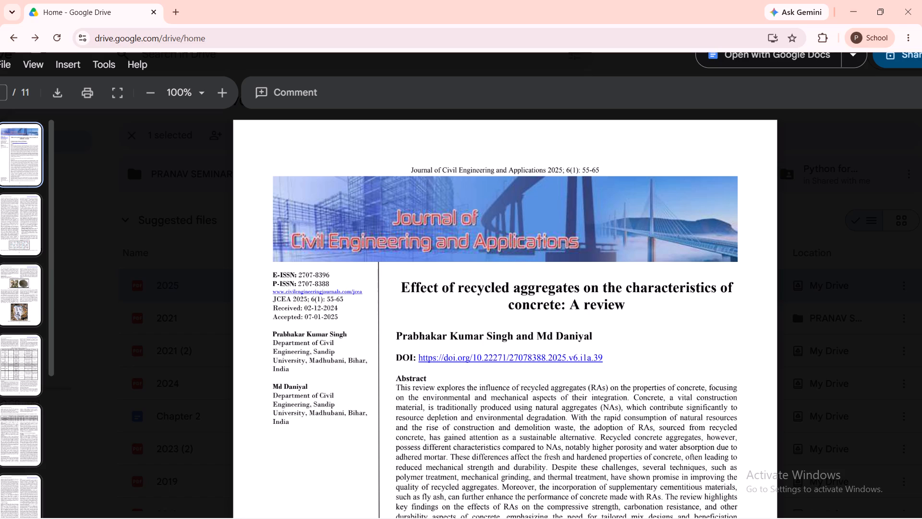
scroll(357, 340, down, 3)
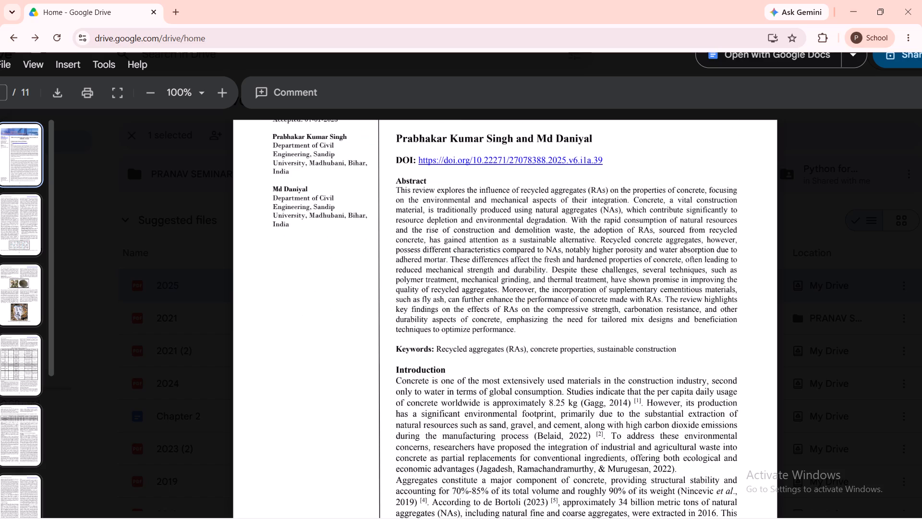
scroll(357, 340, down, 3)
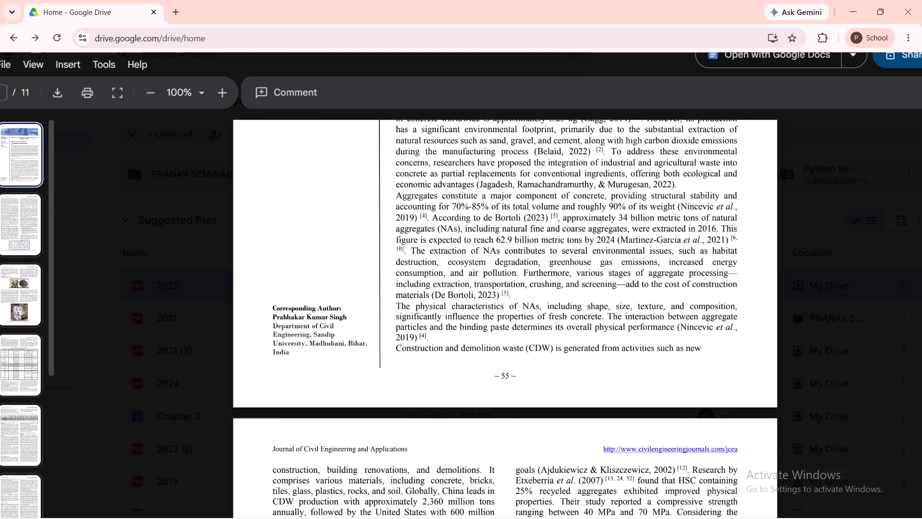
scroll(357, 340, down, 2)
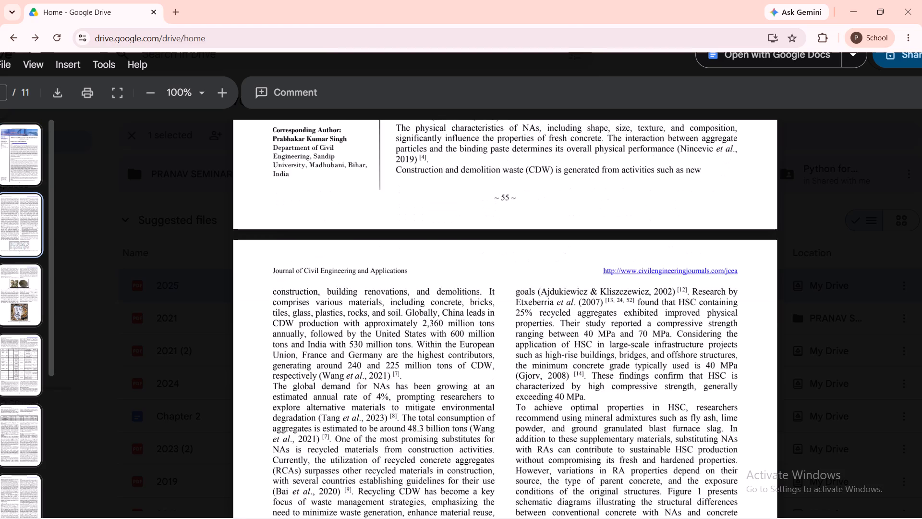
scroll(357, 340, down, 2)
click(357, 340)
scroll(357, 340, down, 3)
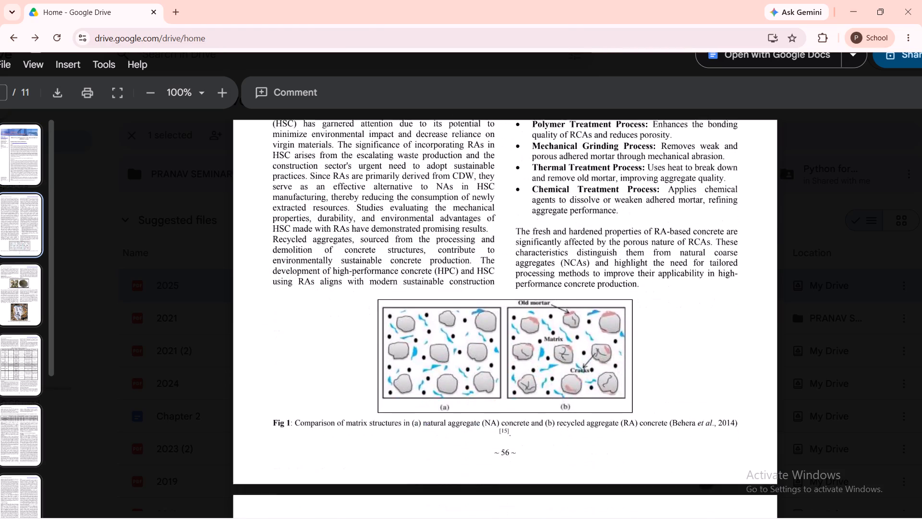
scroll(357, 340, down, 1)
scroll(357, 340, up, 1)
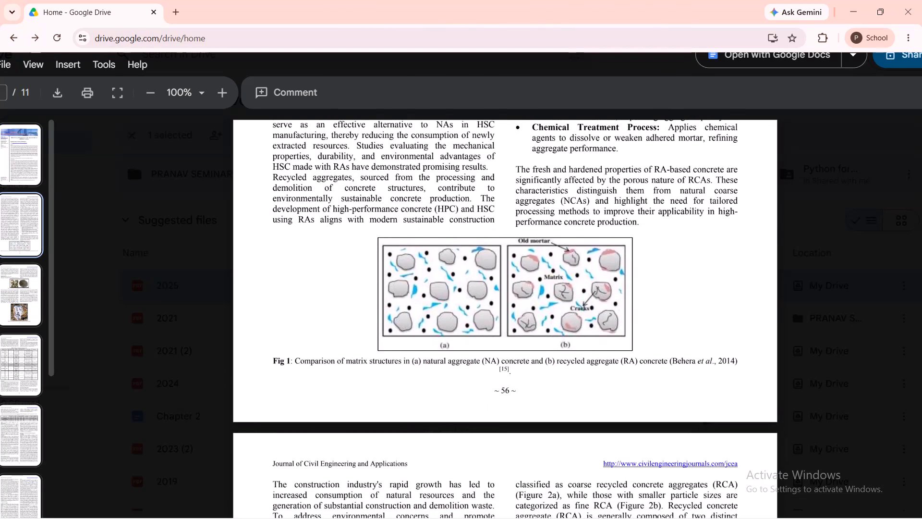
scroll(357, 340, up, 5)
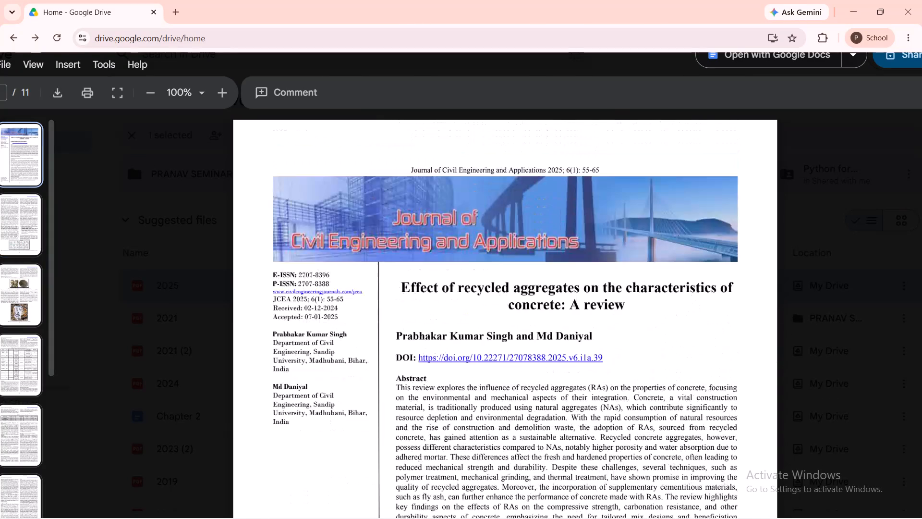
scroll(357, 340, down, 1)
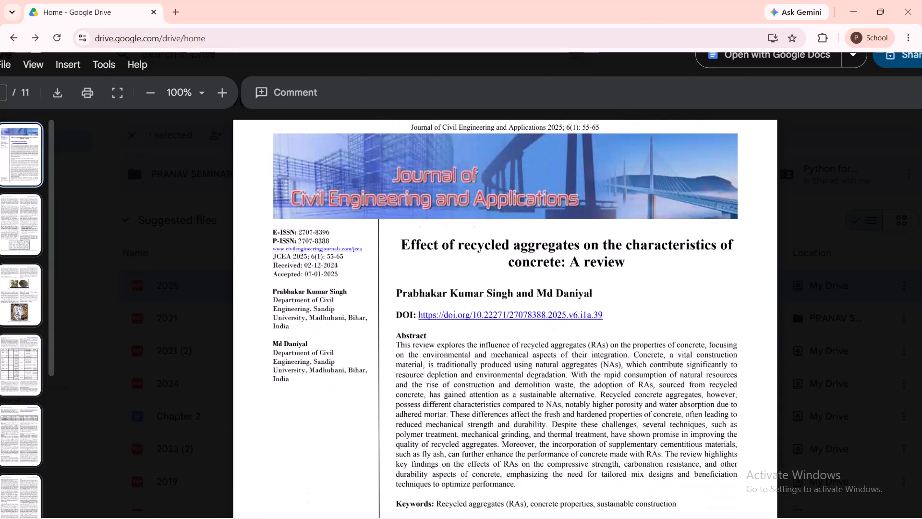
scroll(357, 340, down, 1)
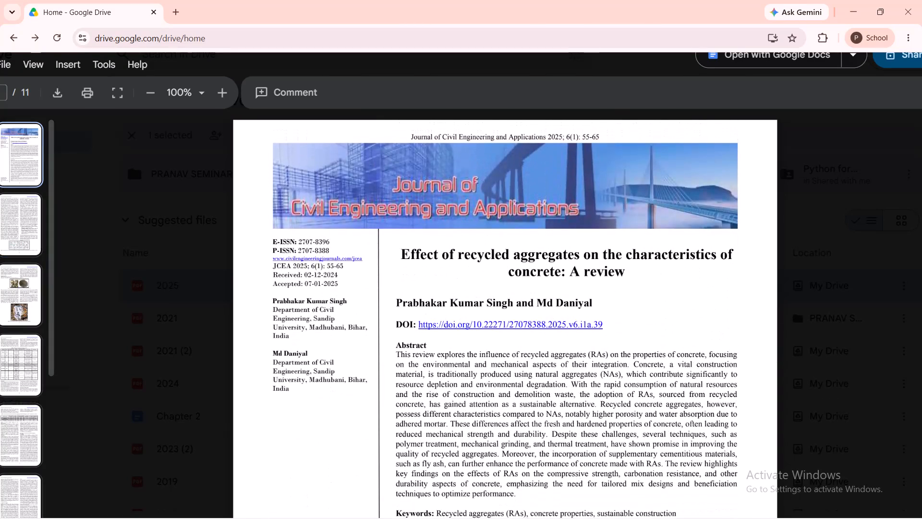
scroll(357, 340, down, 1)
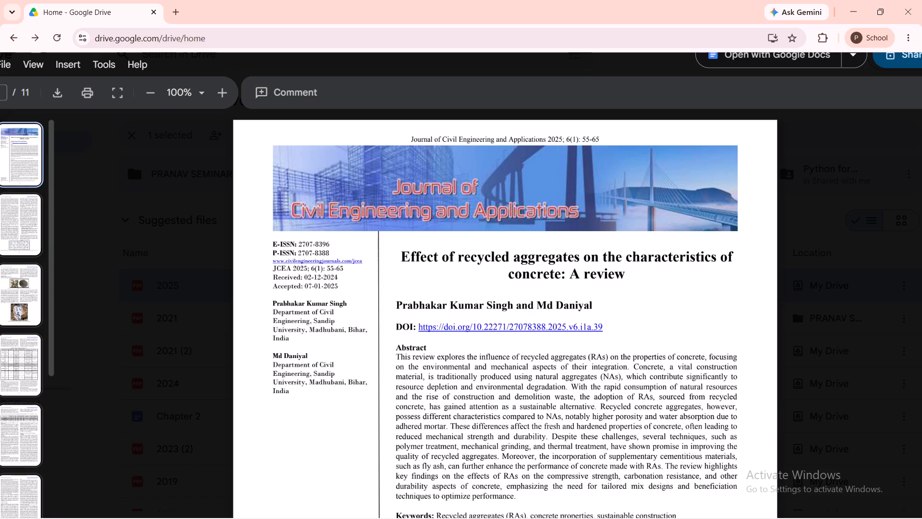
Switch to Word and enter 45 with a comma as the volume number in reference 11.
click(475, 518)
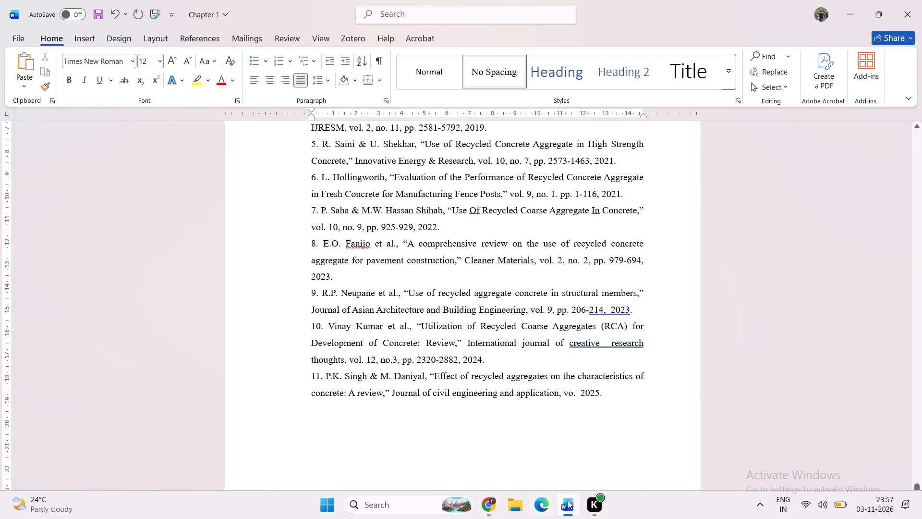
click(552, 473)
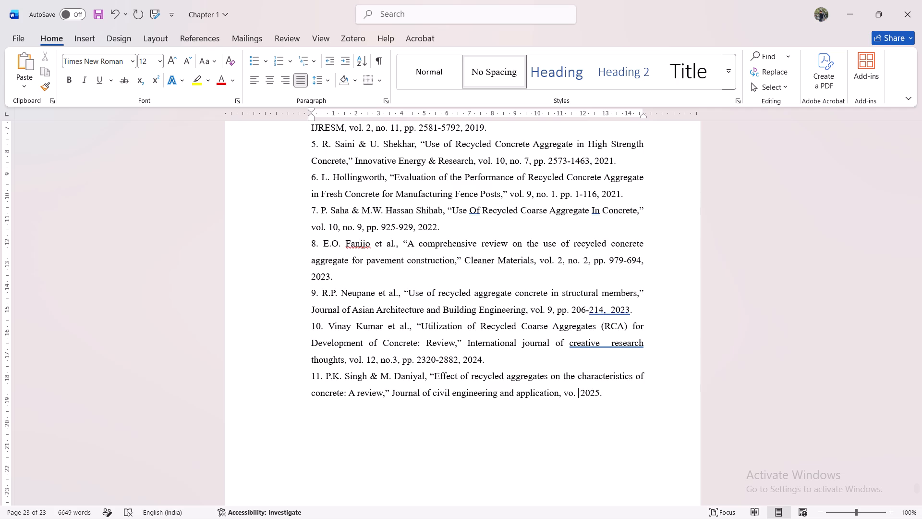
text(45)
key(comma)
key(space)
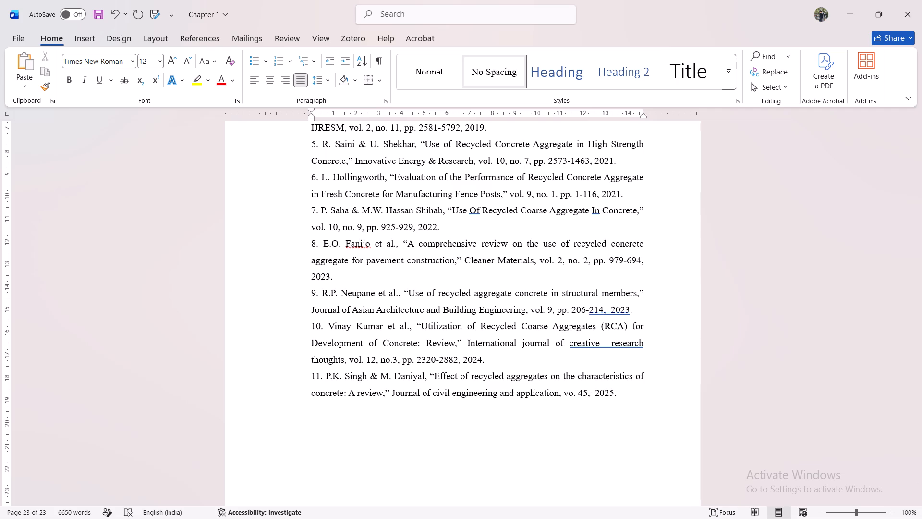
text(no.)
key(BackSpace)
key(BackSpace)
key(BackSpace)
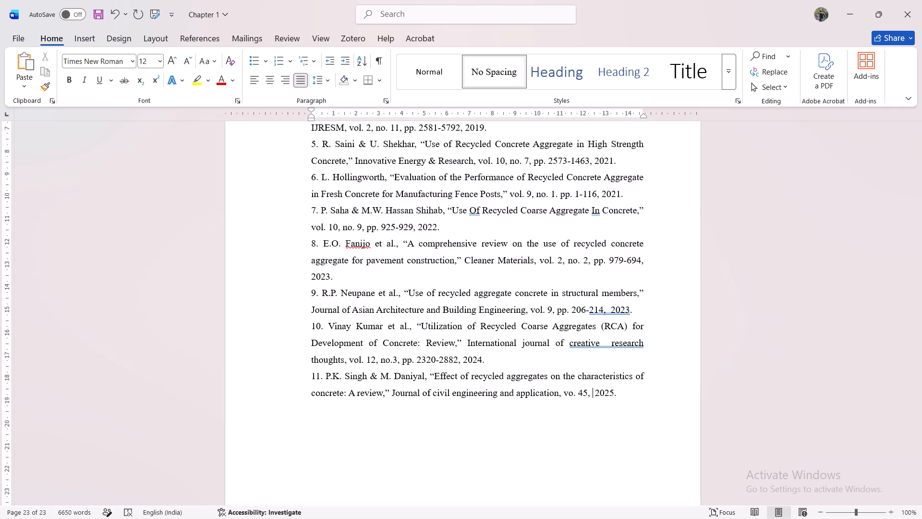
Add "special issue," after the volume number in reference 11.
text(spe)
text(cial)
key(space)
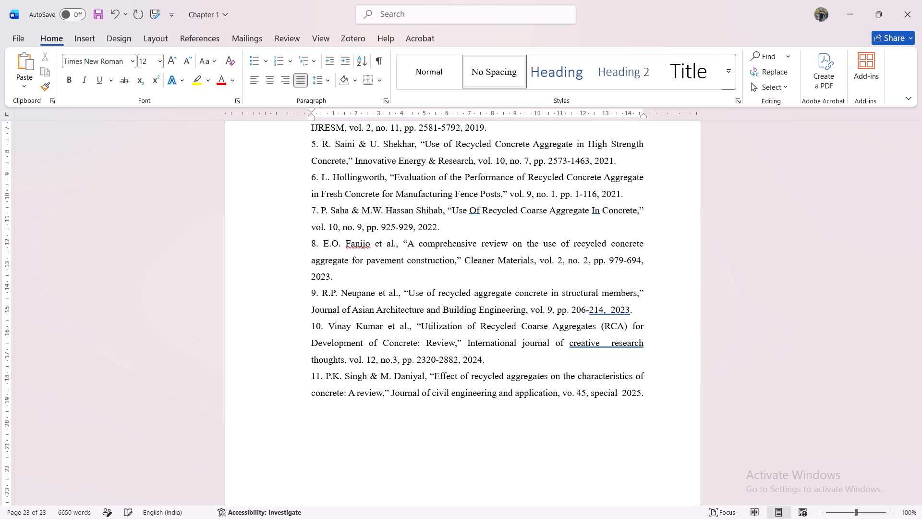
text(i)
text(ssu)
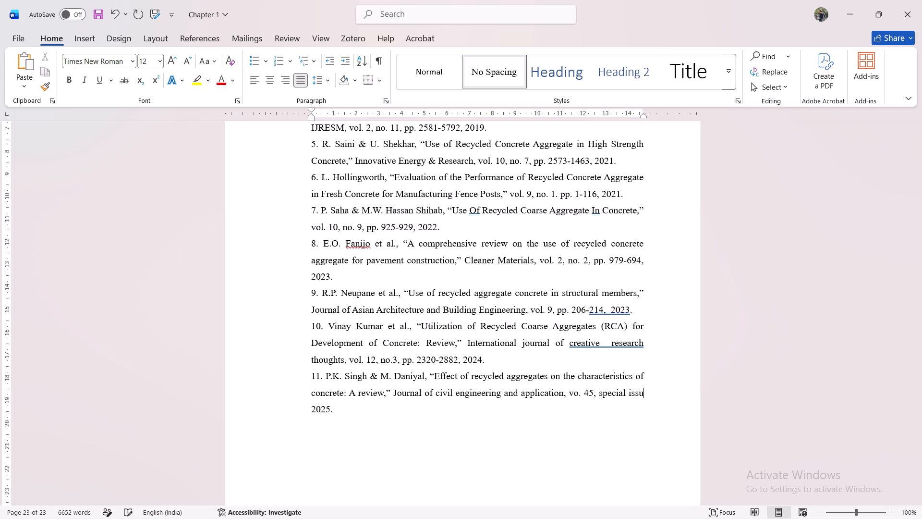
key(e)
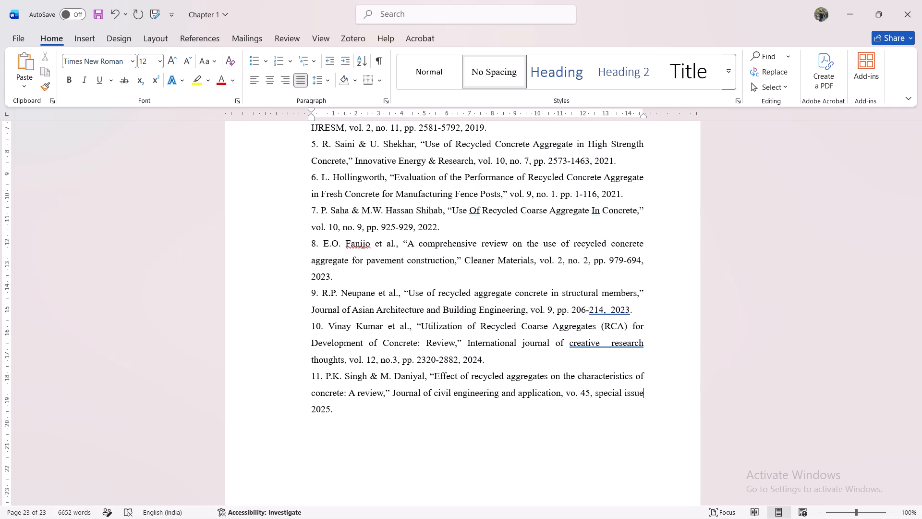
text(,)
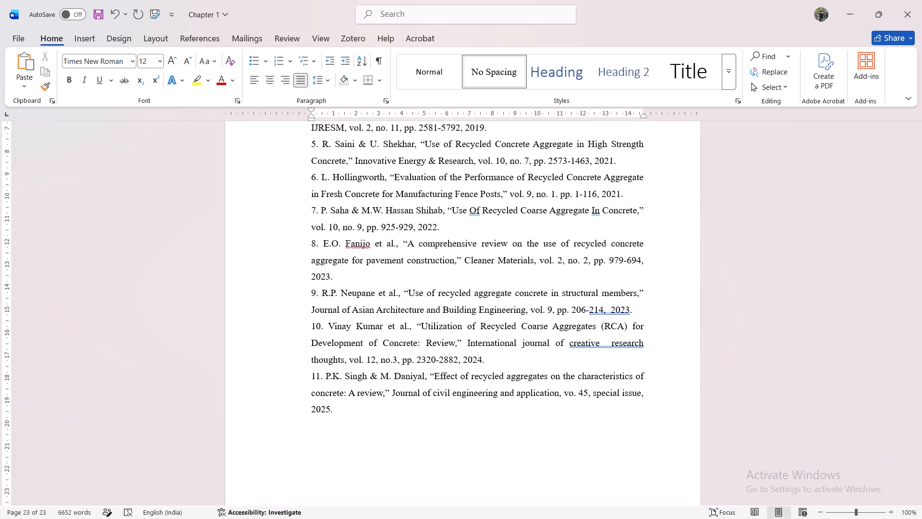
Add the page range "pp. 41-55," before the year in reference 11.
key(space)
text(pp.)
key(space)
text(41-55)
key(comma)
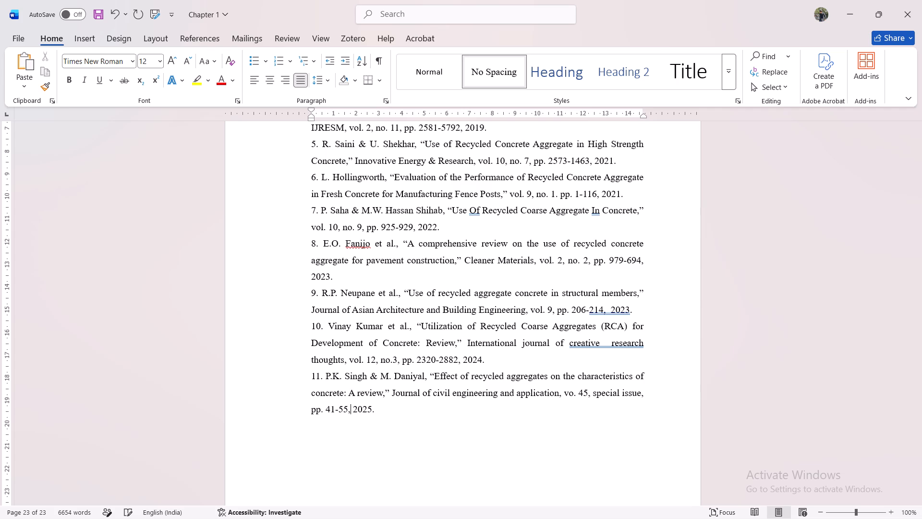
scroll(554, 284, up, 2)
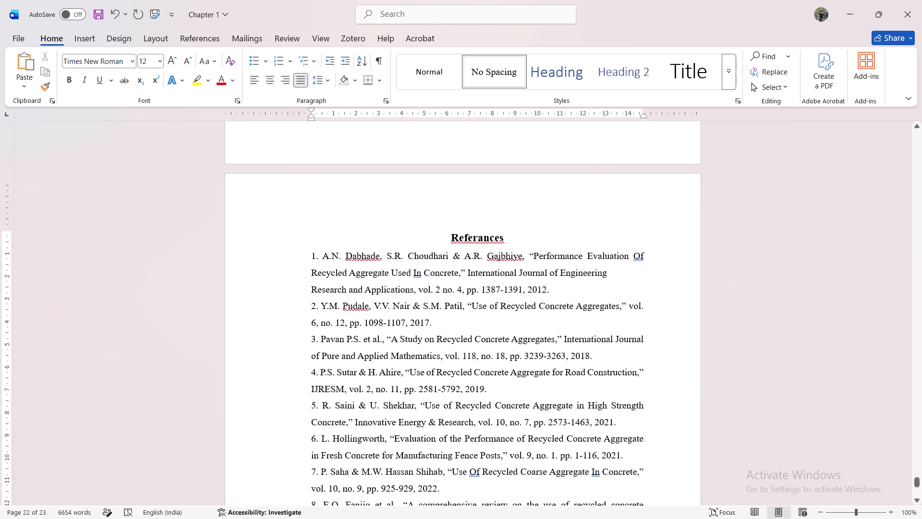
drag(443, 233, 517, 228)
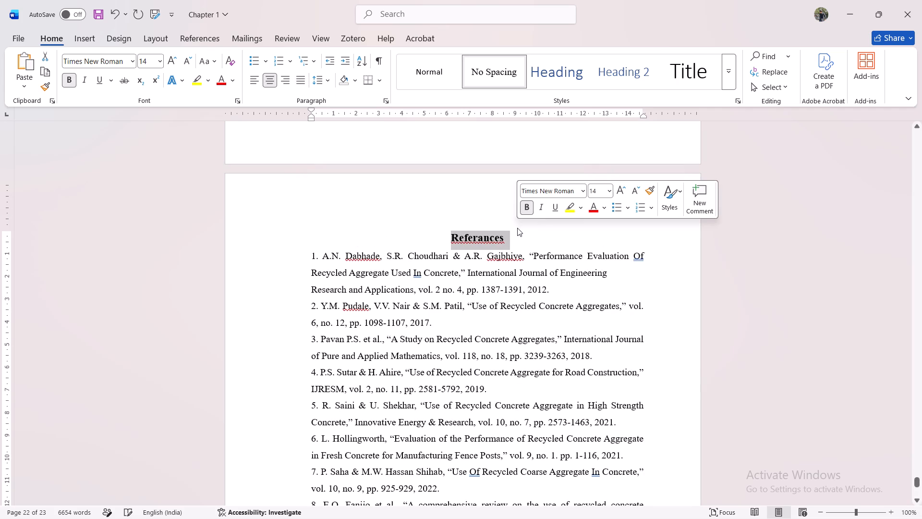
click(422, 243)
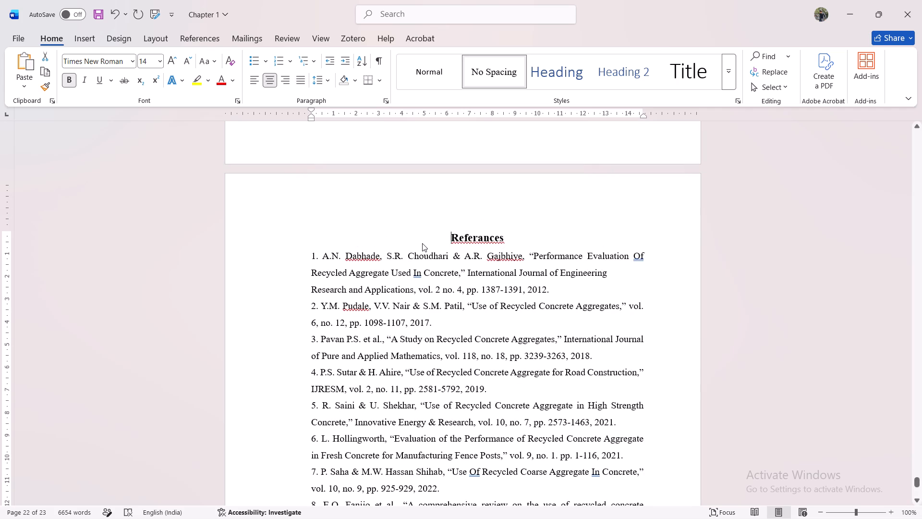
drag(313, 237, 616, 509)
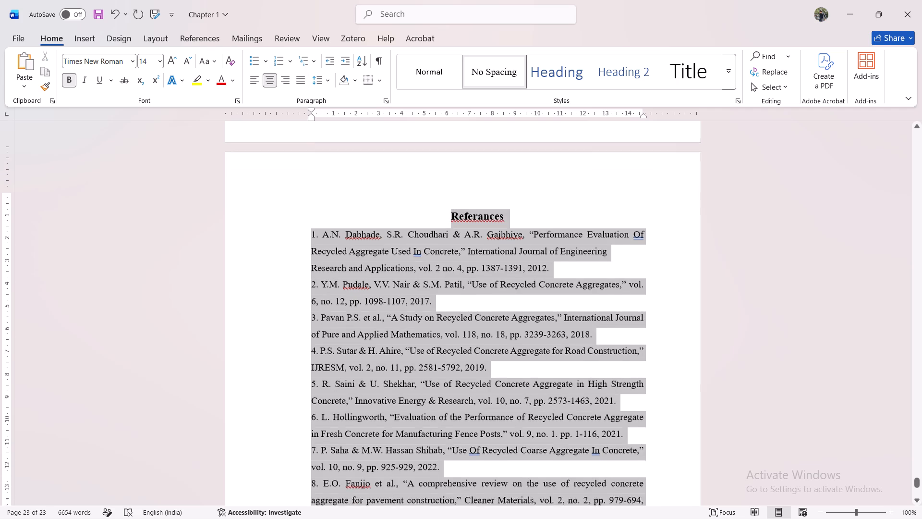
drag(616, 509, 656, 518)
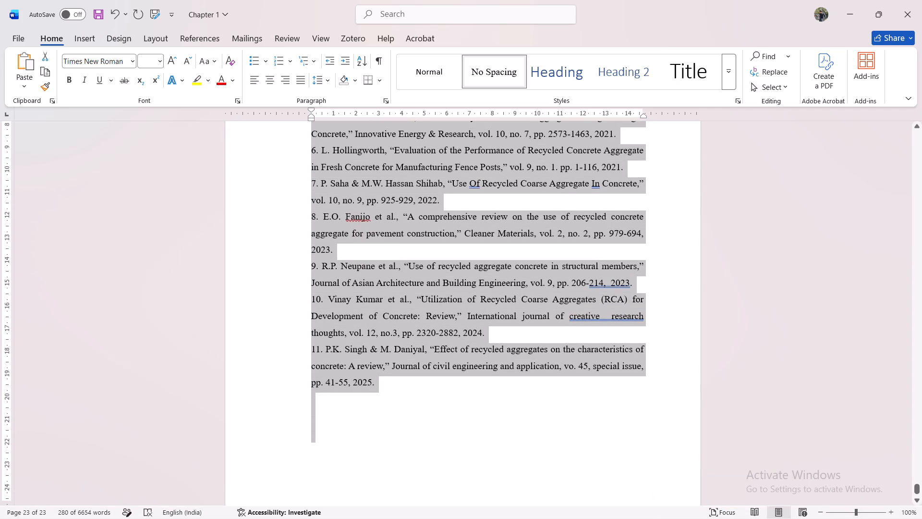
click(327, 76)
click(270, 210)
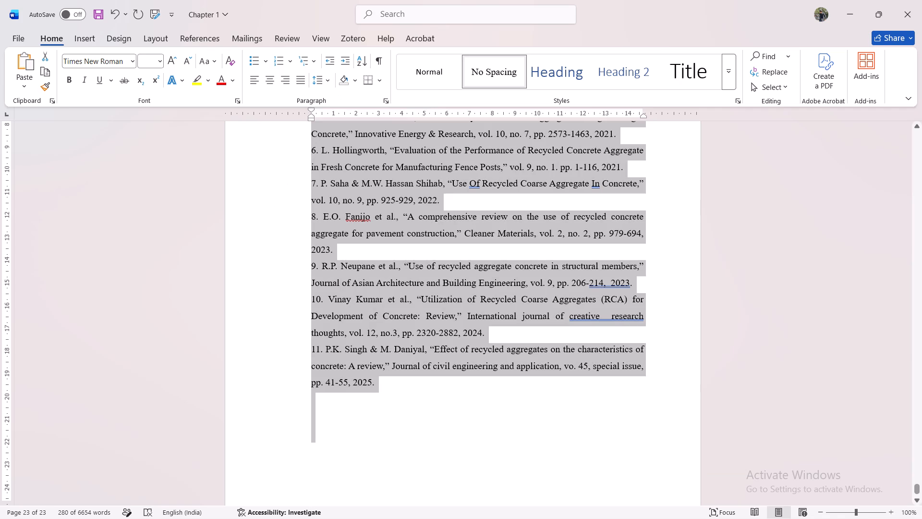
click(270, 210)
Review the document backwards from the reference list to the start of the Chapter 5 conclusion.
scroll(416, 279, up, 1)
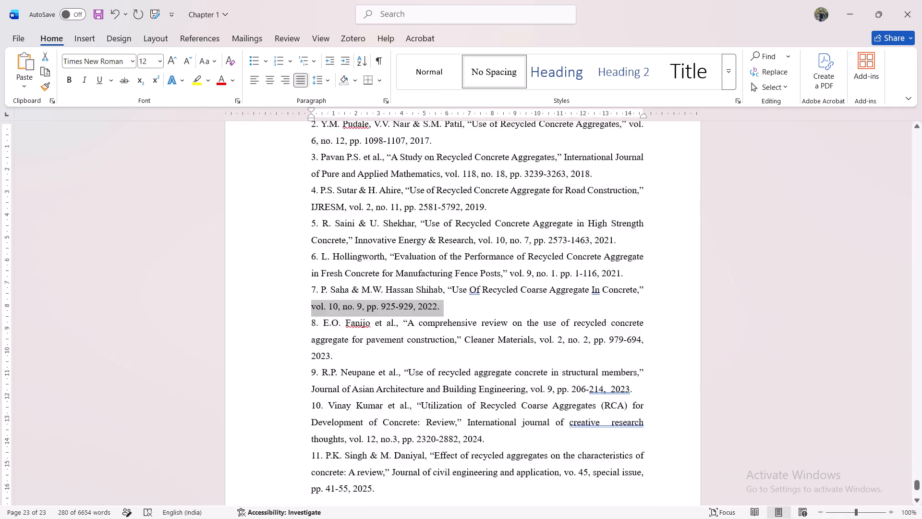
scroll(416, 279, up, 2)
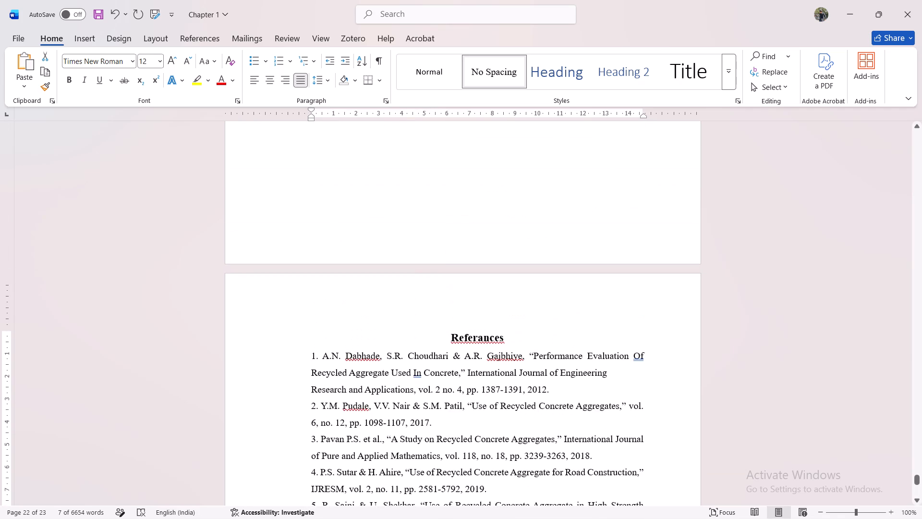
scroll(416, 279, up, 6)
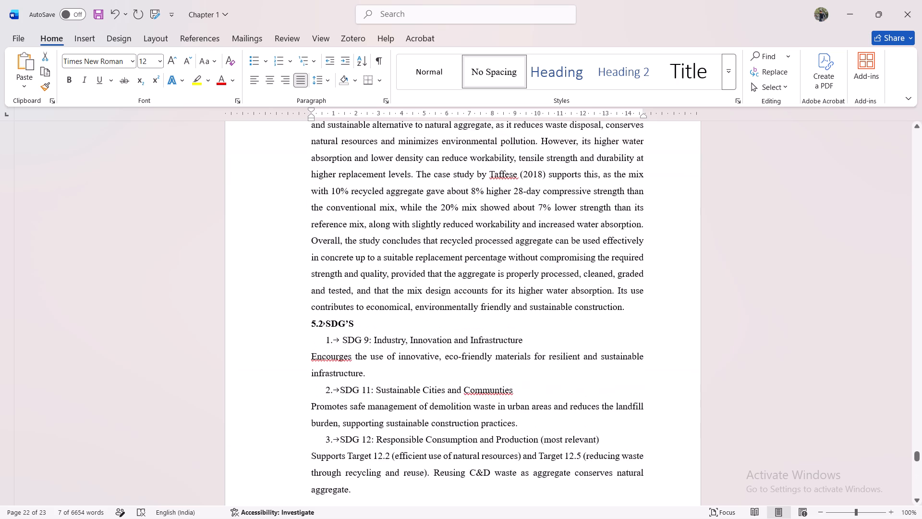
scroll(416, 279, up, 1)
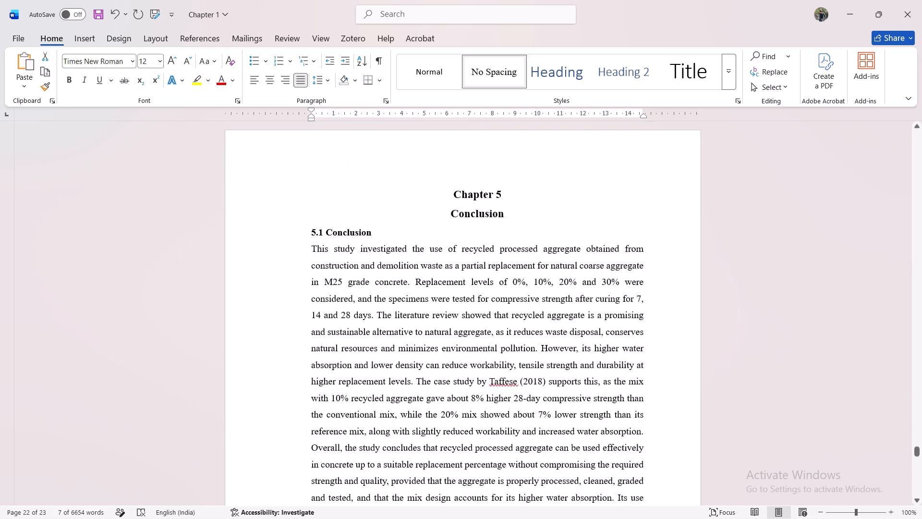
scroll(416, 279, up, 2)
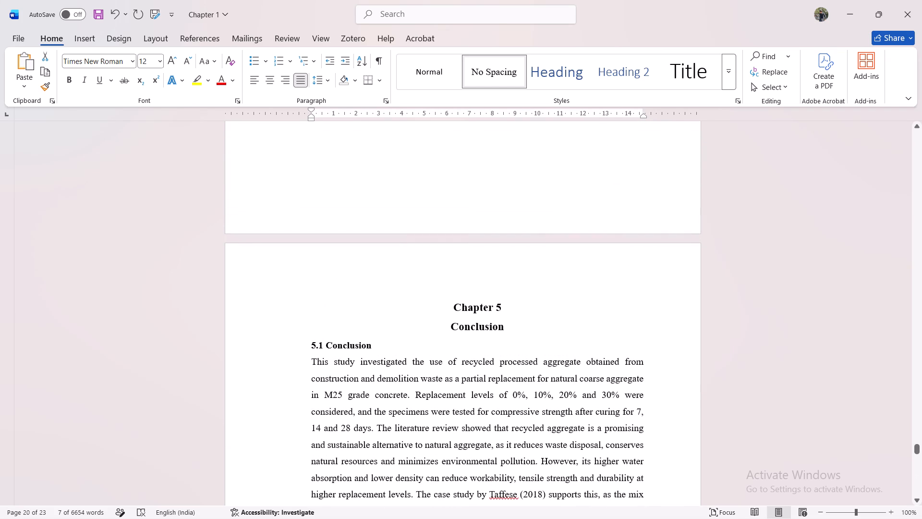
Set the font of the entire document to Times New Roman.
drag(440, 302, 482, 321)
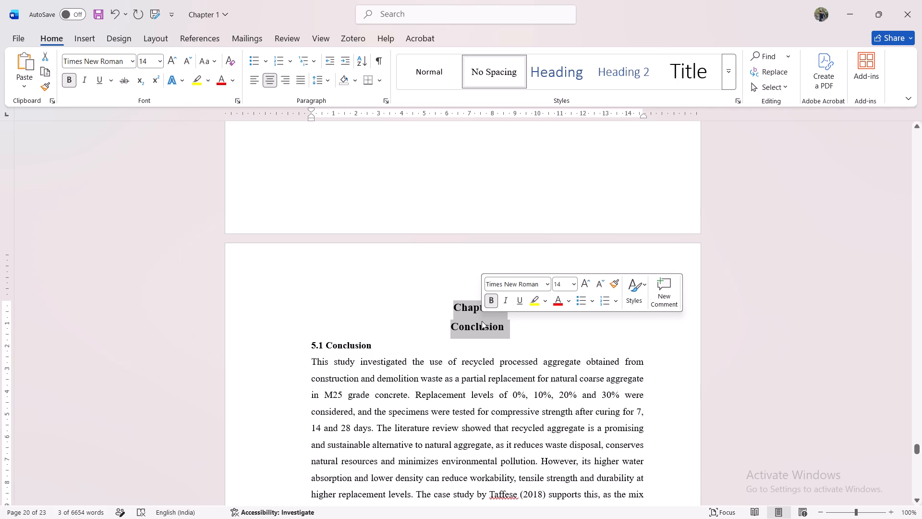
click(402, 321)
scroll(402, 321, up, 1)
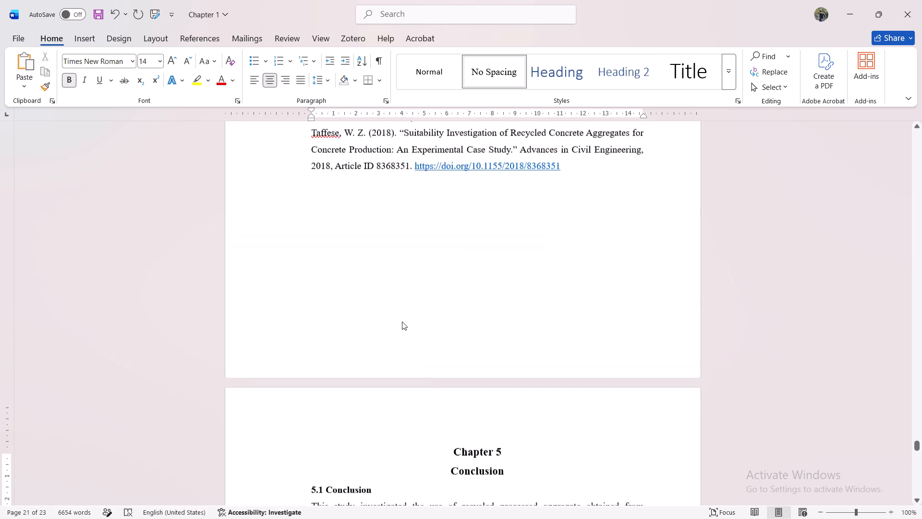
scroll(402, 321, up, 1)
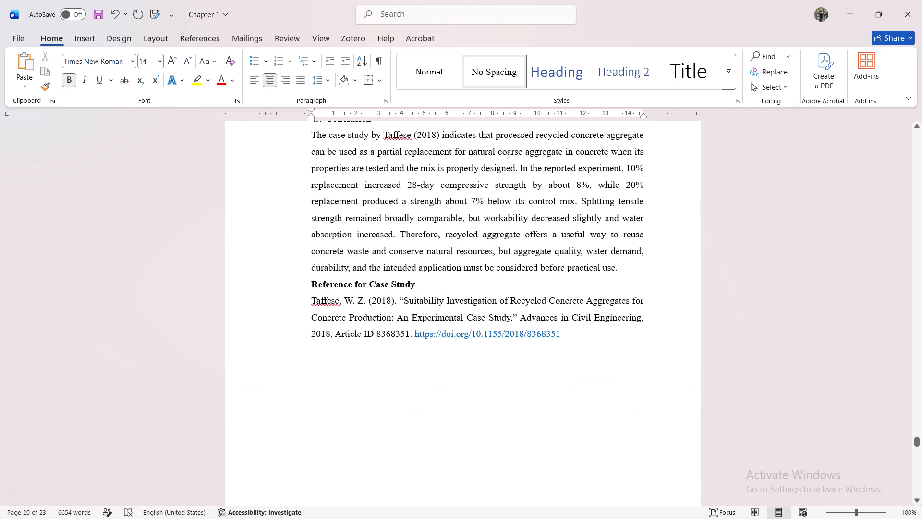
key(ctrl+a)
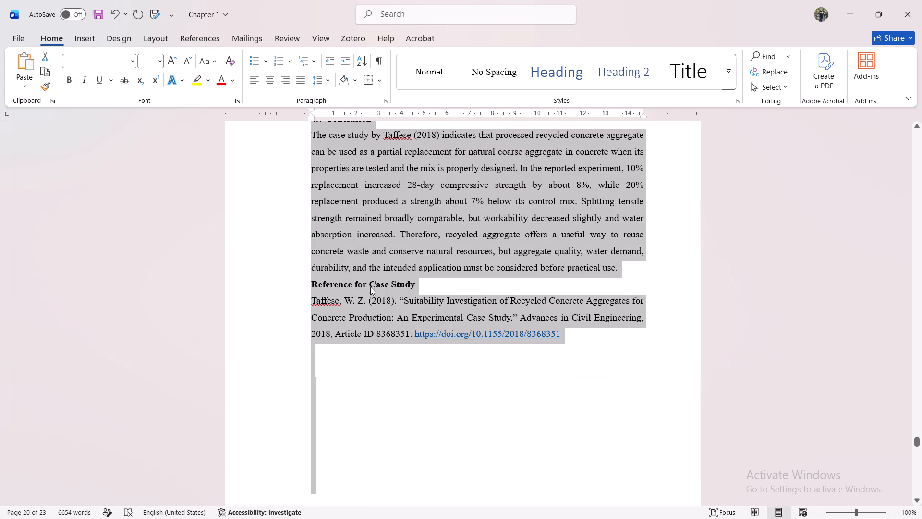
click(127, 65)
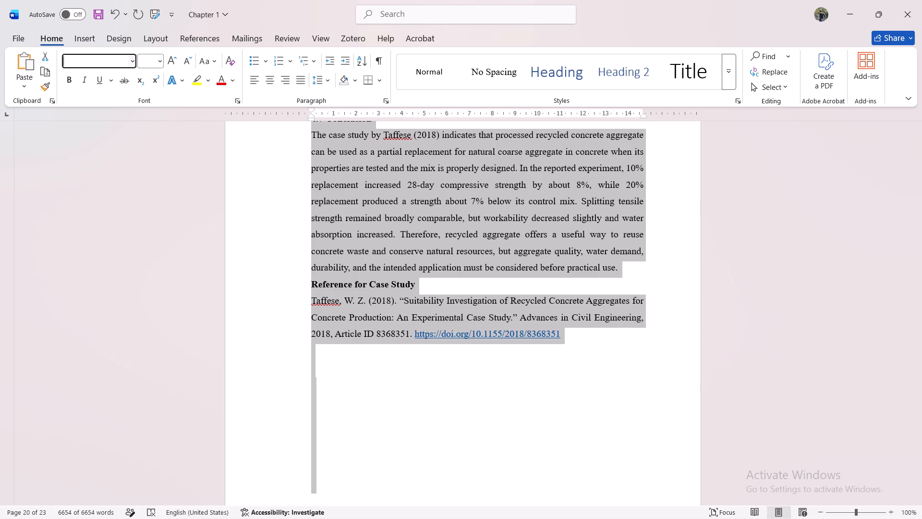
text(ti)
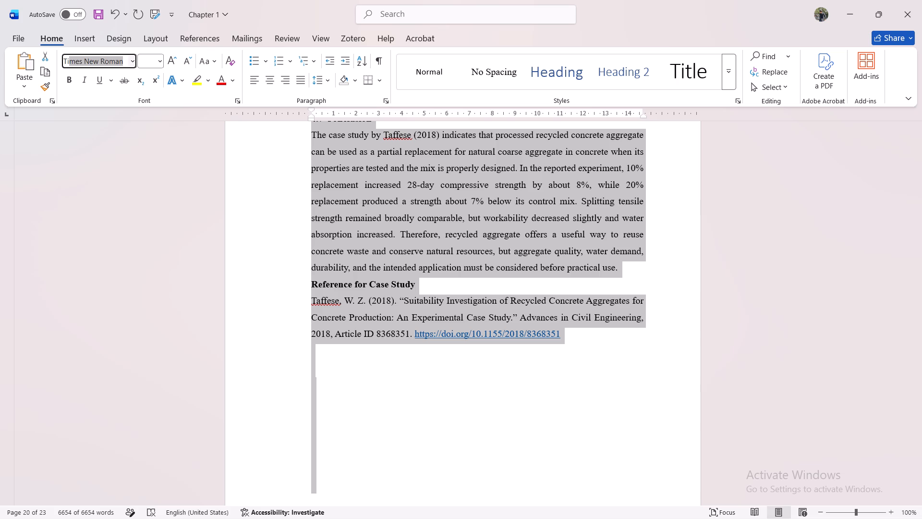
key(Return)
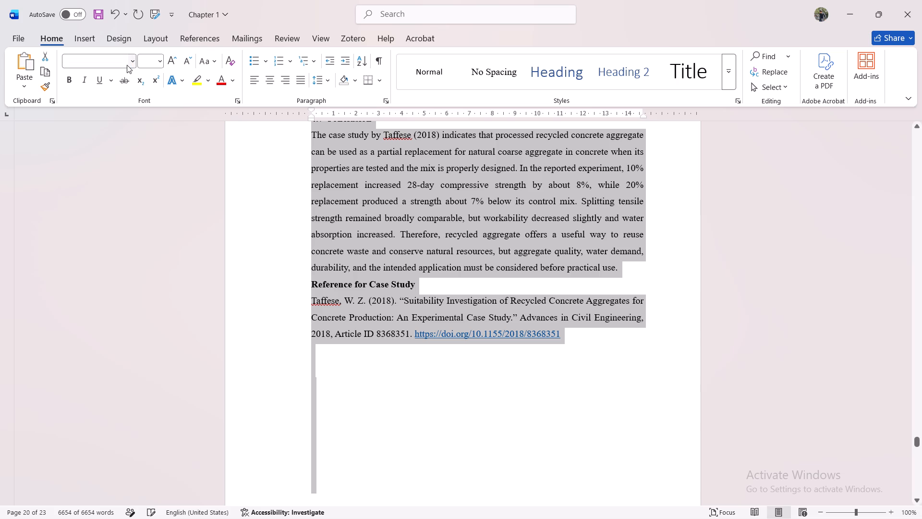
Review the font and layout of the whole report backwards from the Chapter 4 conclusion to the Chapter 1 introduction.
scroll(305, 233, up, 1)
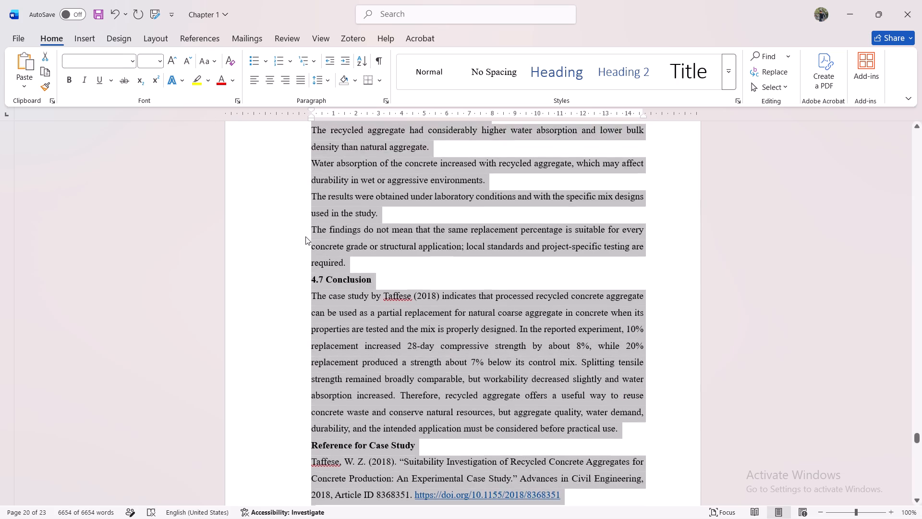
scroll(305, 236, up, 7)
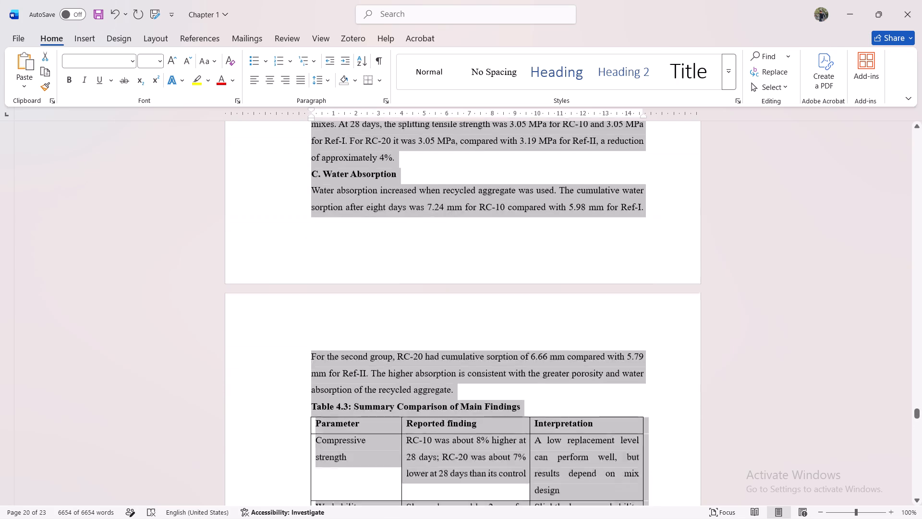
scroll(305, 236, down, 5)
scroll(305, 236, up, 2)
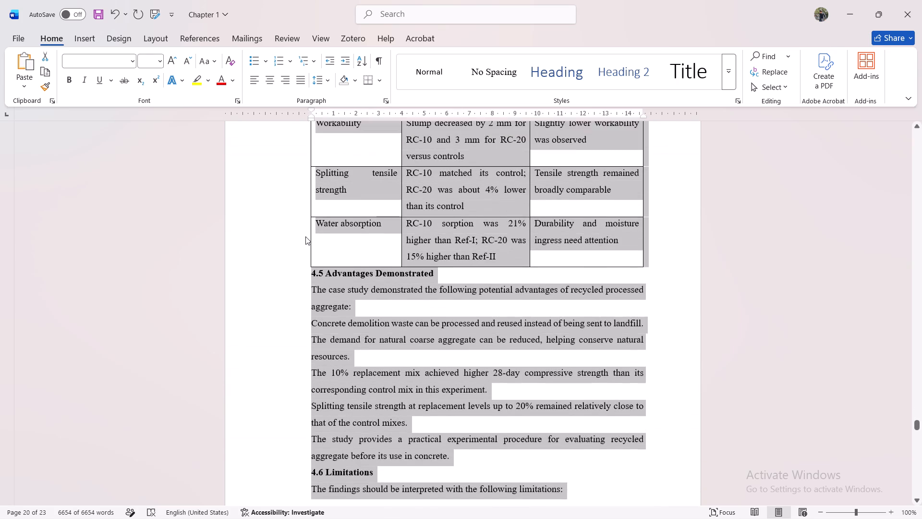
scroll(305, 236, up, 6)
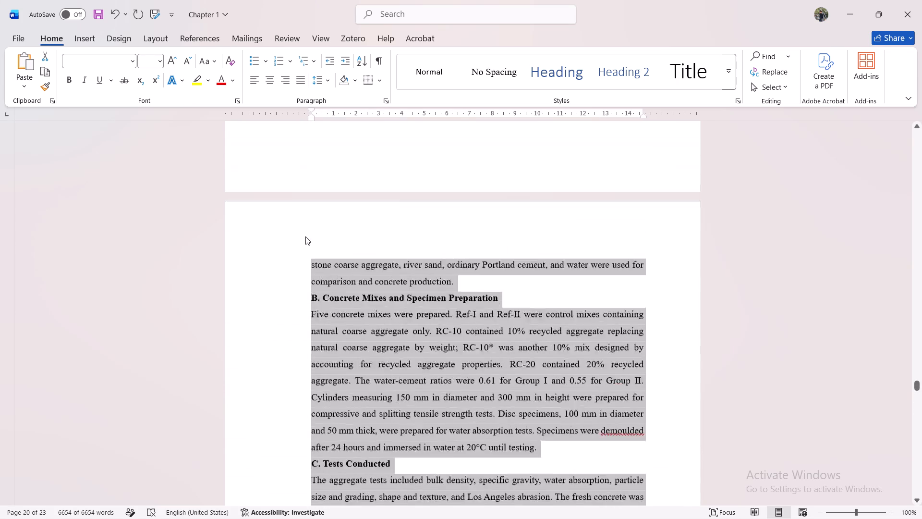
scroll(305, 236, up, 11)
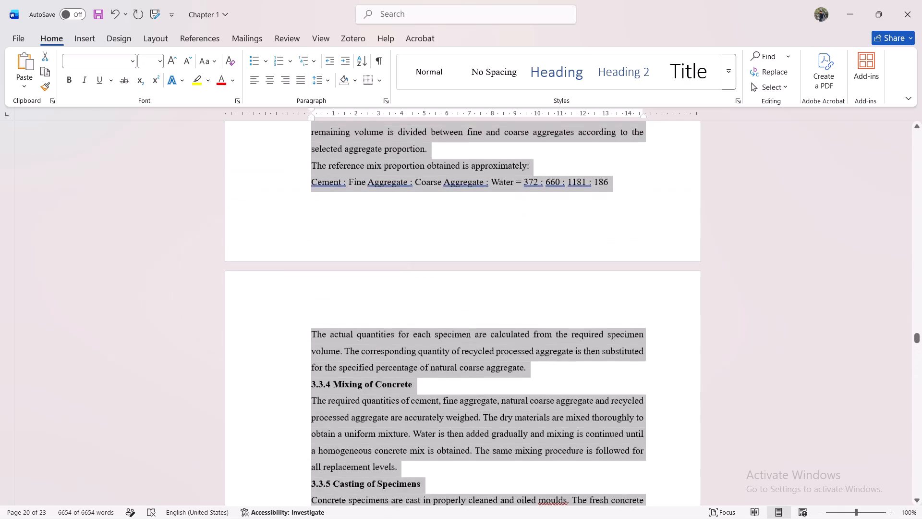
scroll(305, 236, up, 6)
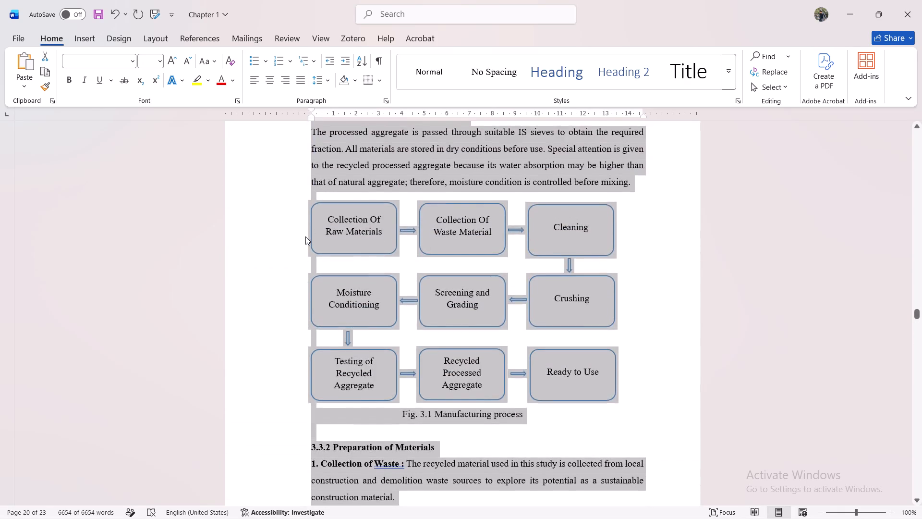
scroll(305, 236, up, 7)
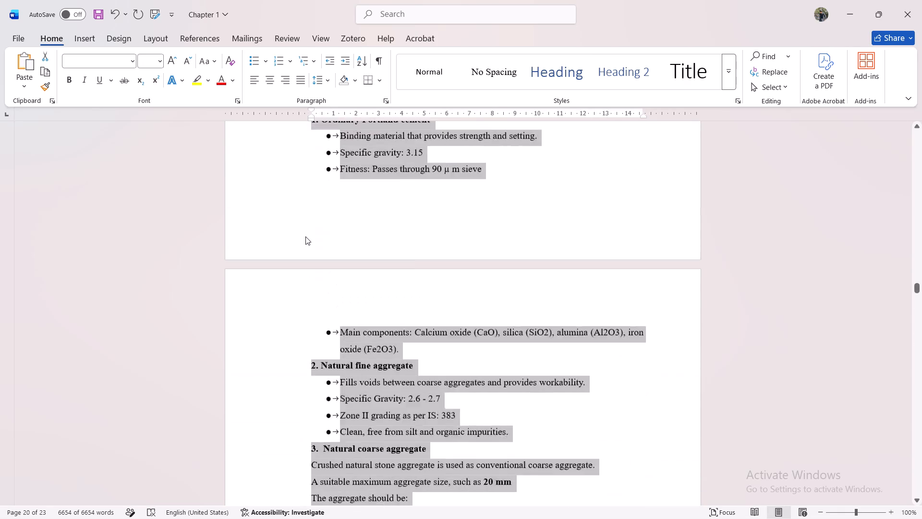
scroll(305, 236, up, 4)
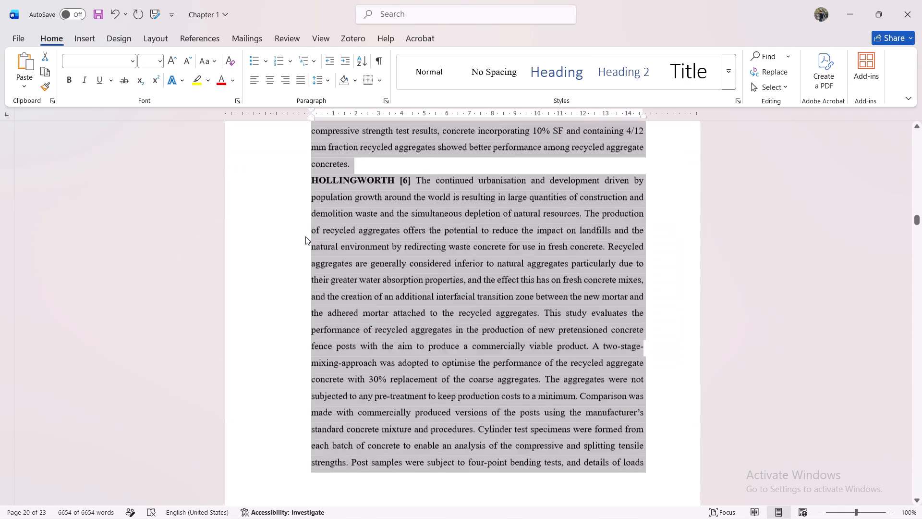
scroll(305, 236, up, 8)
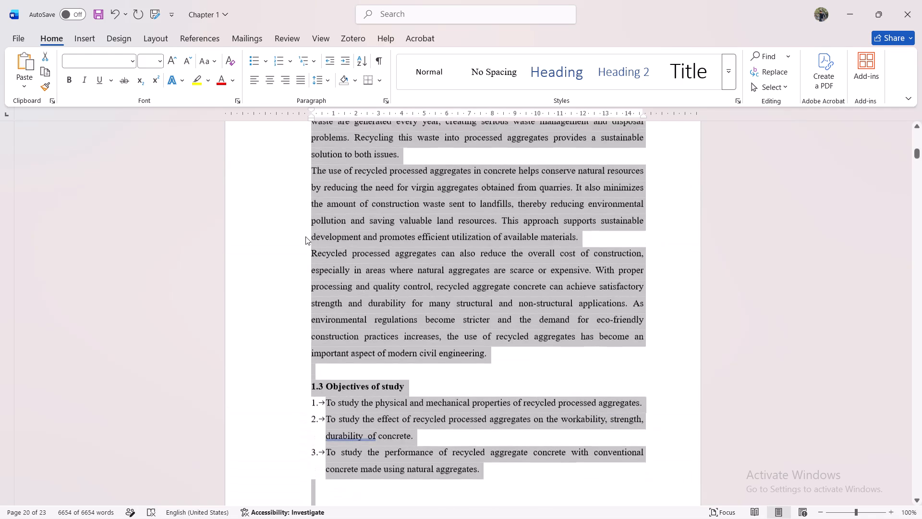
scroll(305, 236, up, 9)
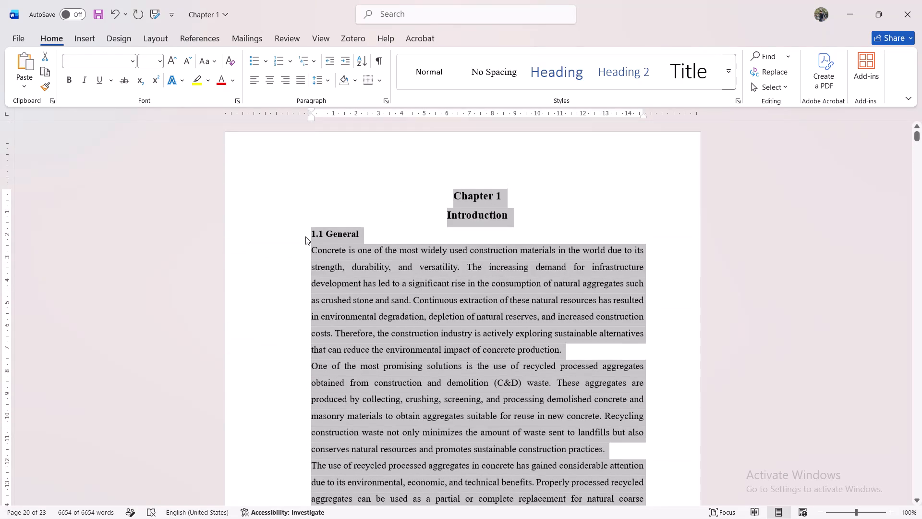
click(305, 236)
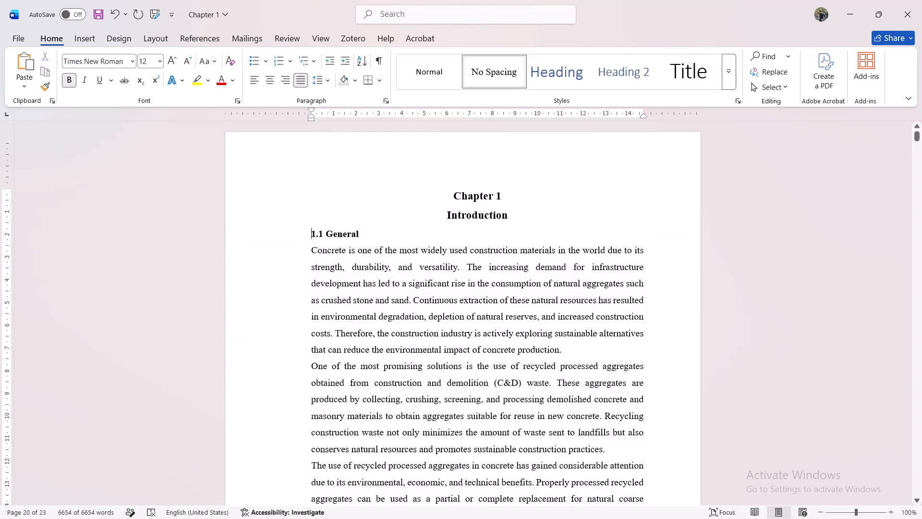
Check the reference list, the Chapter 5 conclusion and the SDG pages at the end of the report.
scroll(305, 236, down, 20)
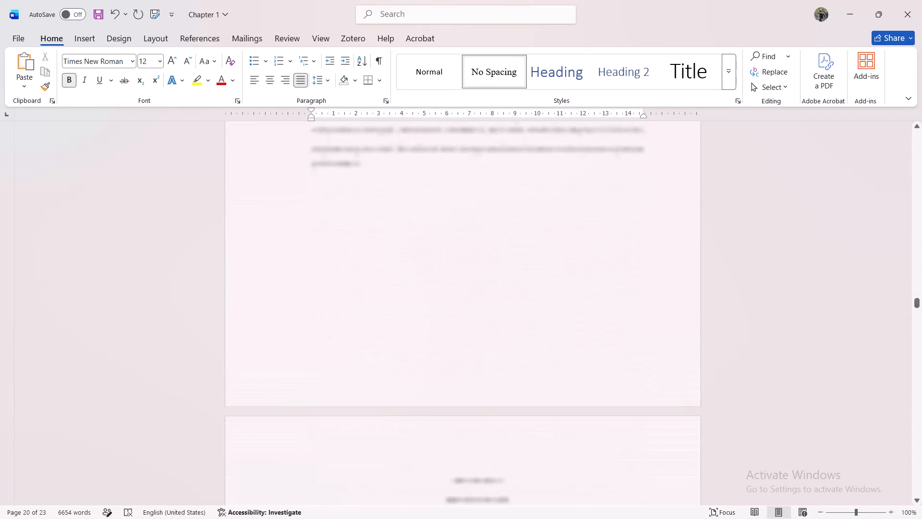
scroll(305, 236, down, 20)
scroll(305, 236, down, 4)
scroll(305, 236, up, 1)
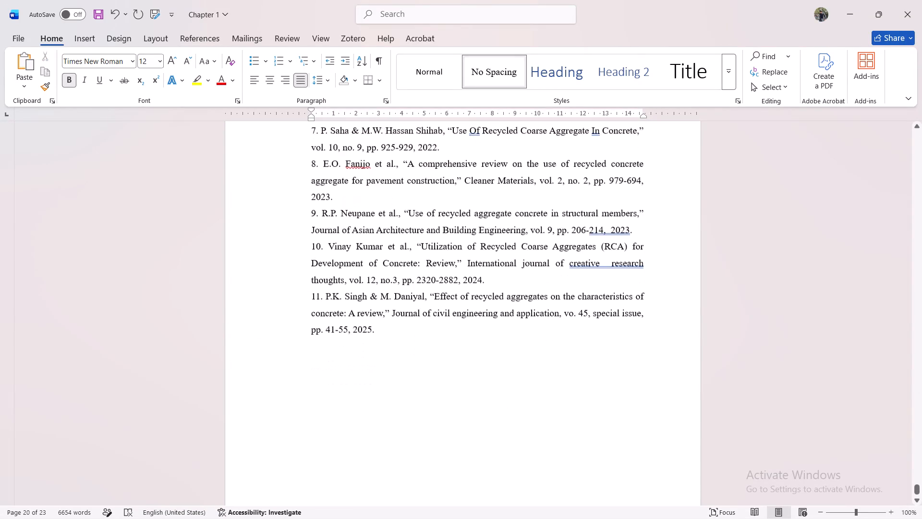
scroll(305, 236, up, 5)
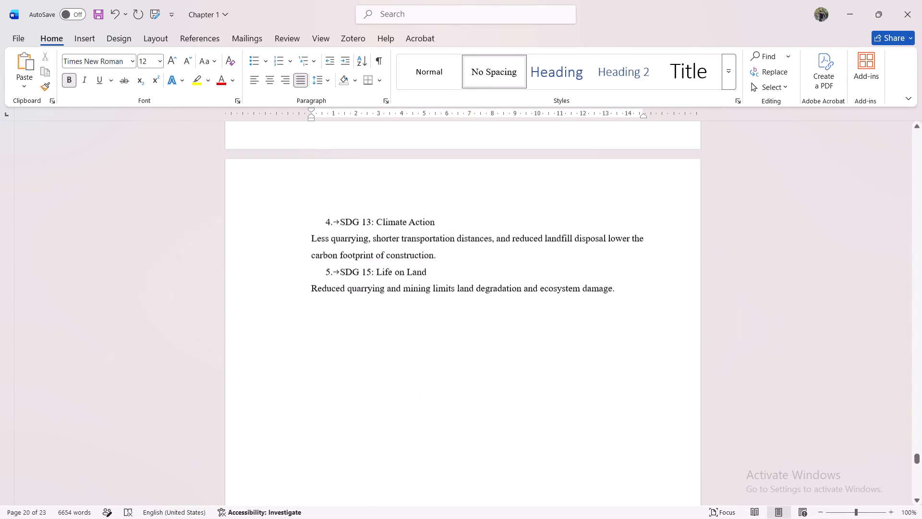
scroll(305, 236, up, 1)
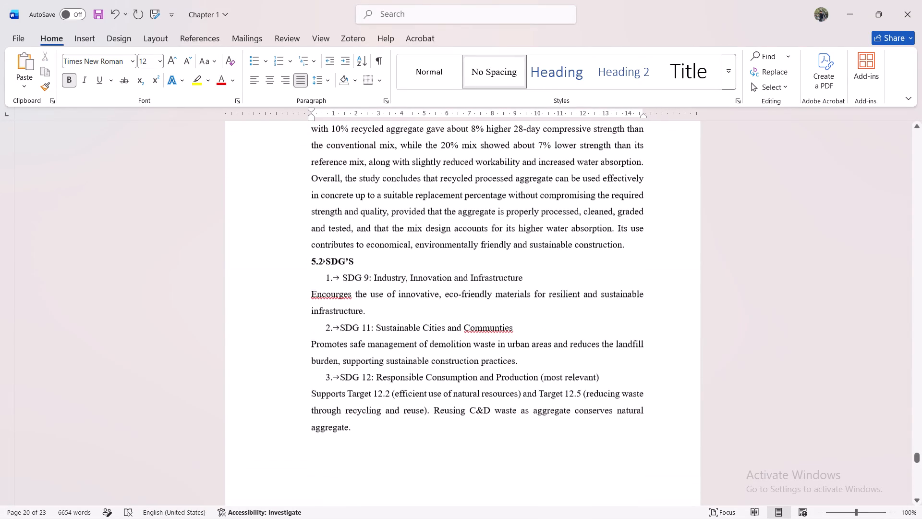
scroll(305, 236, down, 4)
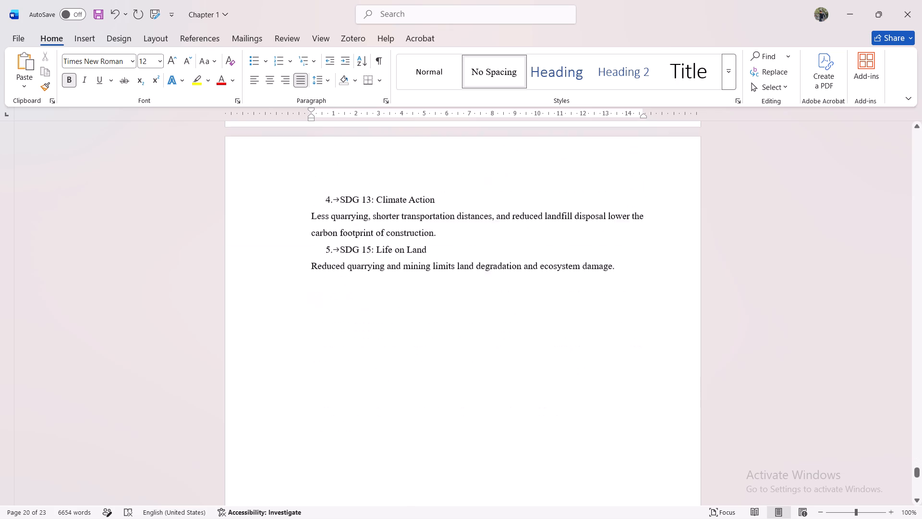
scroll(305, 236, down, 7)
scroll(305, 236, up, 3)
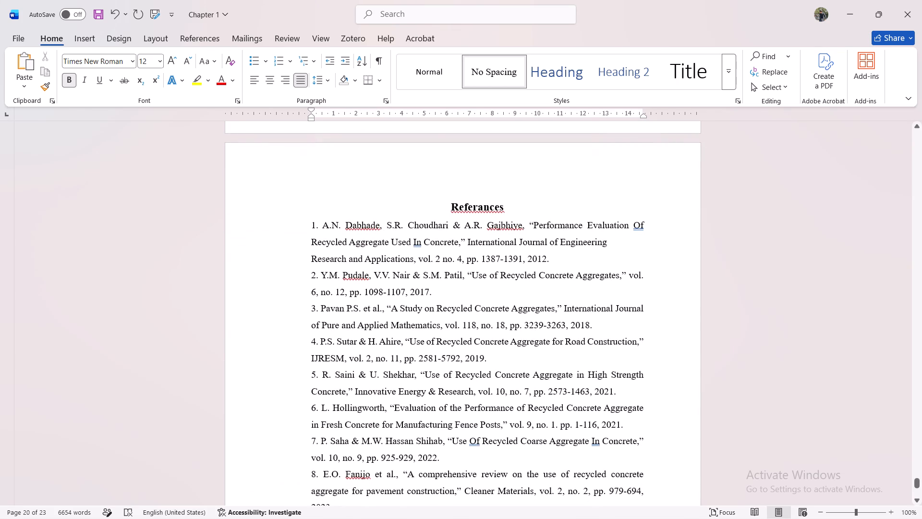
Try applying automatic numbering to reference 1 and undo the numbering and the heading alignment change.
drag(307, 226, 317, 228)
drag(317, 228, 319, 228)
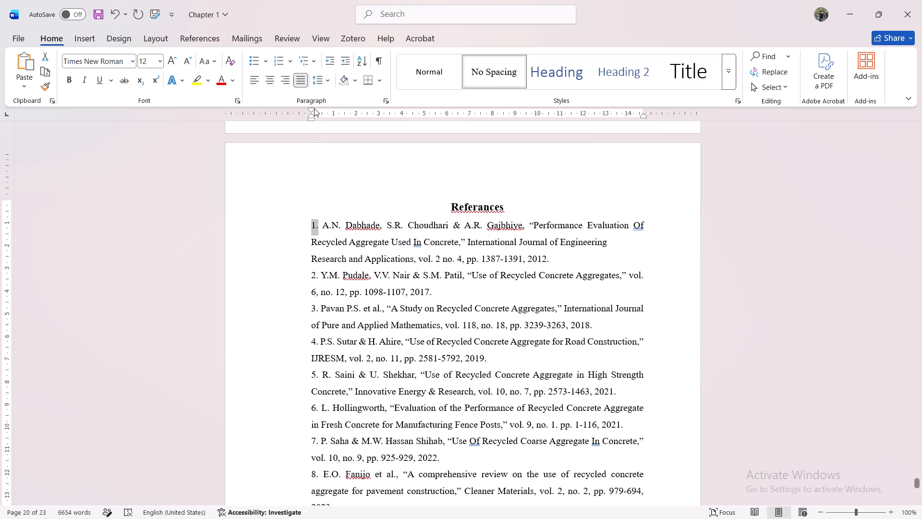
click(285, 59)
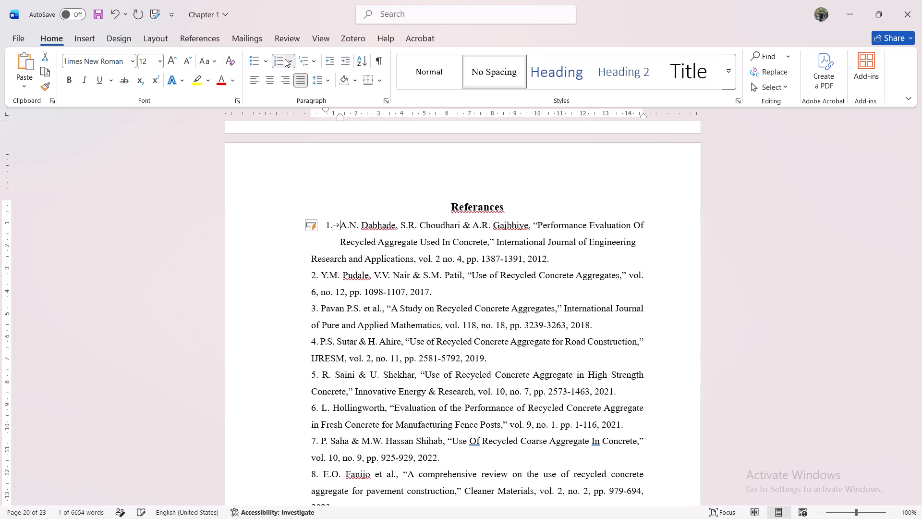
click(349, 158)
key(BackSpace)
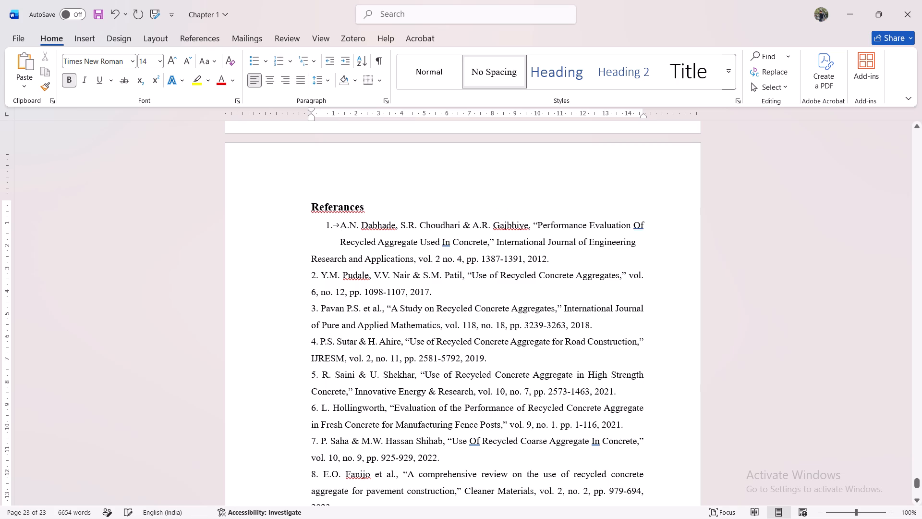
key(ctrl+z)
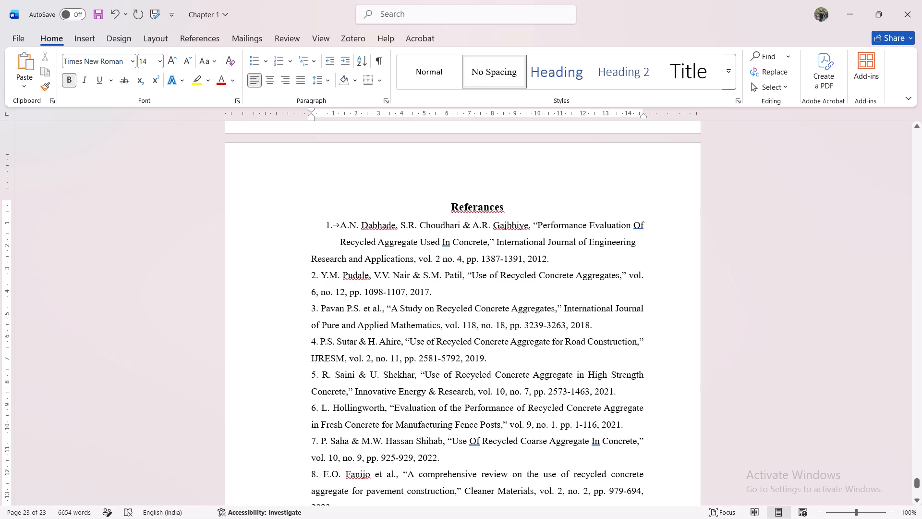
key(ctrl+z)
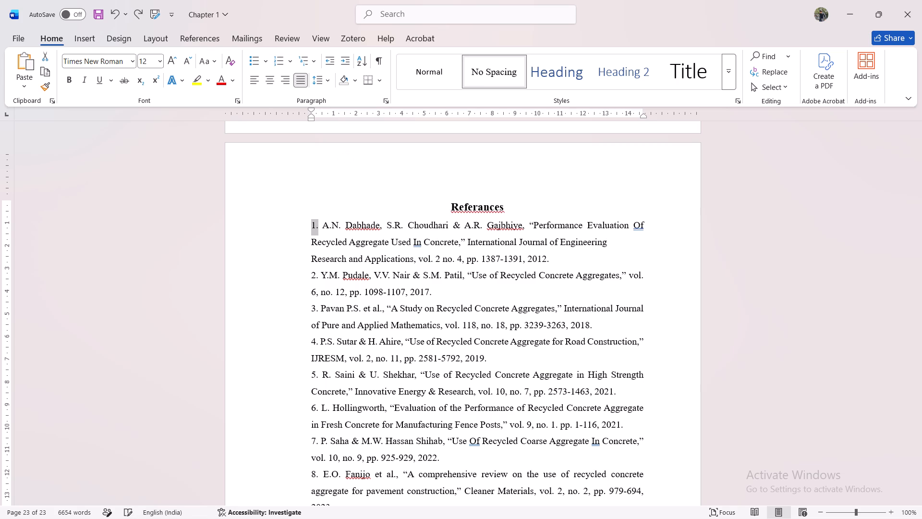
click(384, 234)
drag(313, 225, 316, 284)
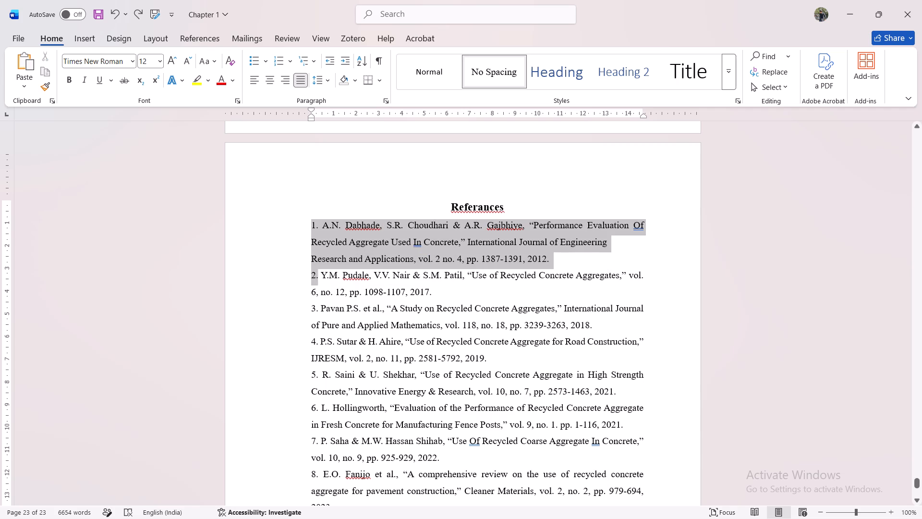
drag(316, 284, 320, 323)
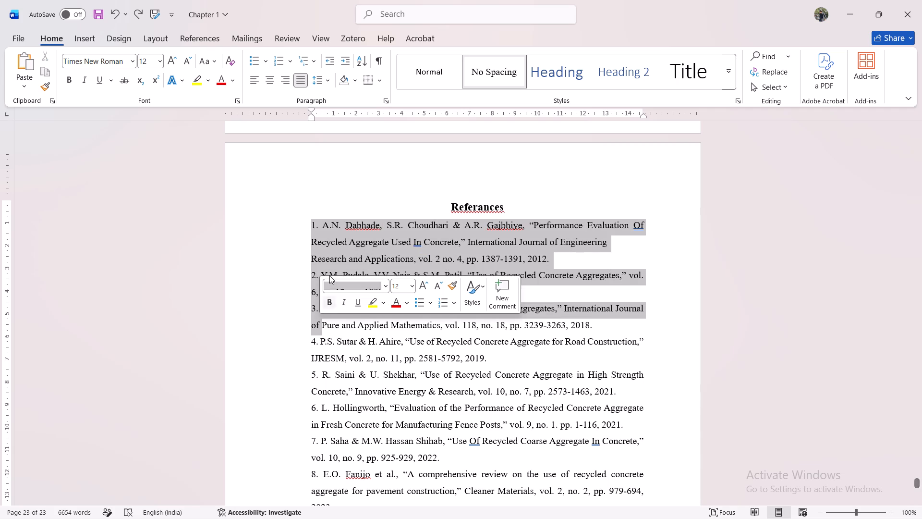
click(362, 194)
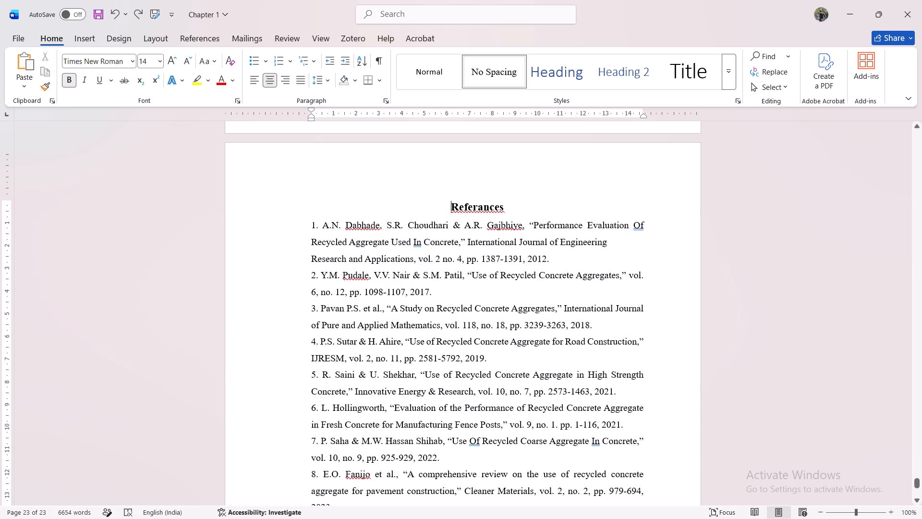
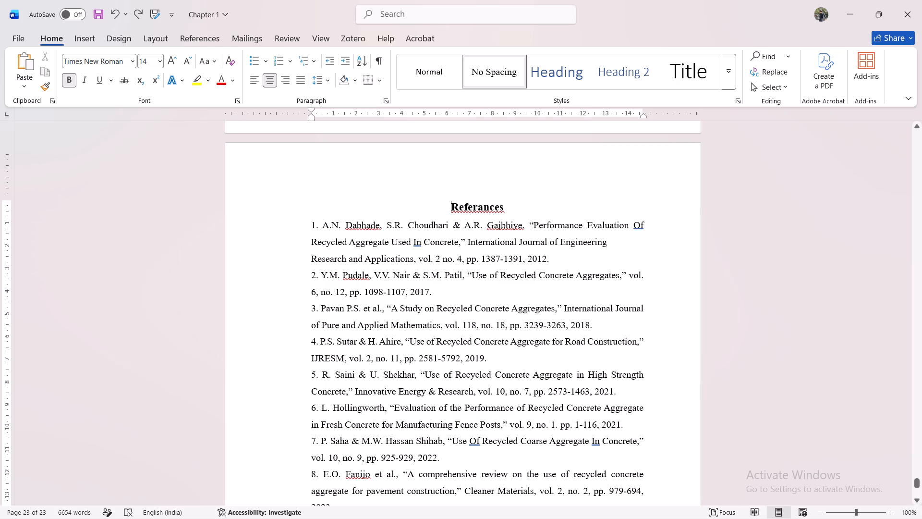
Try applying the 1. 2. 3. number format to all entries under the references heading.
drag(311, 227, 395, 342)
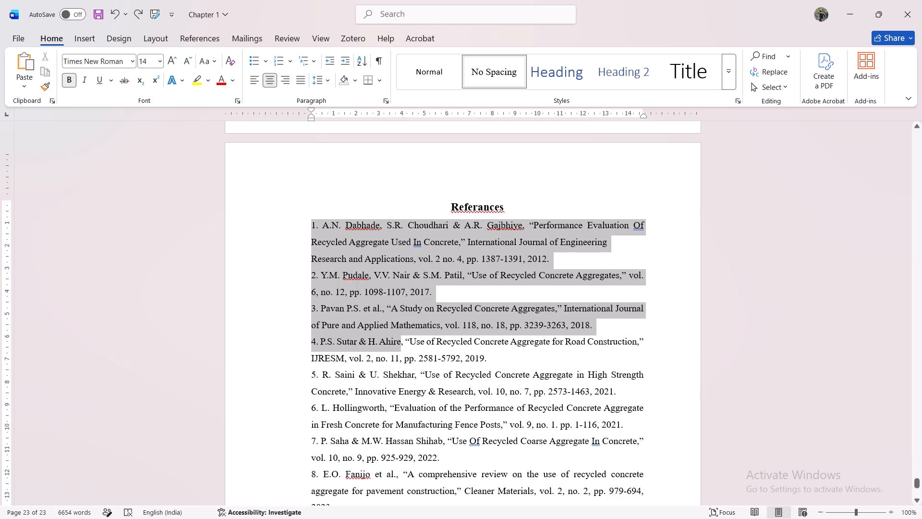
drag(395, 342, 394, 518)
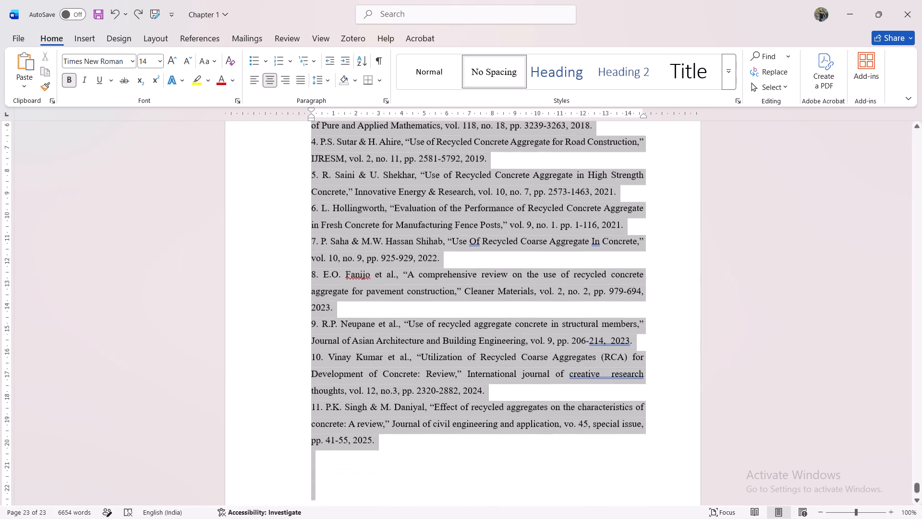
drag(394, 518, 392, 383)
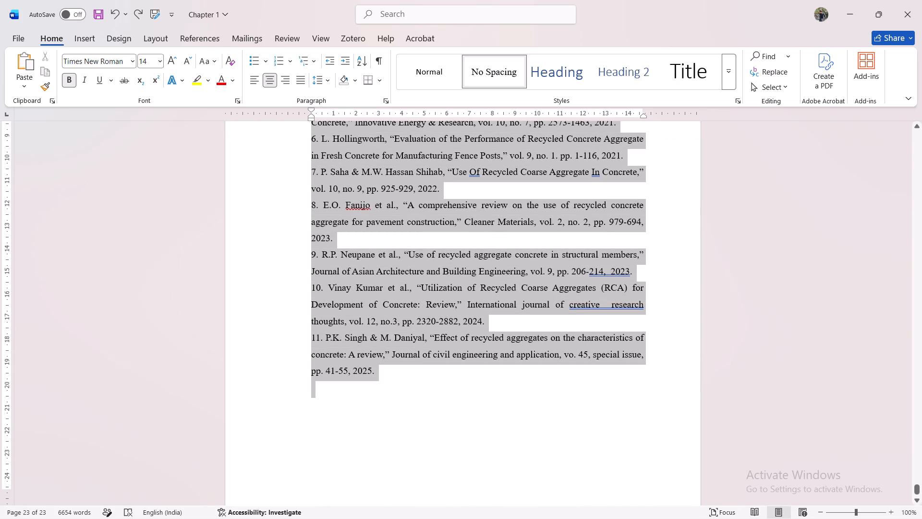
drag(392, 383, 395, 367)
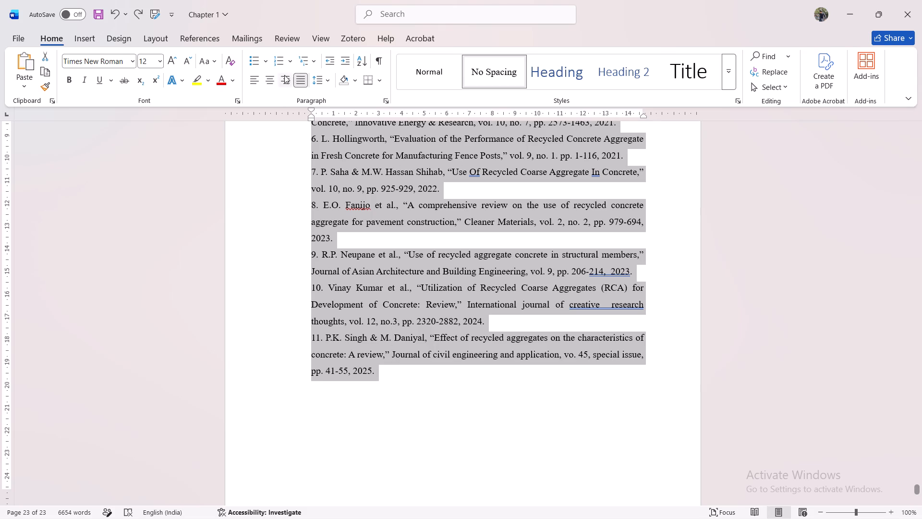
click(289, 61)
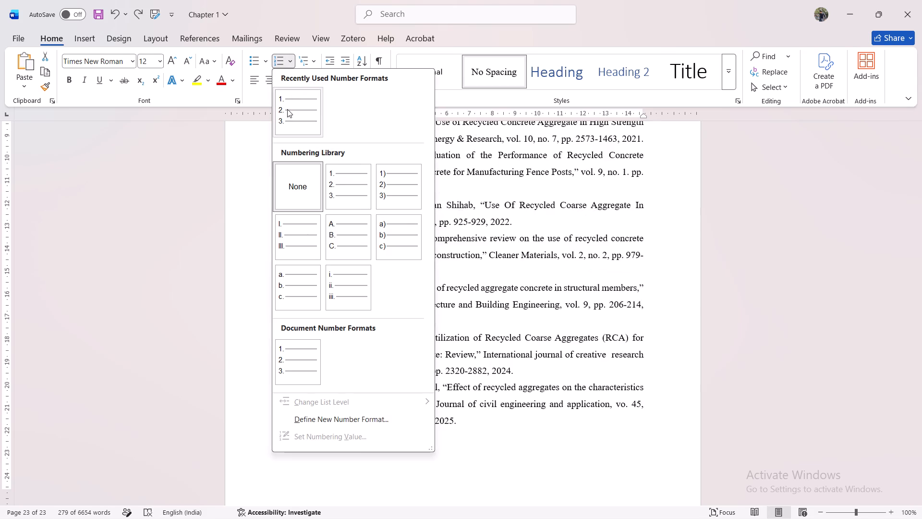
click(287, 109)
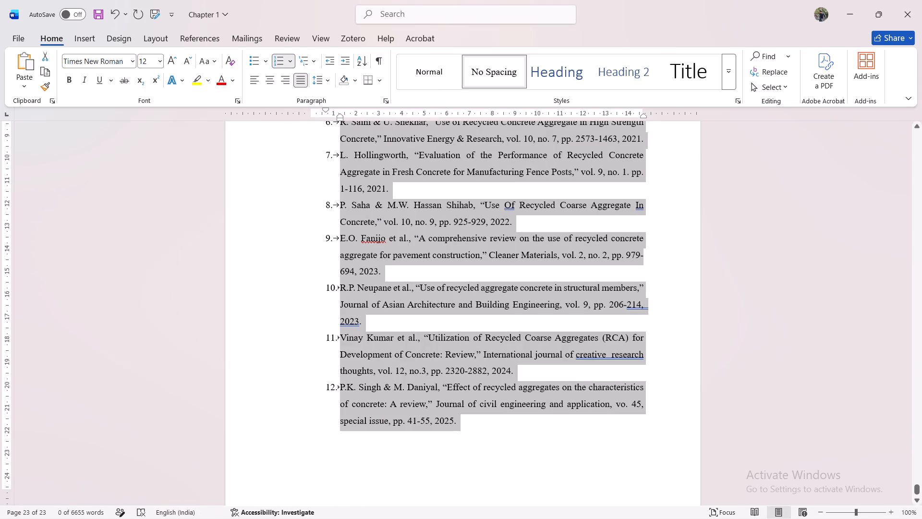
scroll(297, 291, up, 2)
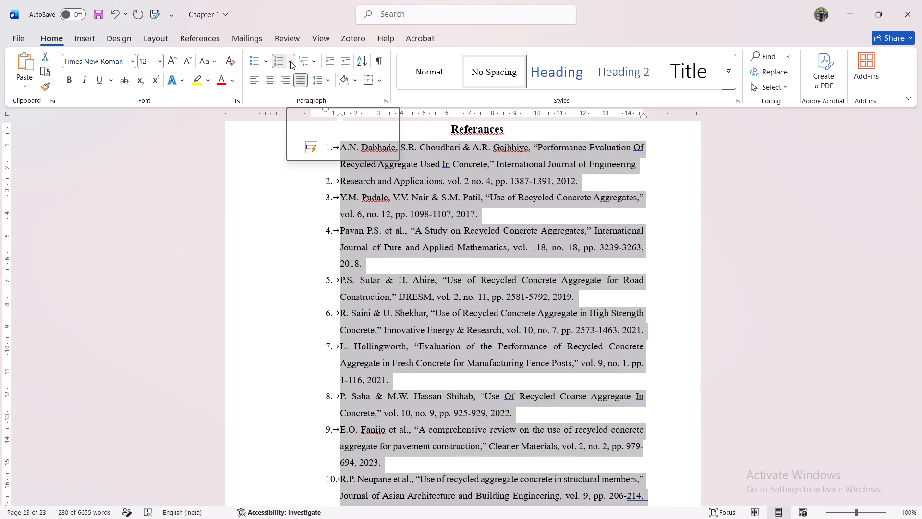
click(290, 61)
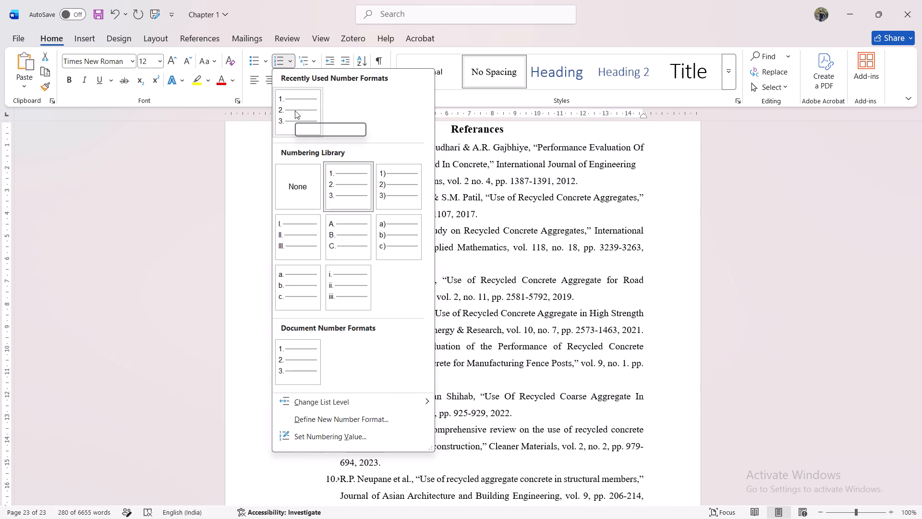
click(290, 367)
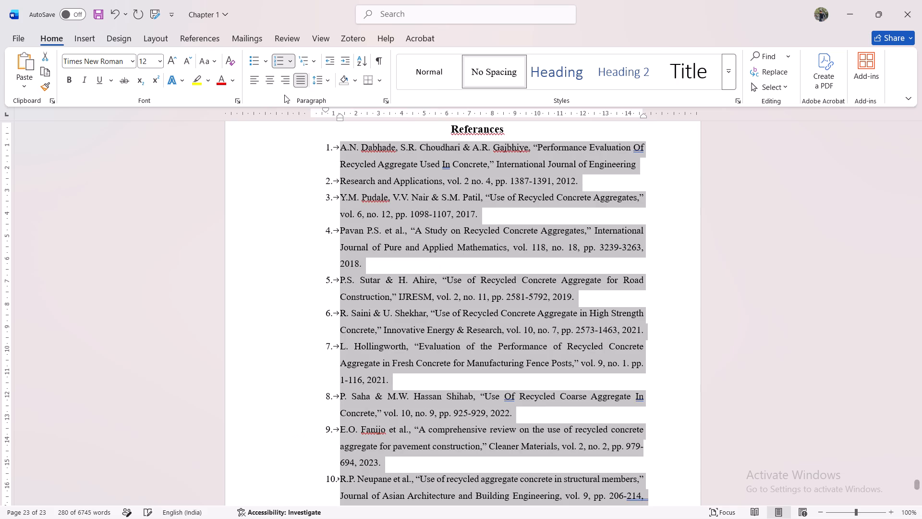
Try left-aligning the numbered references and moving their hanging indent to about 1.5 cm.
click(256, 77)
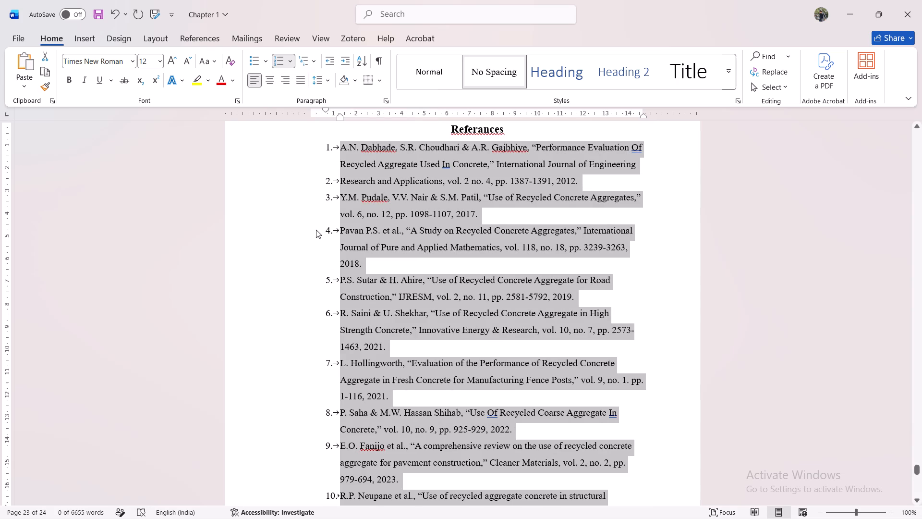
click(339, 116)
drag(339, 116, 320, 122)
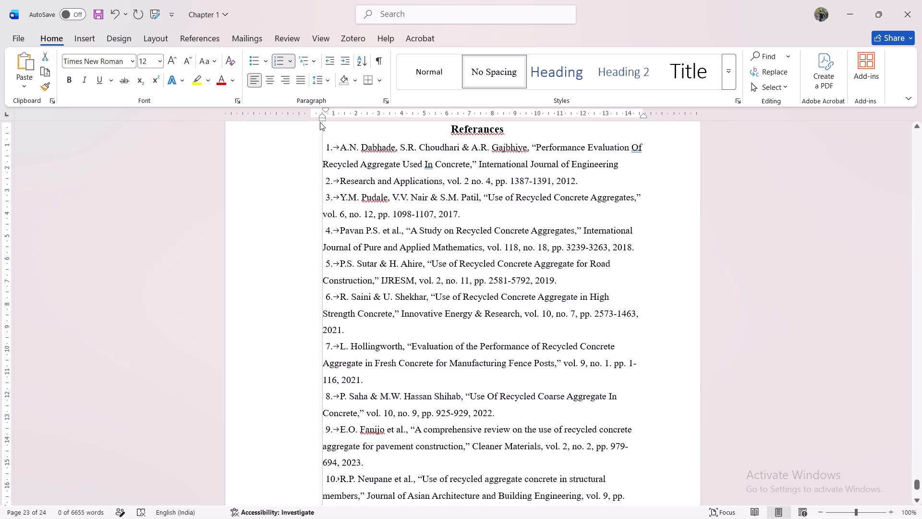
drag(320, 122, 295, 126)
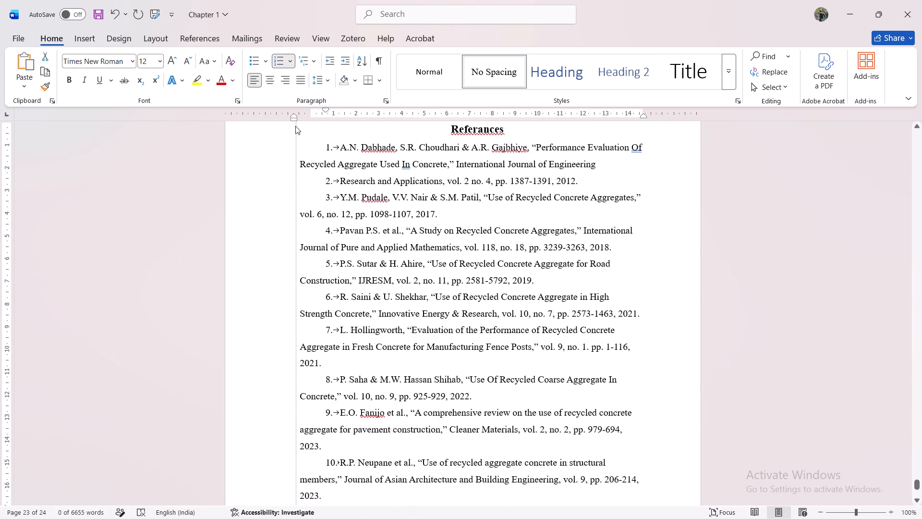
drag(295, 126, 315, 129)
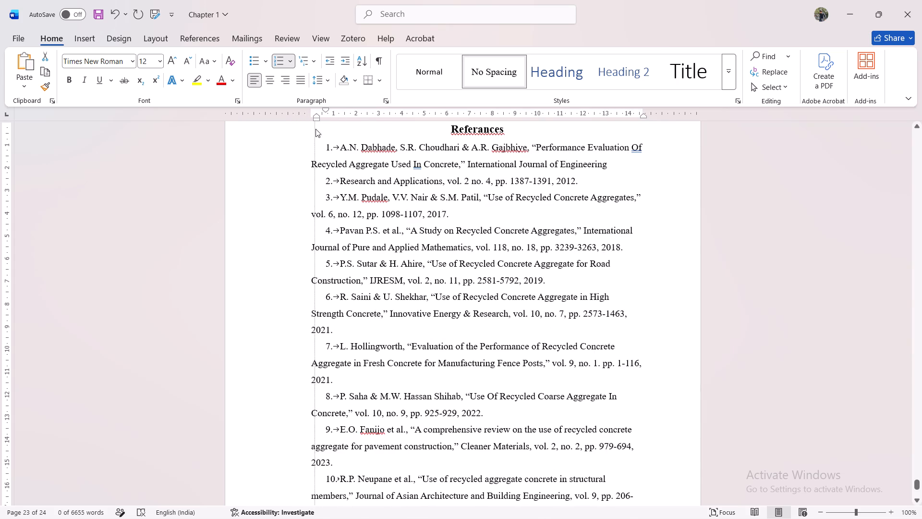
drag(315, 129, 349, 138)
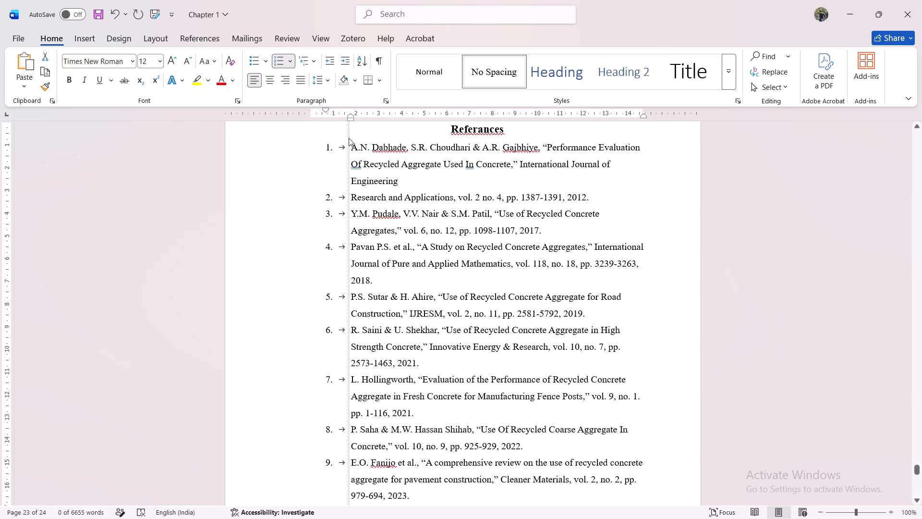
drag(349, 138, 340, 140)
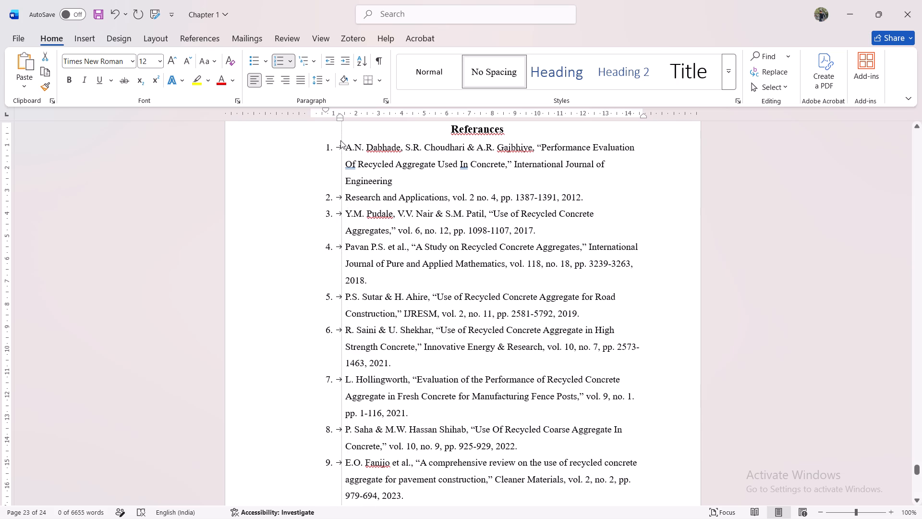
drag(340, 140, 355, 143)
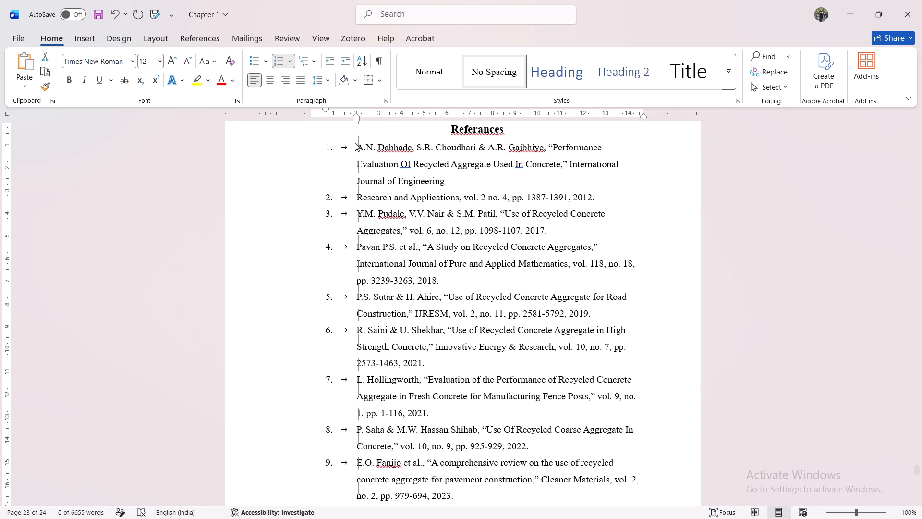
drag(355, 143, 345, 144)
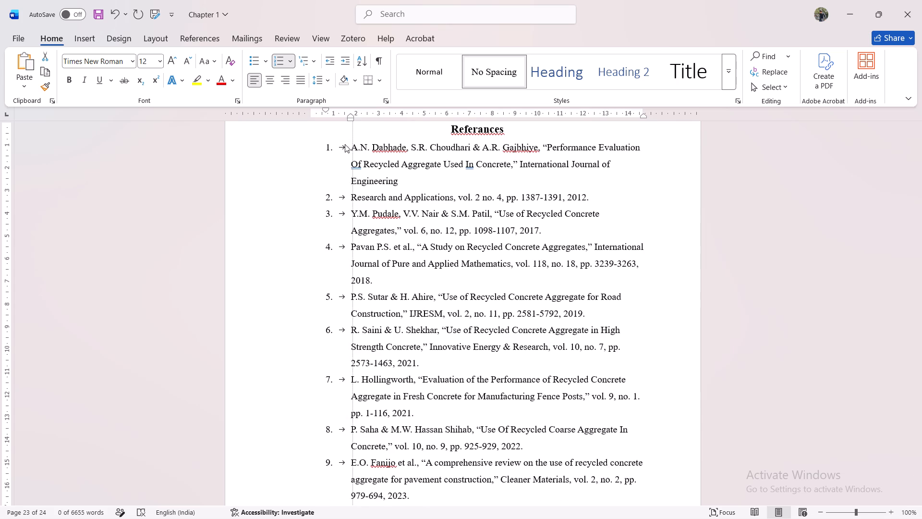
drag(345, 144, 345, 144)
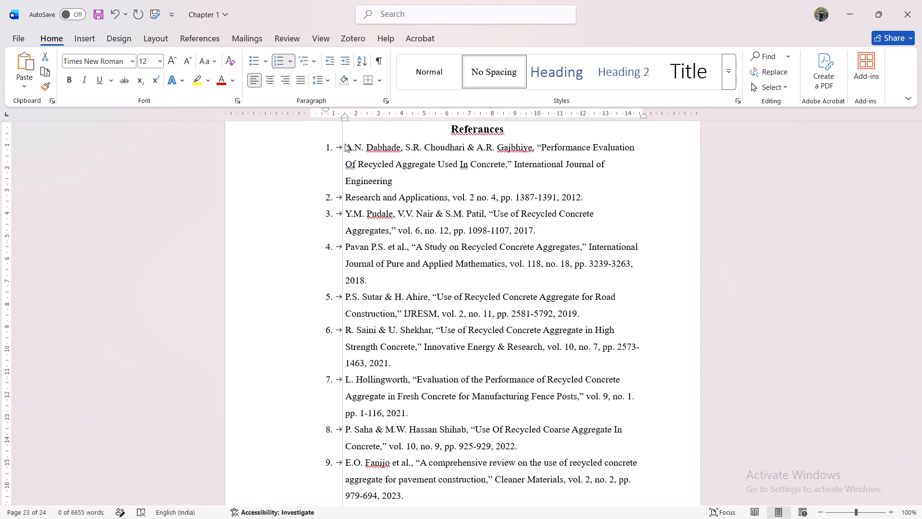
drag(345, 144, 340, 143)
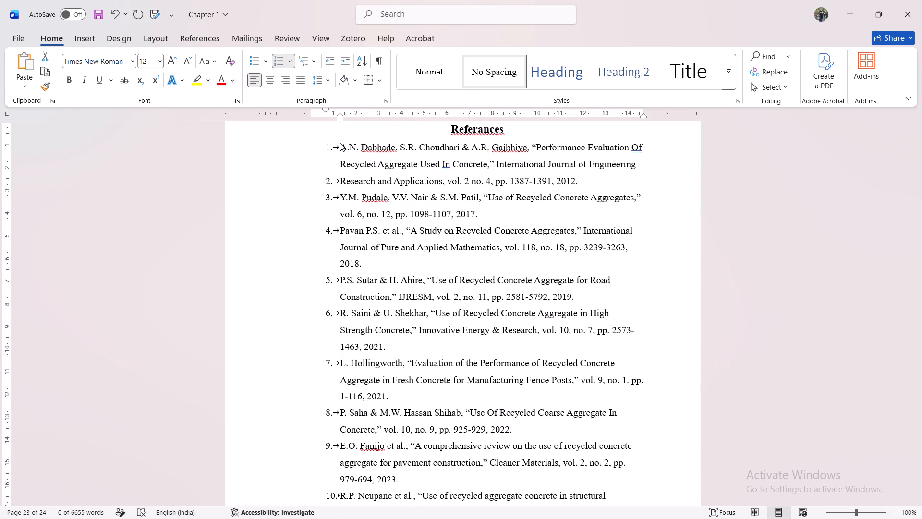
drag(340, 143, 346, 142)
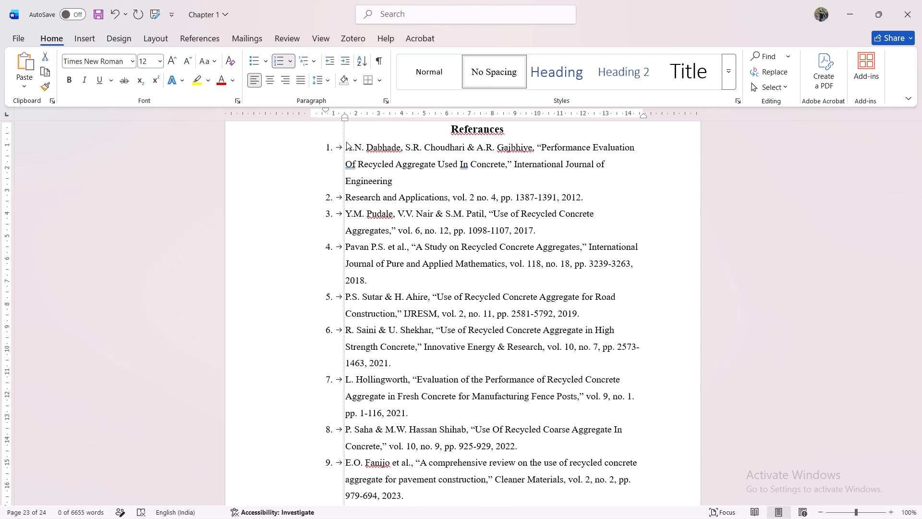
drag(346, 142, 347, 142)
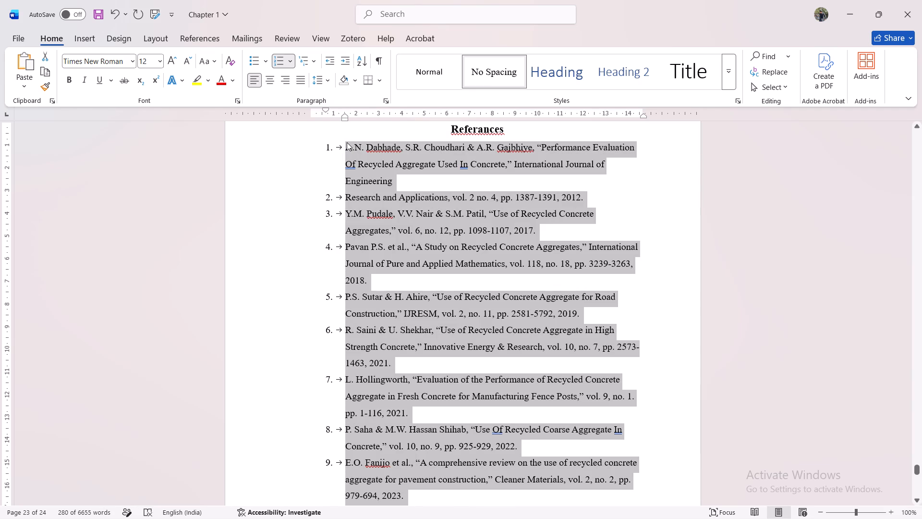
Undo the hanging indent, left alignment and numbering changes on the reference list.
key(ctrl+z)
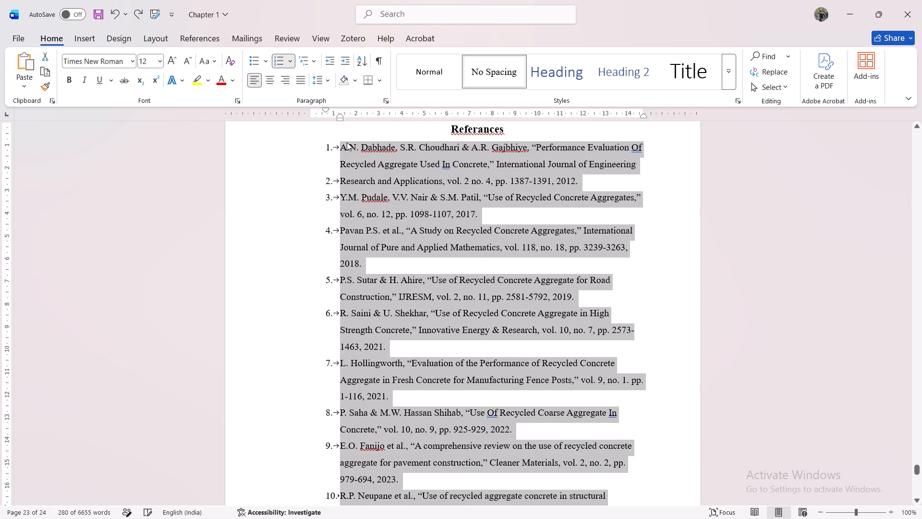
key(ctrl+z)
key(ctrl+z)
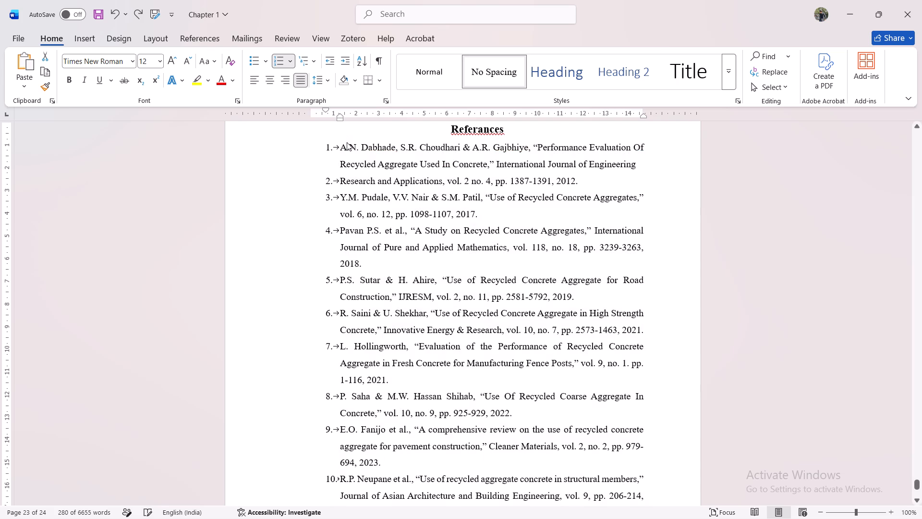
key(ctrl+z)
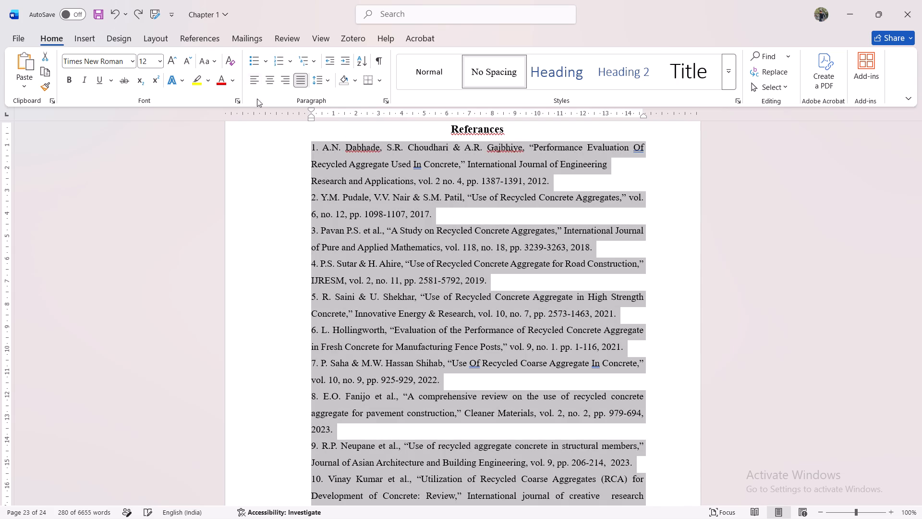
Left-align all entries in the reference list.
click(250, 75)
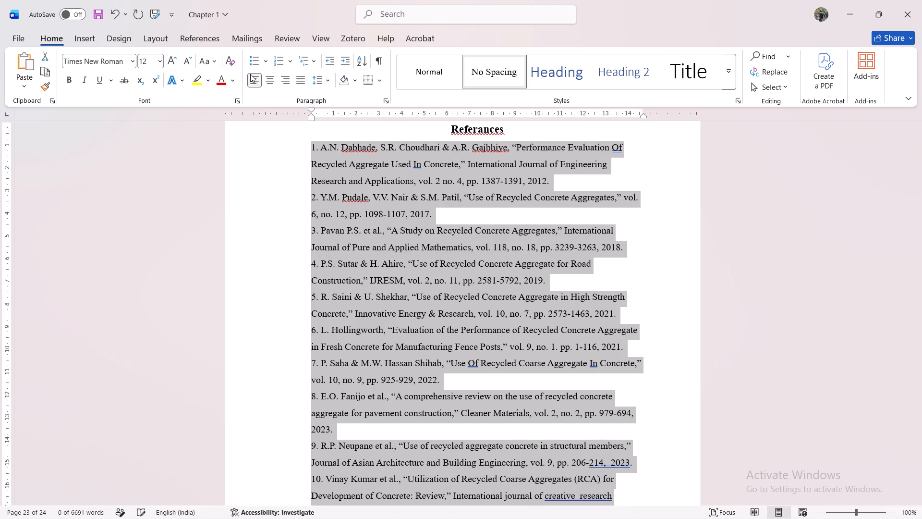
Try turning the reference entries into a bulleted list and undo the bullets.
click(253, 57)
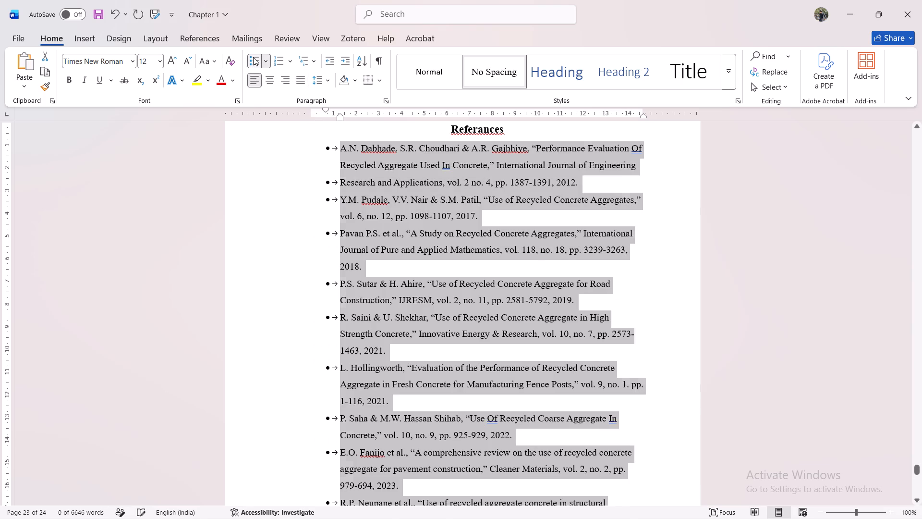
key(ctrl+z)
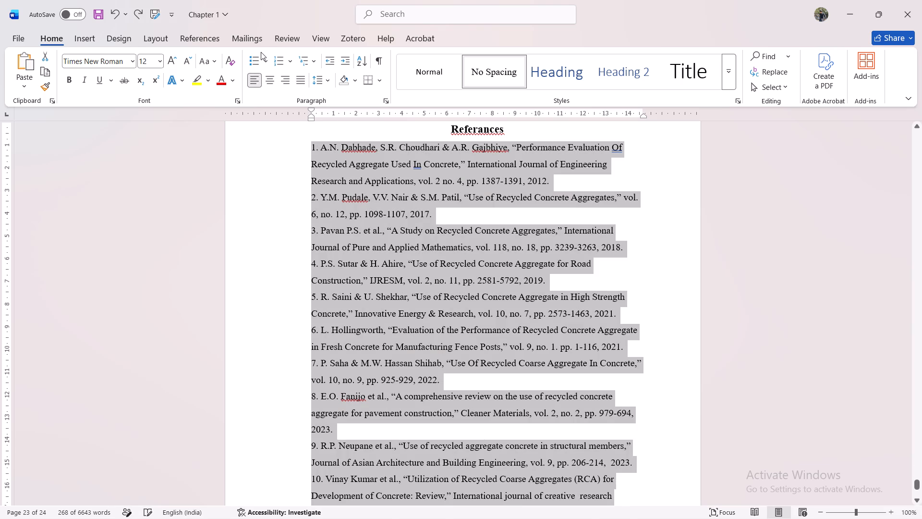
Apply automatic 1. 2. 3. numbering to all entries in the left-aligned reference list.
click(286, 63)
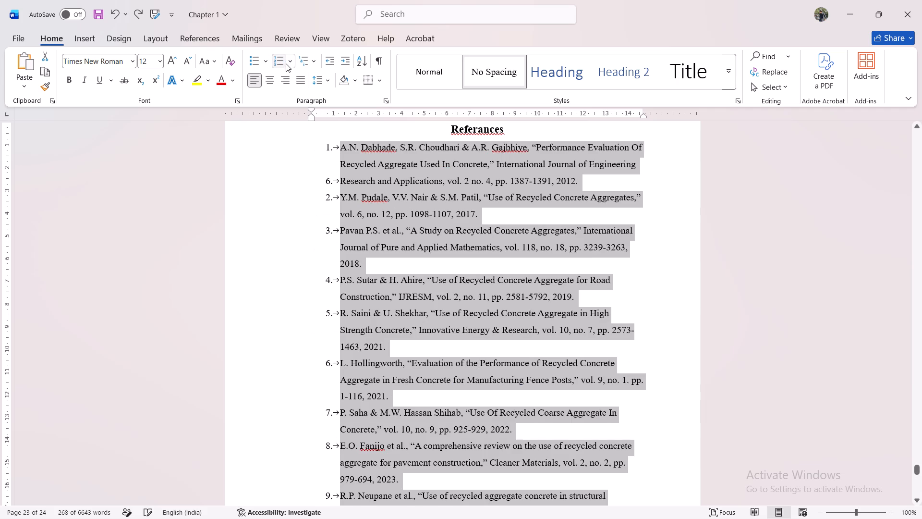
click(303, 225)
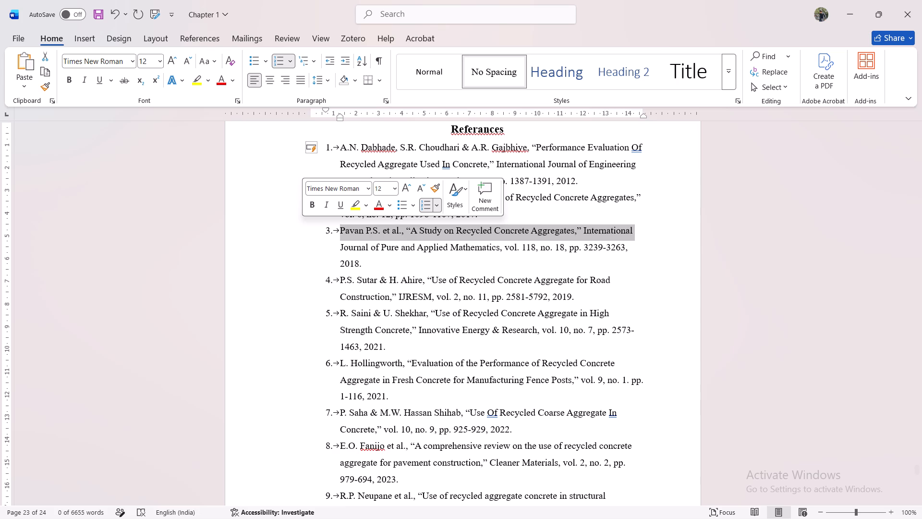
click(311, 275)
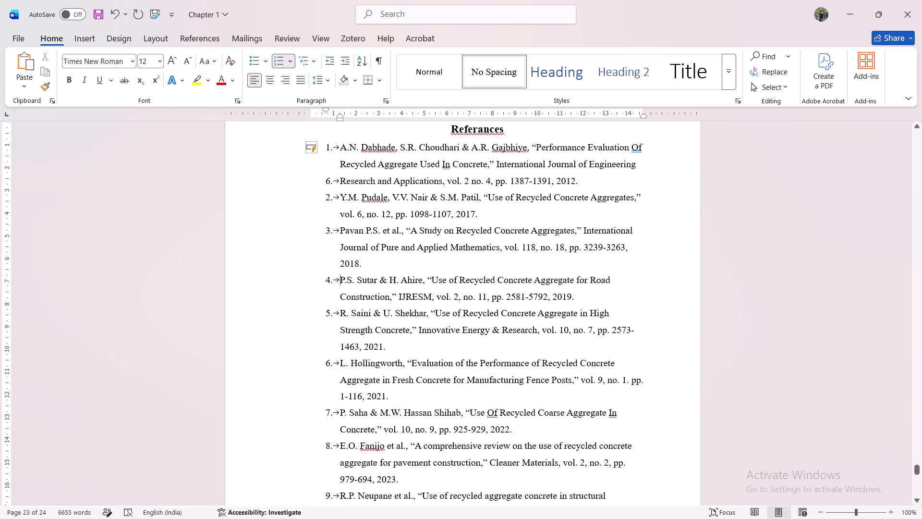
Check the numbering and layout of the reference list and the end of the preceding SDG page.
scroll(329, 185, down, 2)
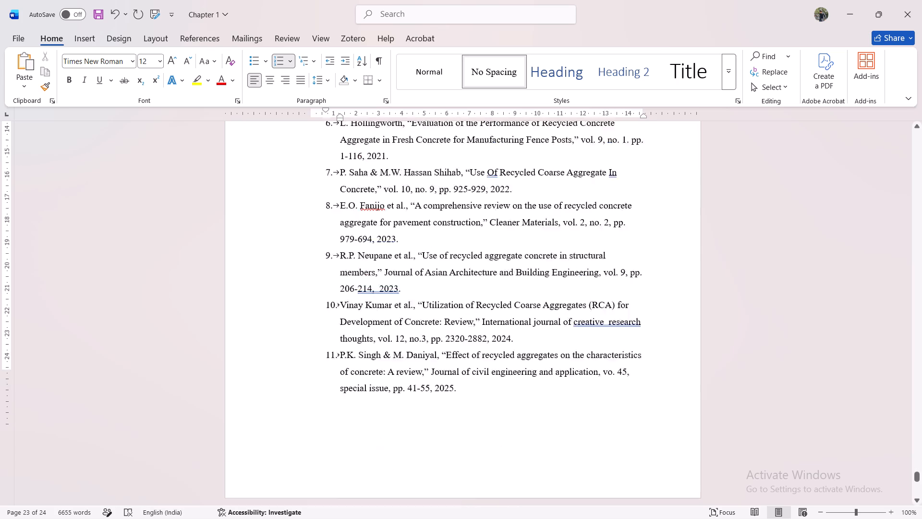
scroll(329, 185, up, 3)
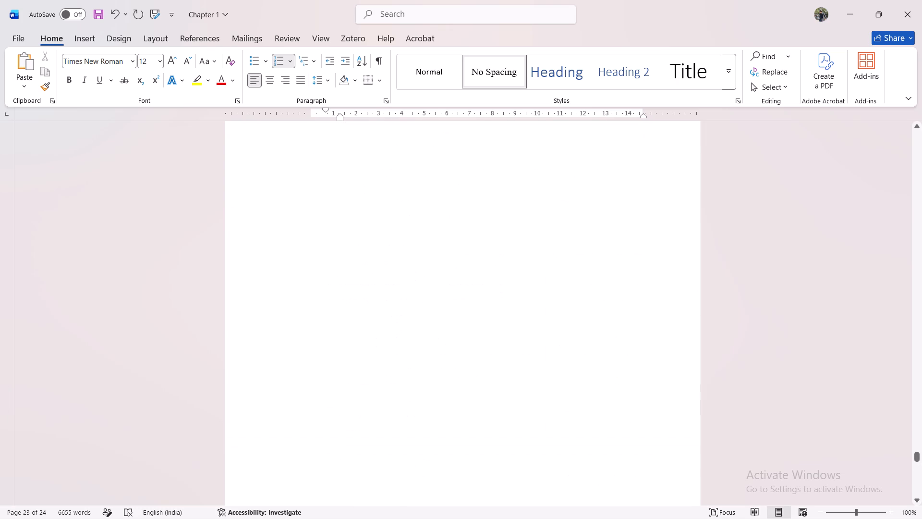
scroll(329, 185, down, 4)
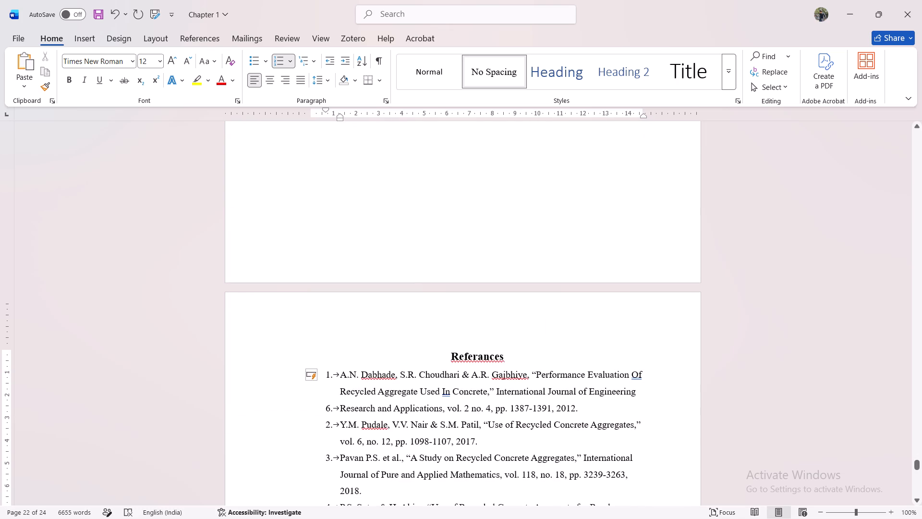
scroll(329, 185, up, 4)
scroll(329, 185, down, 1)
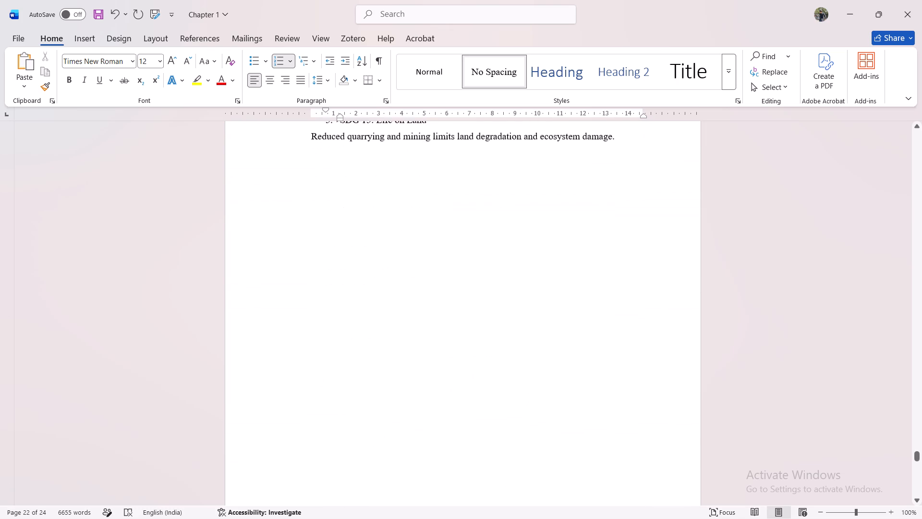
scroll(329, 185, down, 3)
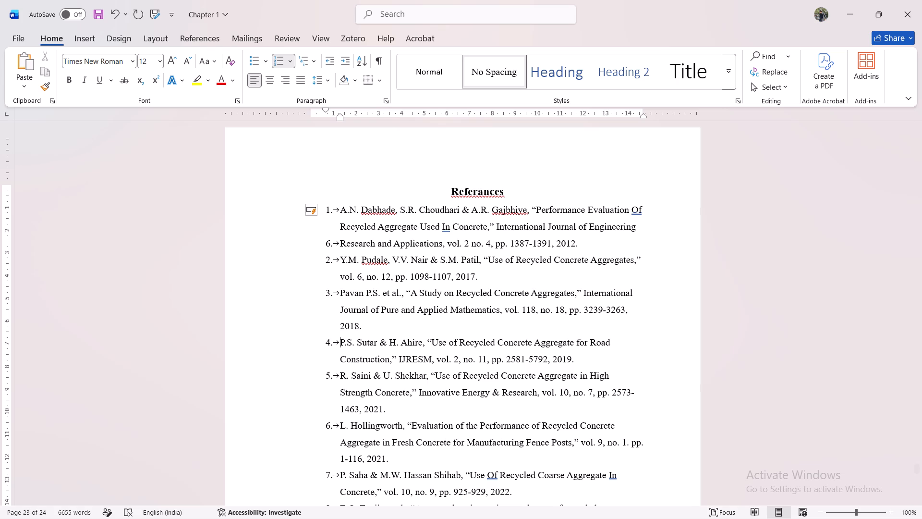
Justify all entries of the numbered reference list.
click(325, 208)
drag(325, 208, 456, 506)
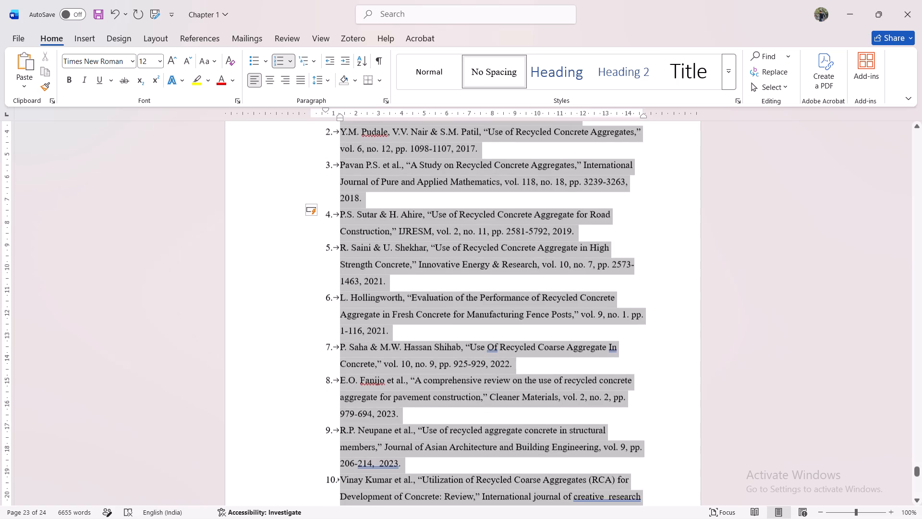
drag(456, 506, 463, 402)
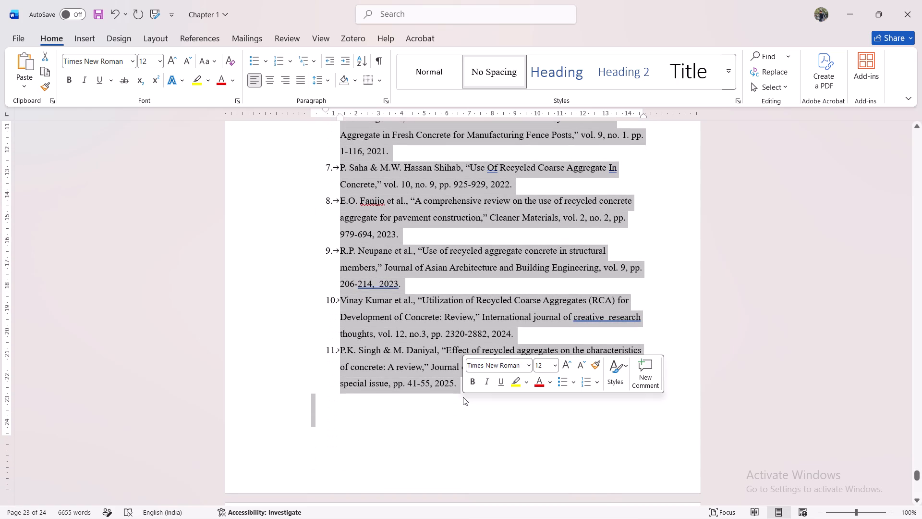
scroll(438, 433, up, 2)
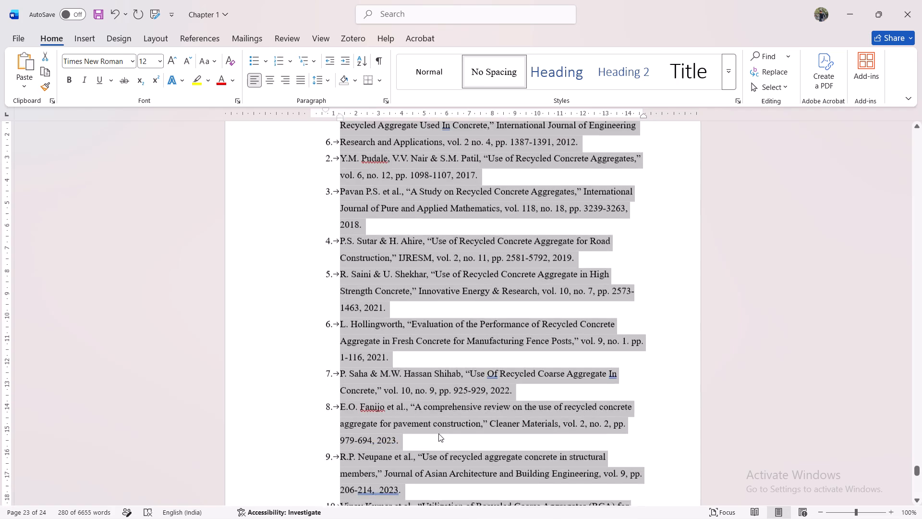
scroll(438, 433, up, 1)
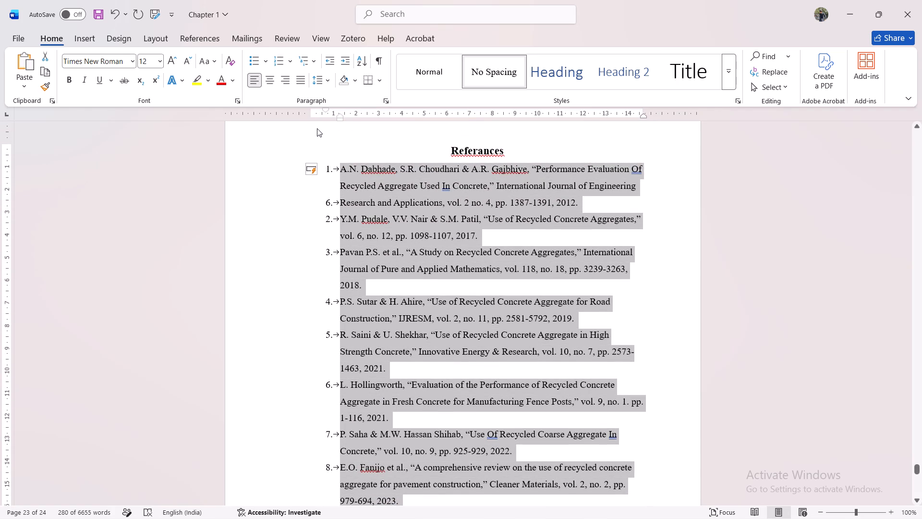
click(295, 82)
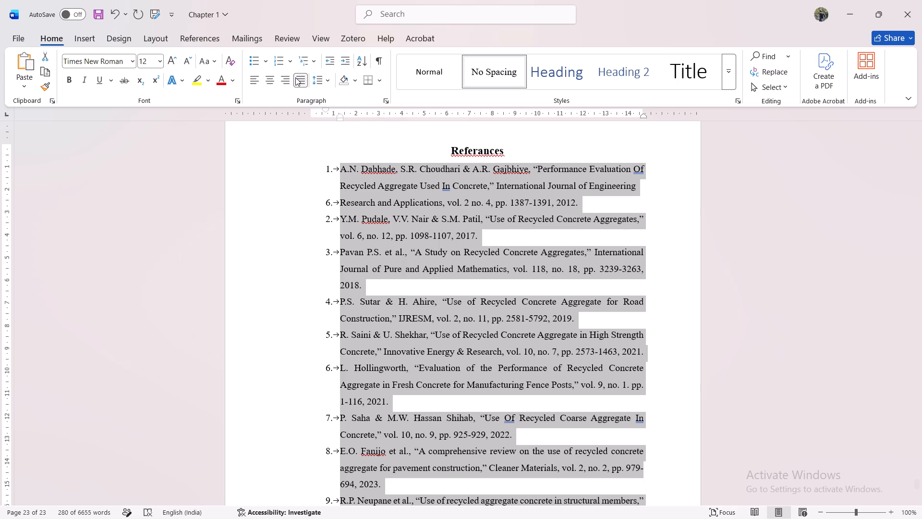
click(598, 179)
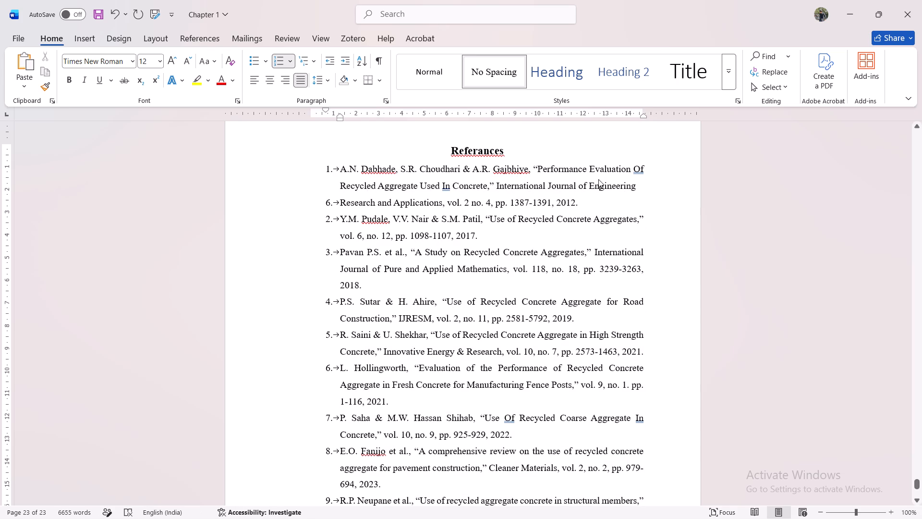
Check the justified reference list through to its last entry, along with the preceding report pages.
scroll(627, 287, up, 5)
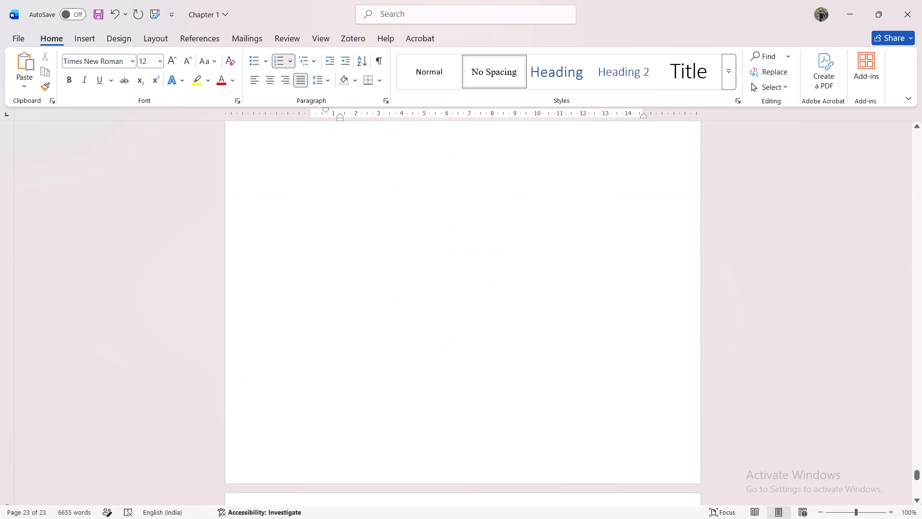
scroll(627, 287, down, 1)
scroll(627, 287, up, 1)
scroll(627, 287, down, 1)
scroll(627, 287, up, 1)
scroll(627, 287, down, 1)
scroll(627, 287, up, 1)
scroll(627, 287, down, 1)
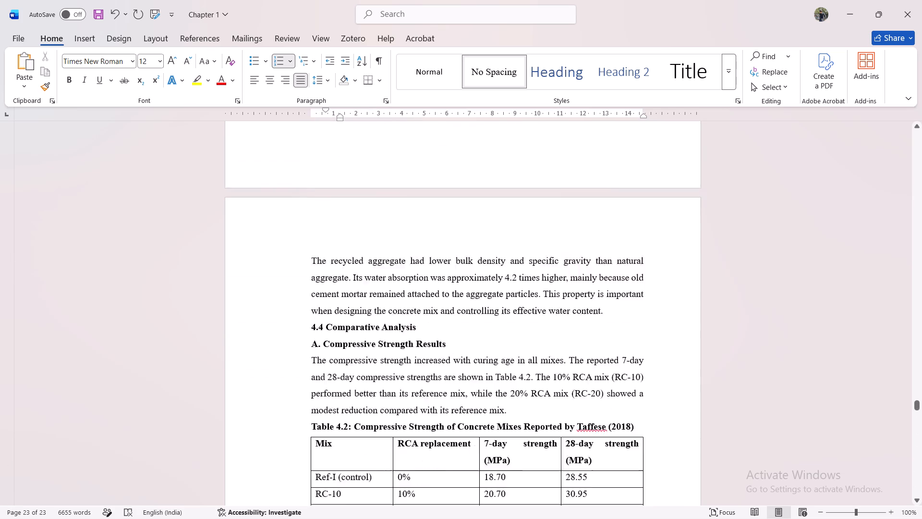
scroll(627, 287, down, 9)
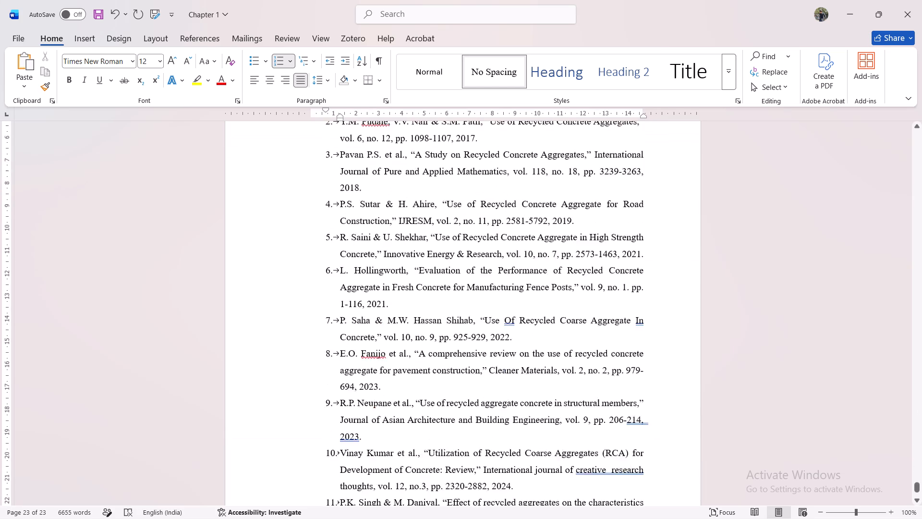
scroll(627, 287, down, 1)
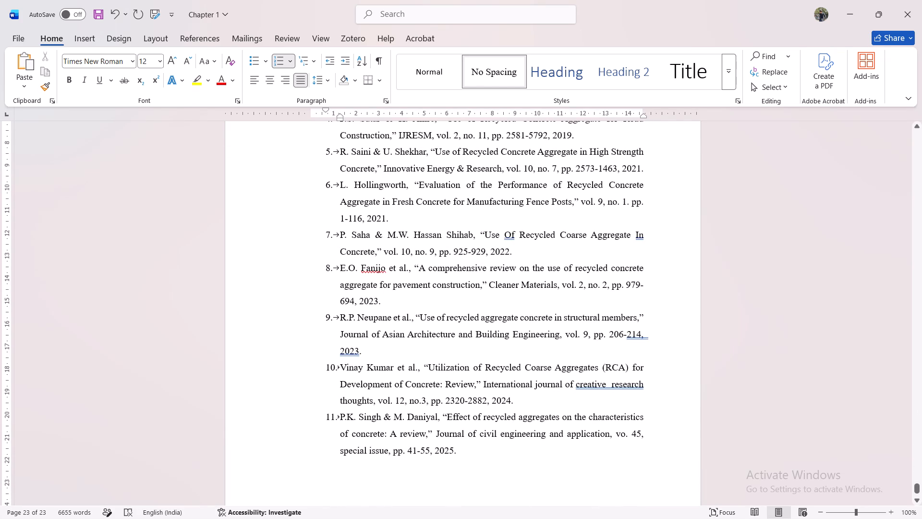
scroll(627, 287, down, 4)
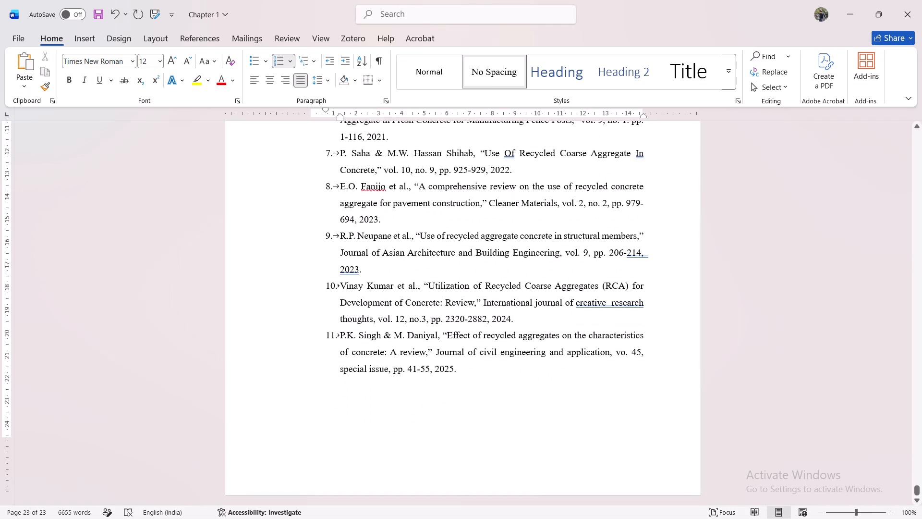
Return to the start of the report and review the layout of Chapter 1 and the literature review.
scroll(627, 287, up, 10)
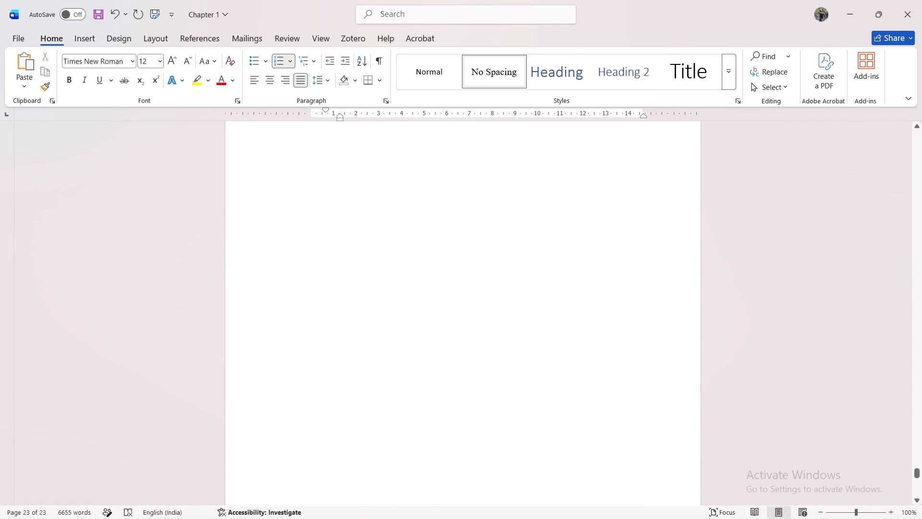
scroll(627, 287, up, 9)
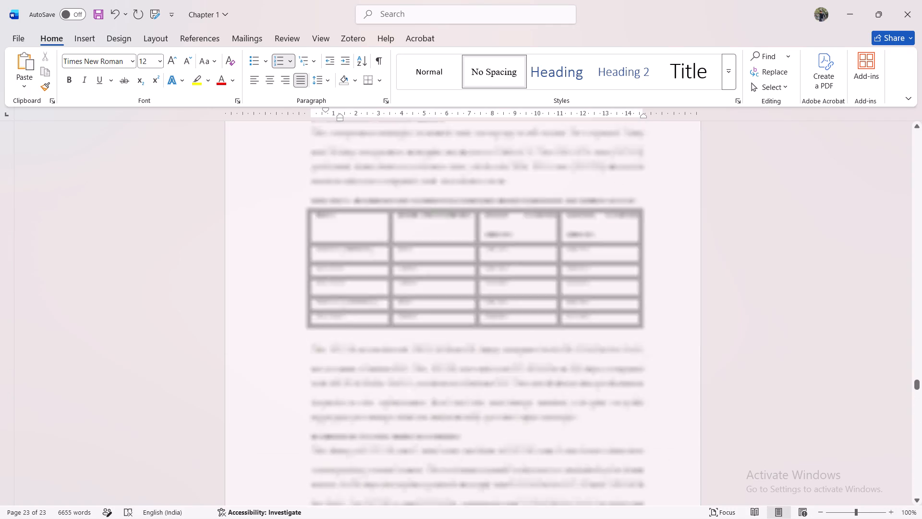
scroll(627, 287, up, 3)
scroll(627, 287, up, 20)
scroll(627, 287, up, 5)
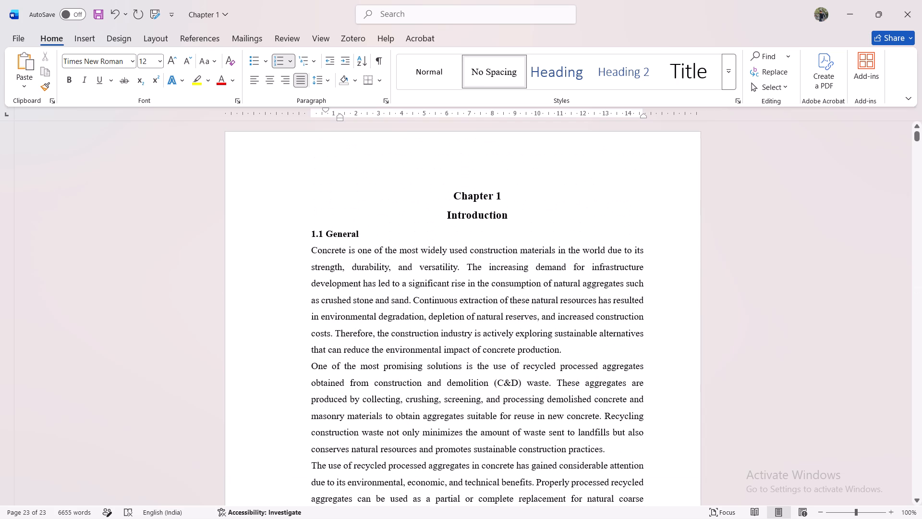
scroll(627, 287, down, 2)
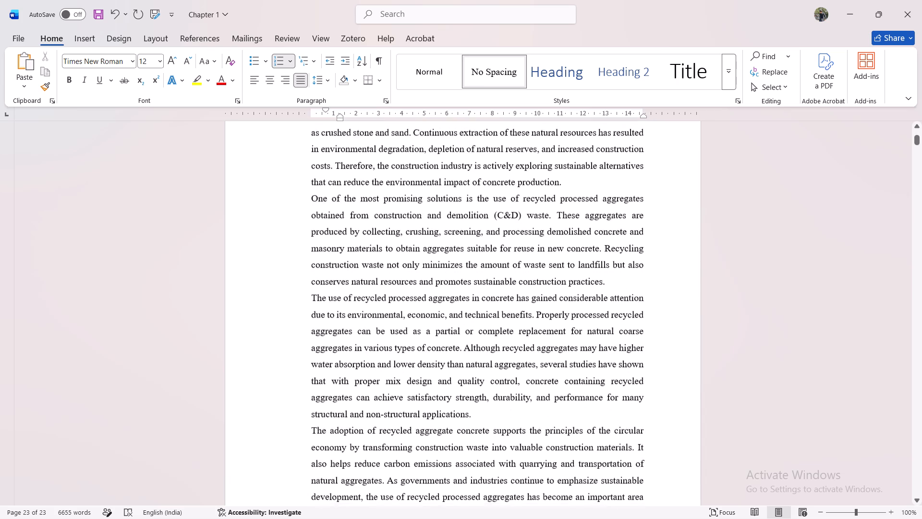
scroll(627, 287, down, 6)
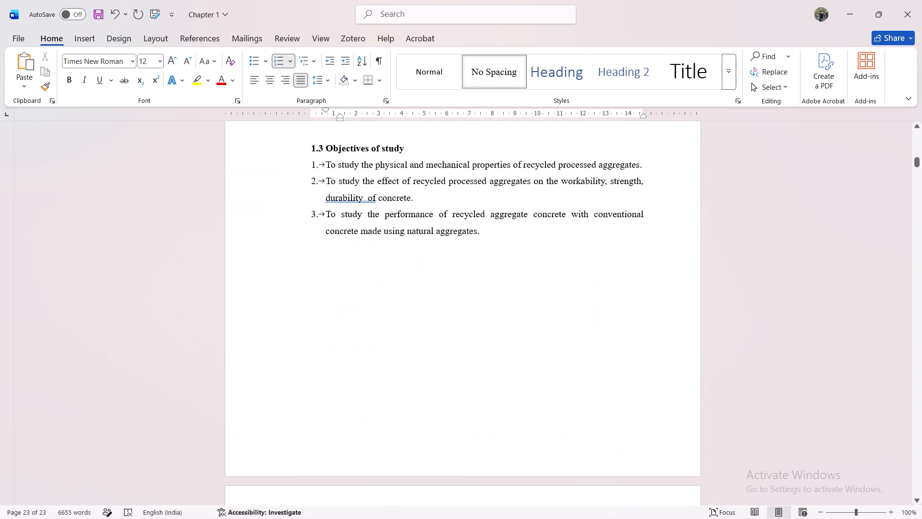
scroll(627, 287, down, 6)
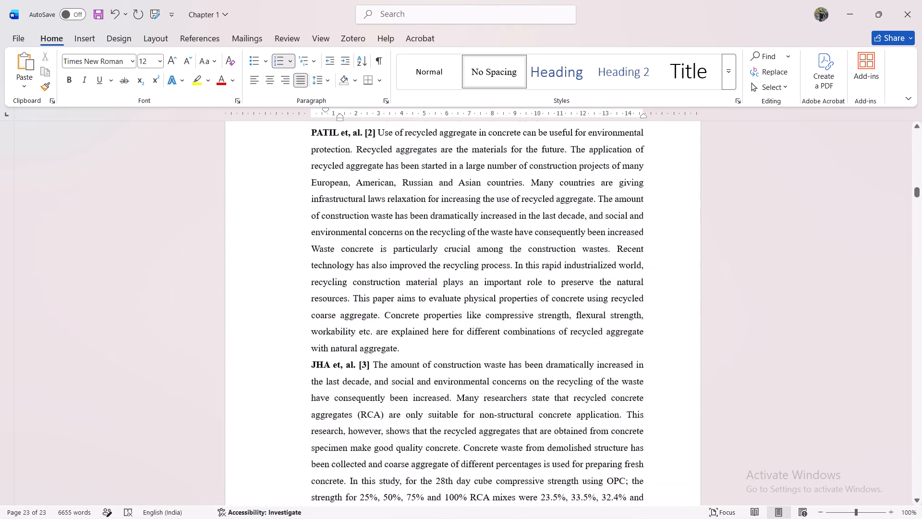
scroll(627, 287, down, 7)
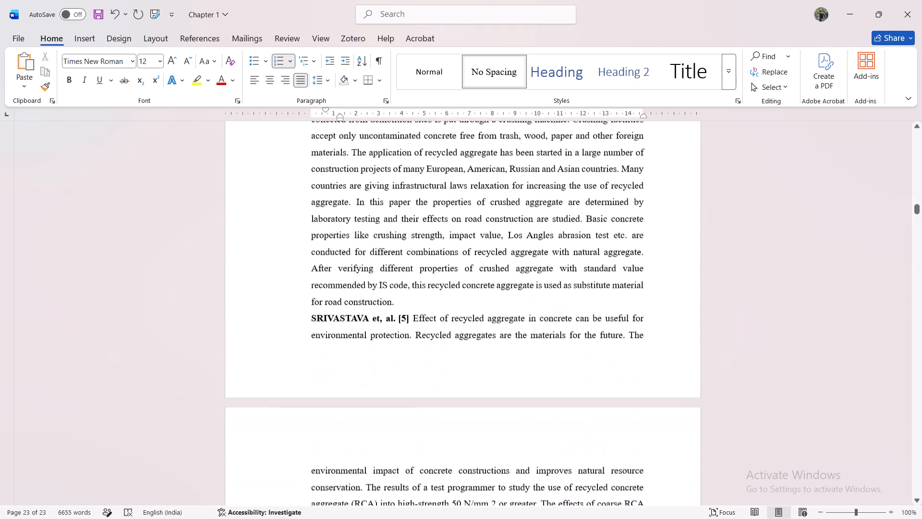
scroll(627, 287, down, 5)
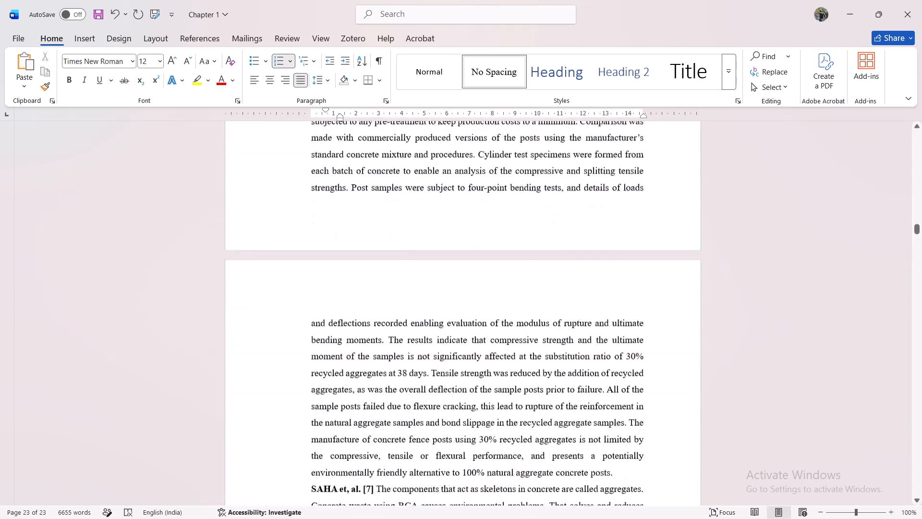
scroll(627, 287, down, 8)
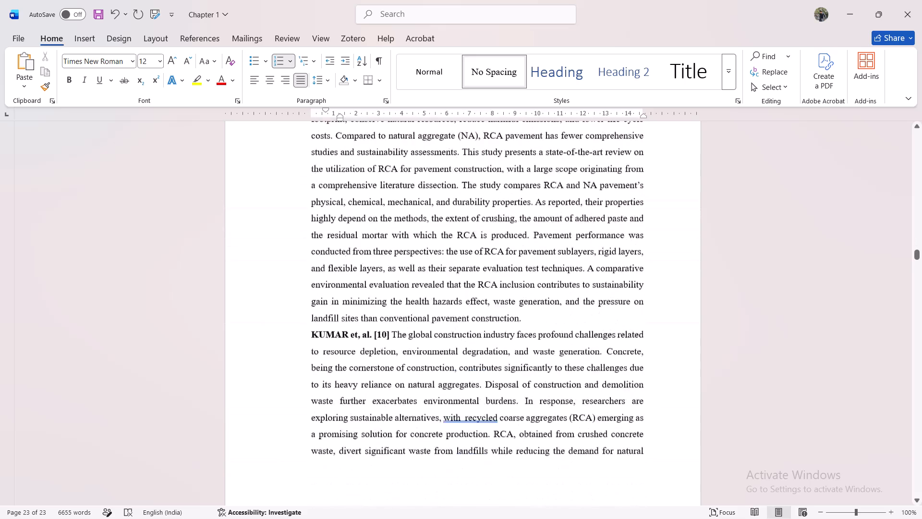
scroll(627, 287, down, 6)
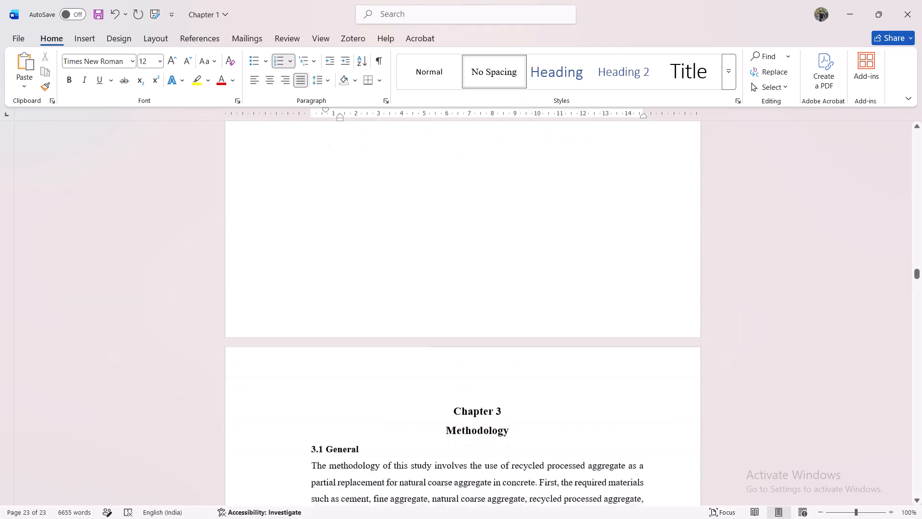
Review the text, lists and manufacturing process figure in Chapter 3 Methodology.
scroll(627, 287, down, 7)
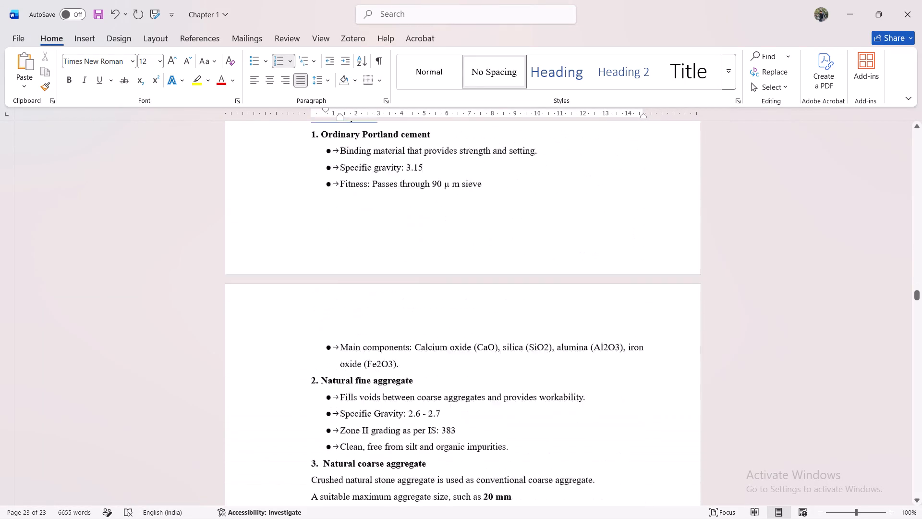
scroll(627, 287, down, 6)
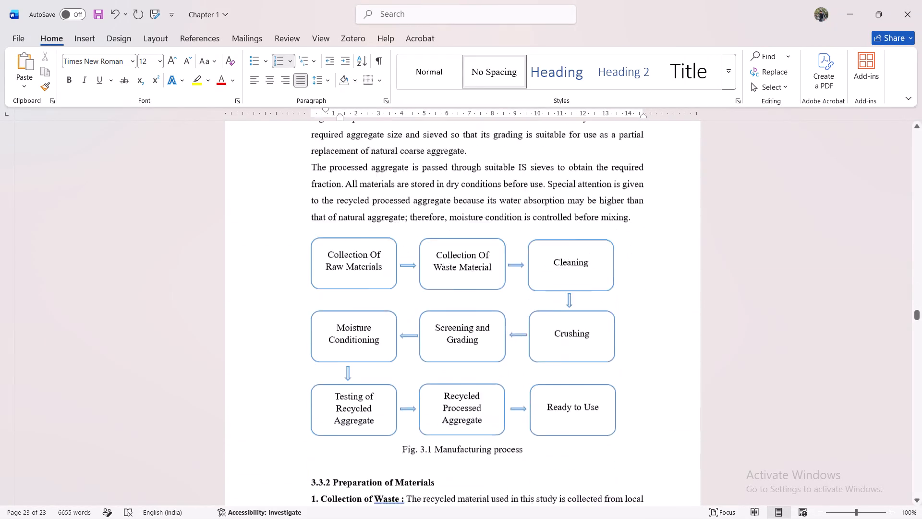
scroll(627, 287, down, 5)
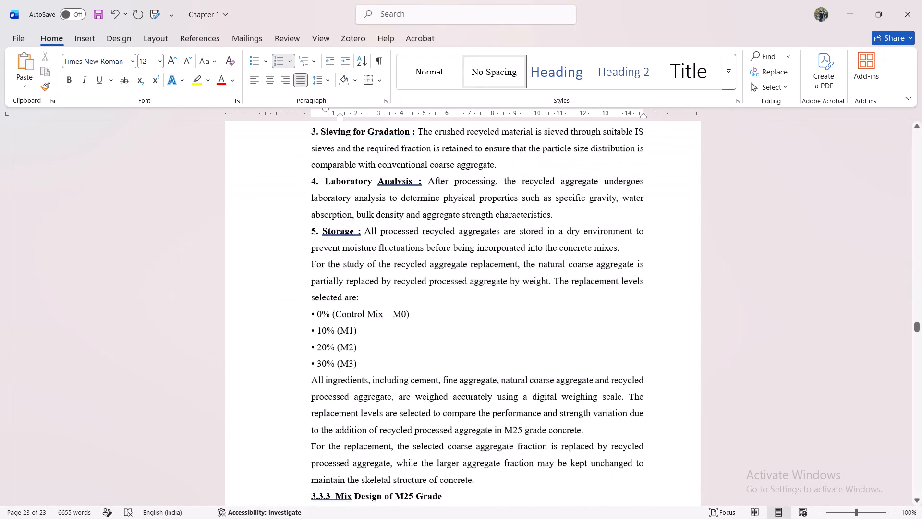
scroll(627, 287, down, 7)
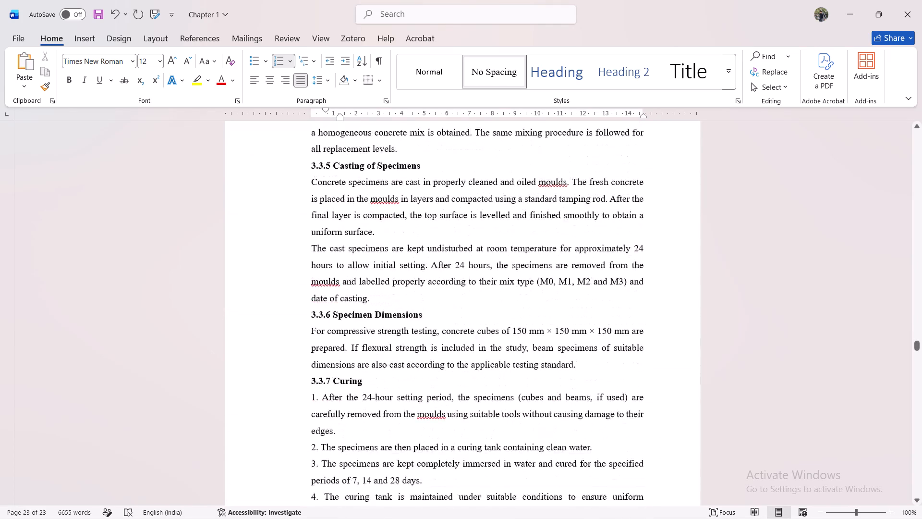
scroll(627, 287, down, 7)
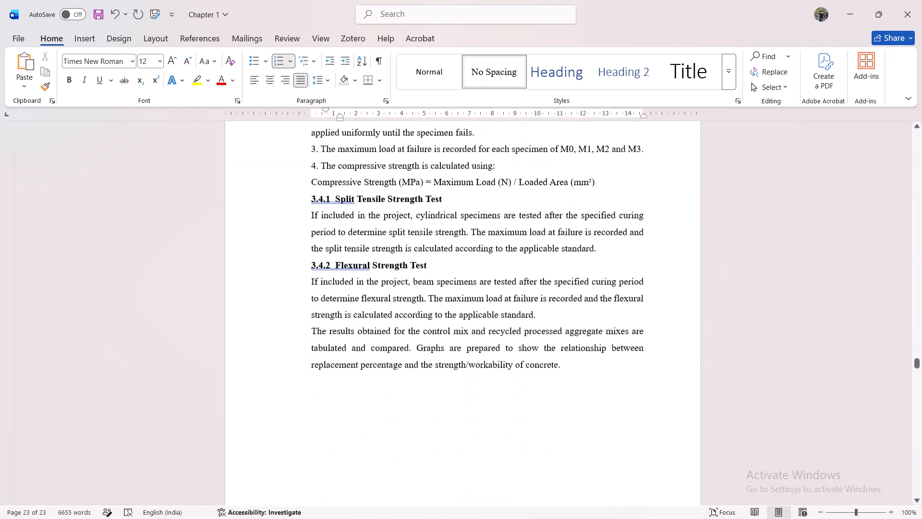
Review the layout of the Chapter 4 case study, including its comparison tables and conclusion.
scroll(627, 287, down, 7)
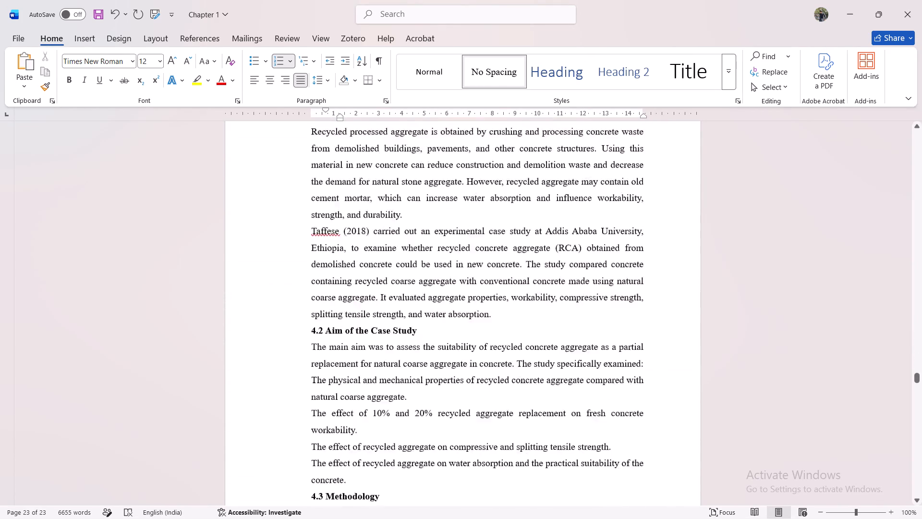
scroll(627, 287, down, 6)
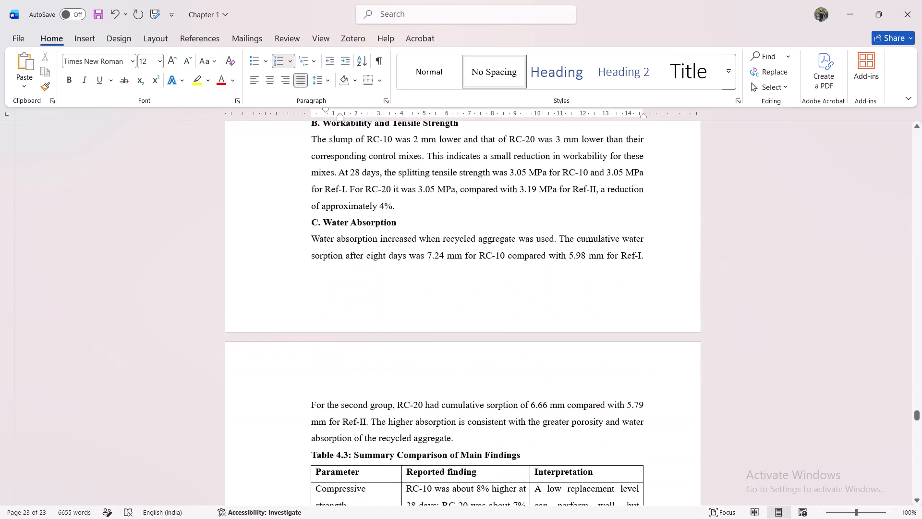
scroll(627, 287, down, 7)
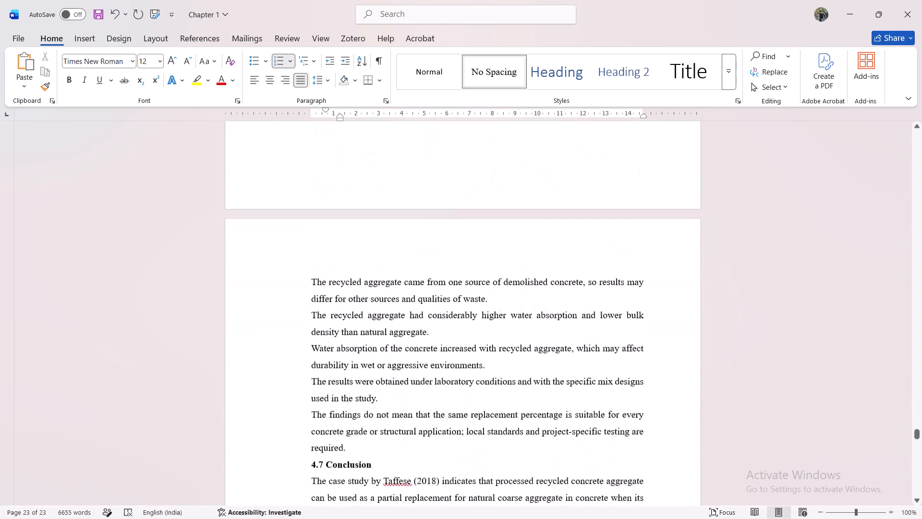
scroll(627, 287, down, 5)
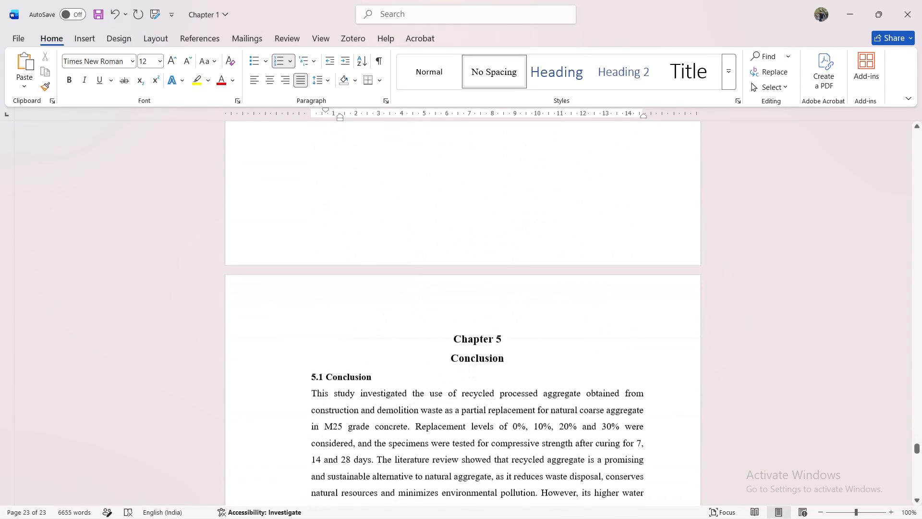
Review Chapter 5 Conclusion and the remaining pages through the end of the reference list.
scroll(627, 287, down, 7)
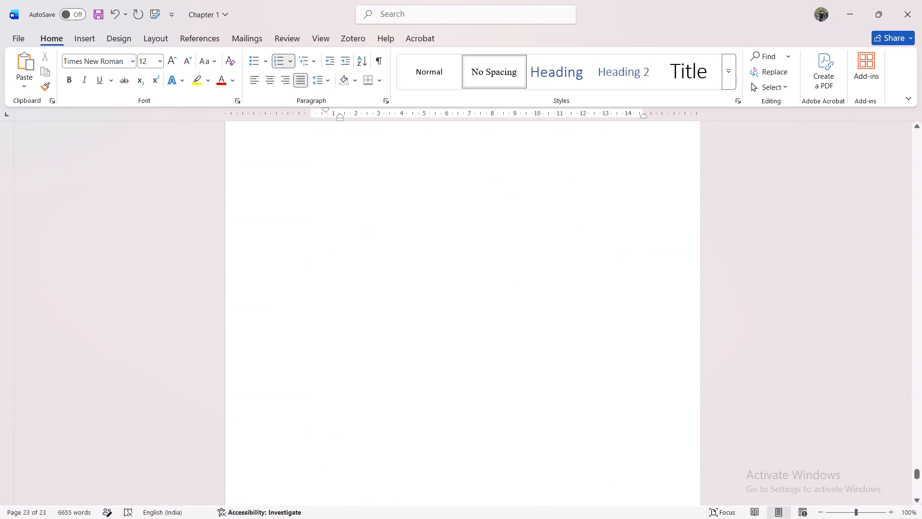
scroll(627, 287, down, 2)
scroll(627, 287, up, 2)
scroll(627, 287, left, 2)
scroll(627, 287, down, 1)
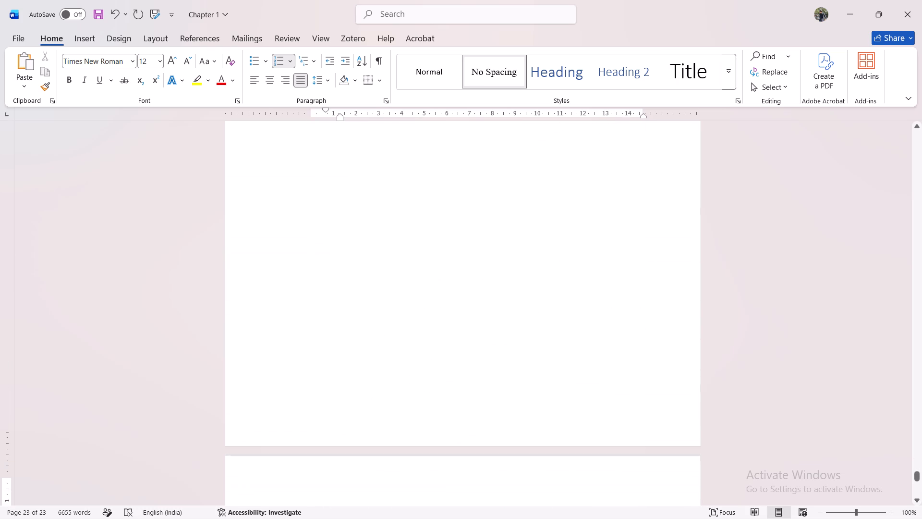
scroll(627, 287, down, 6)
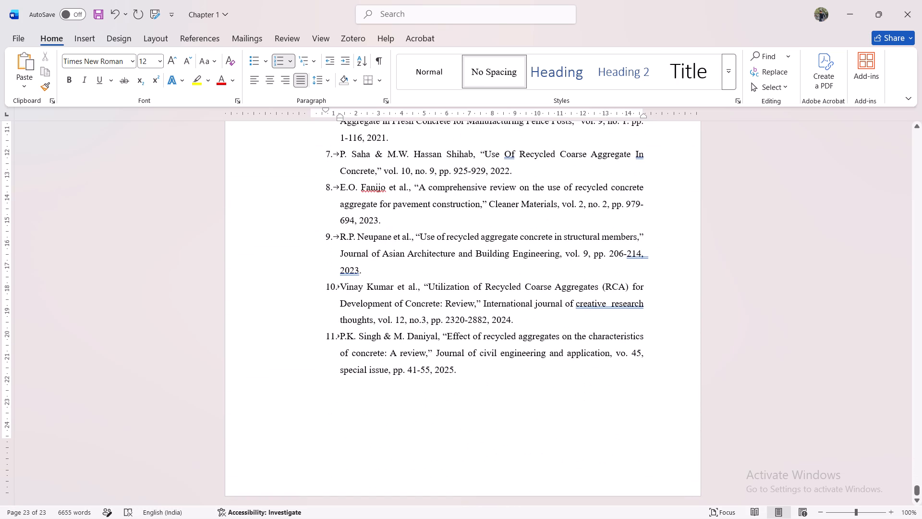
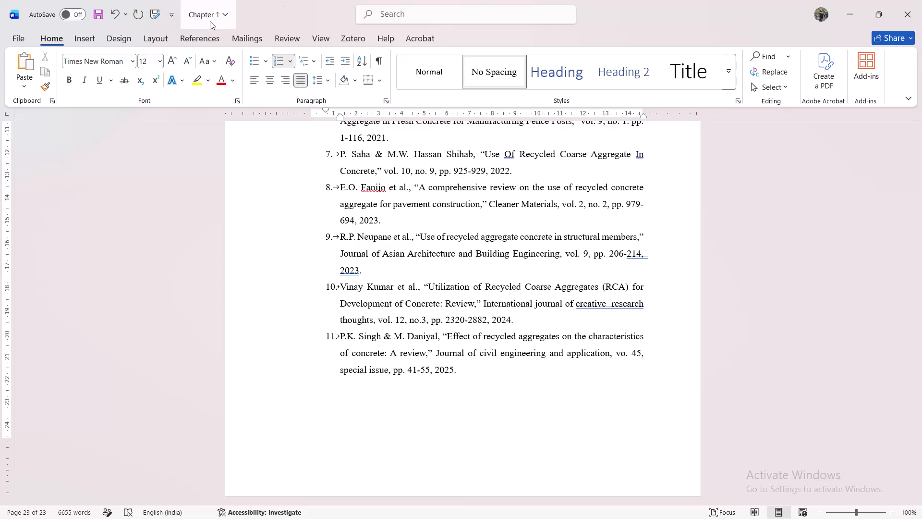
Insert page numbers at the bottom of every page in the centred Plain Number 2 style and return to the body text.
click(153, 44)
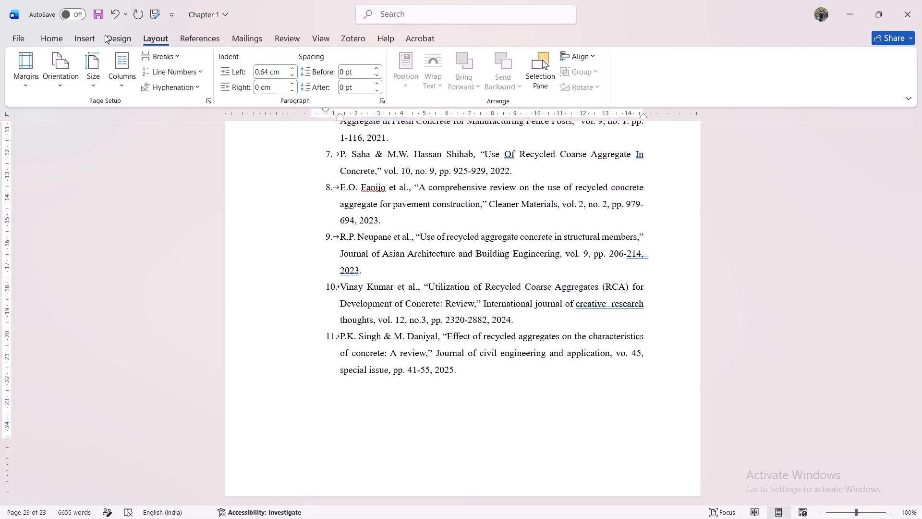
click(117, 32)
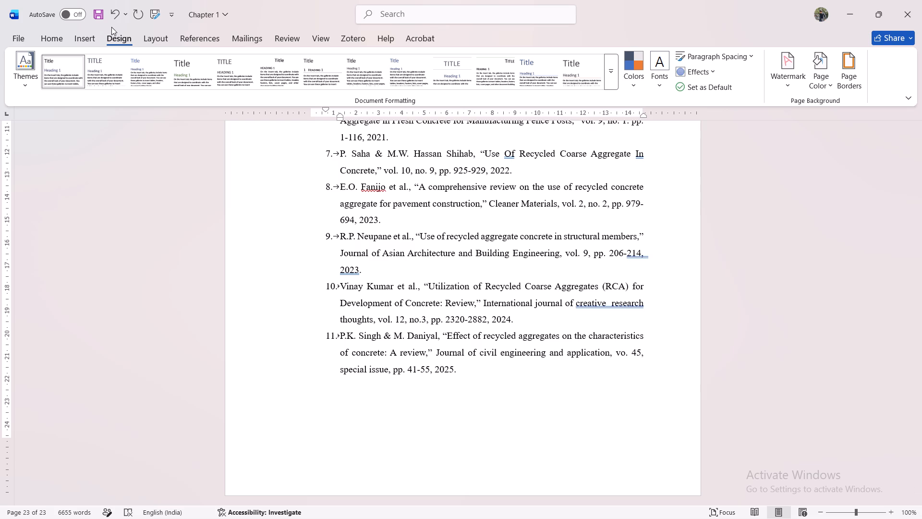
click(77, 40)
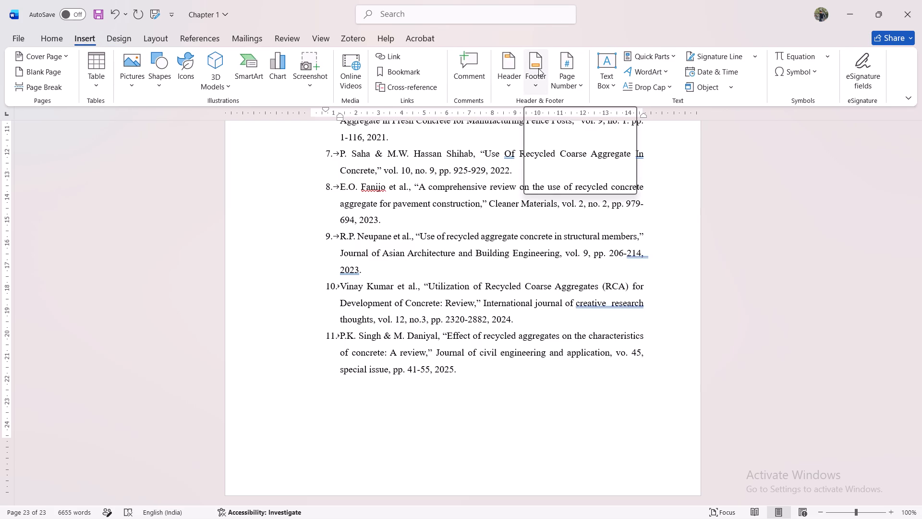
click(564, 80)
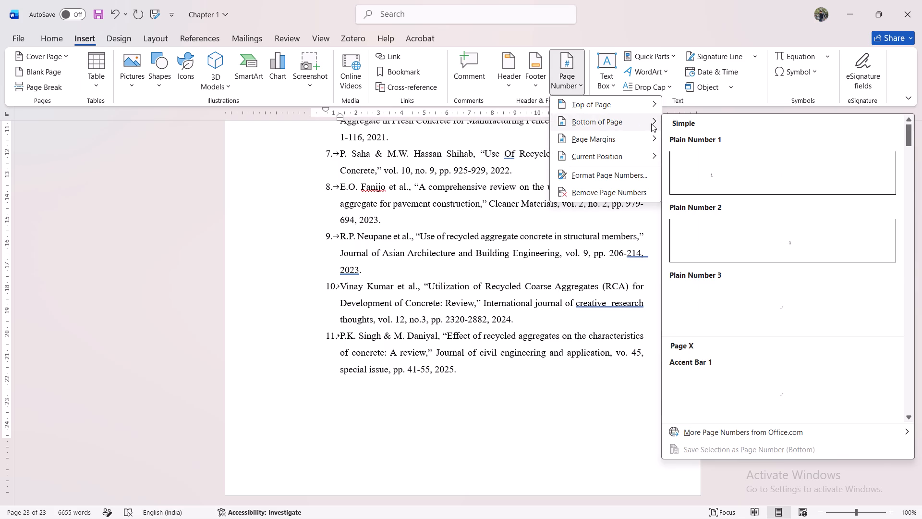
click(752, 232)
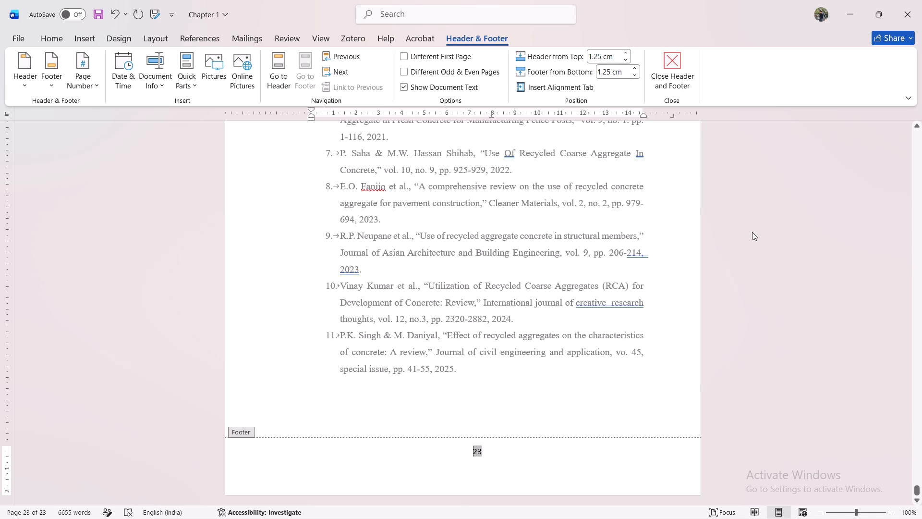
click(679, 197)
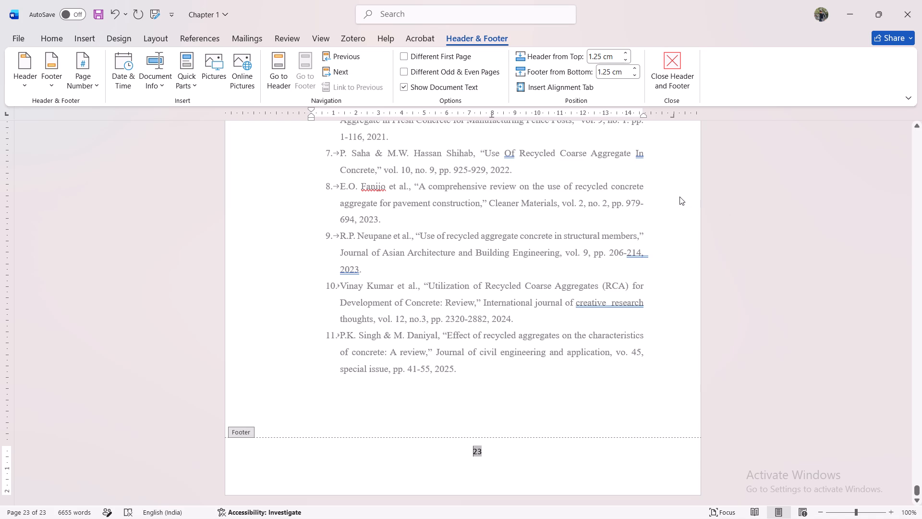
double_click(679, 197)
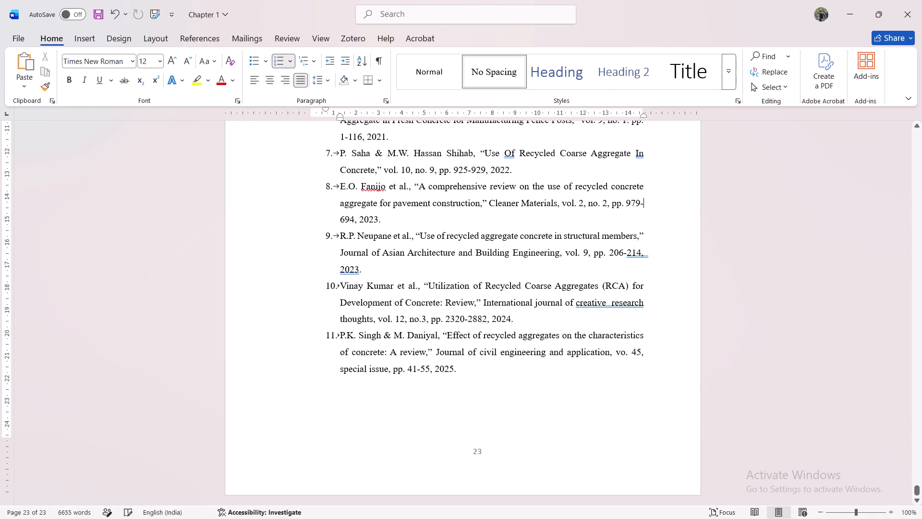
Check the footer page numbers from the start of Chapter 1 into the Chapter 2 Literature Review.
scroll(675, 259, up, 20)
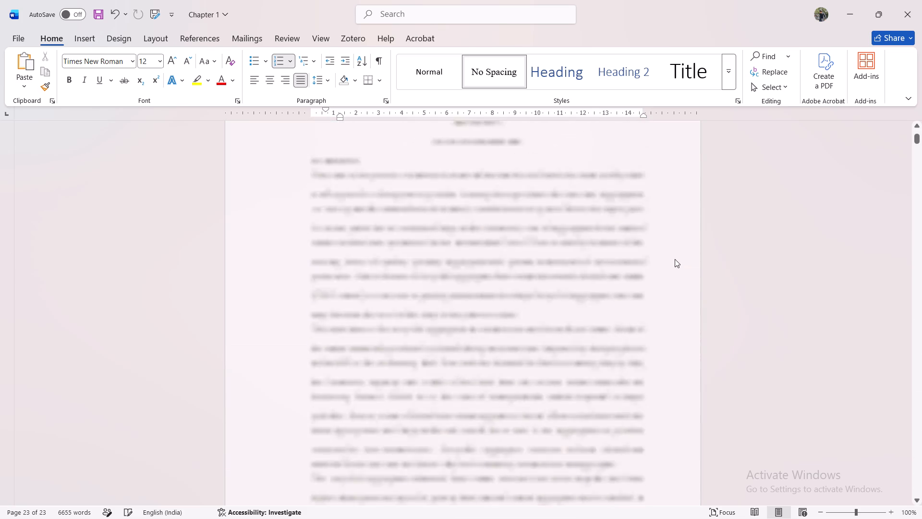
scroll(675, 259, up, 5)
scroll(675, 259, down, 2)
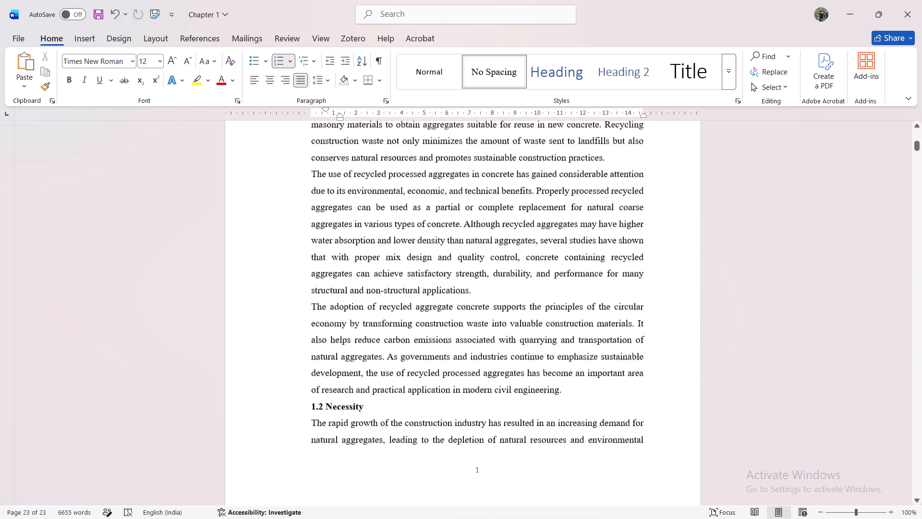
scroll(675, 259, down, 1)
right_click(675, 259)
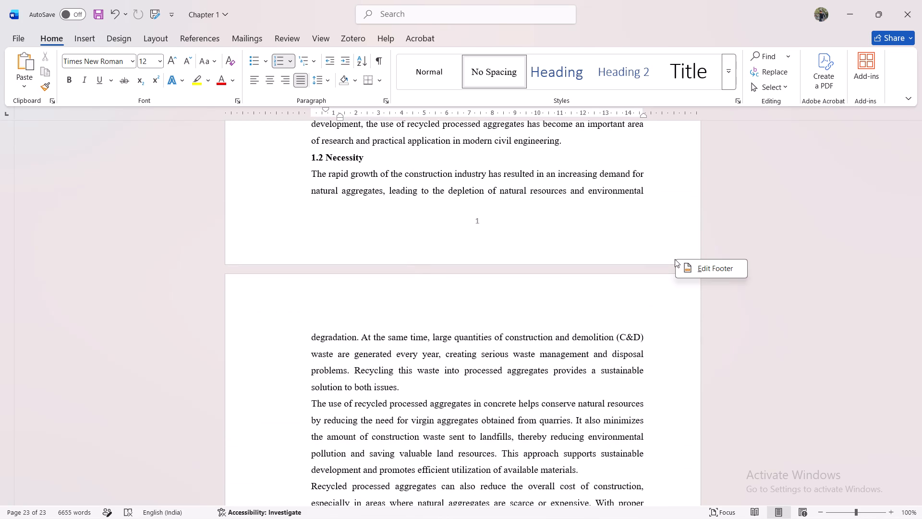
scroll(675, 259, down, 5)
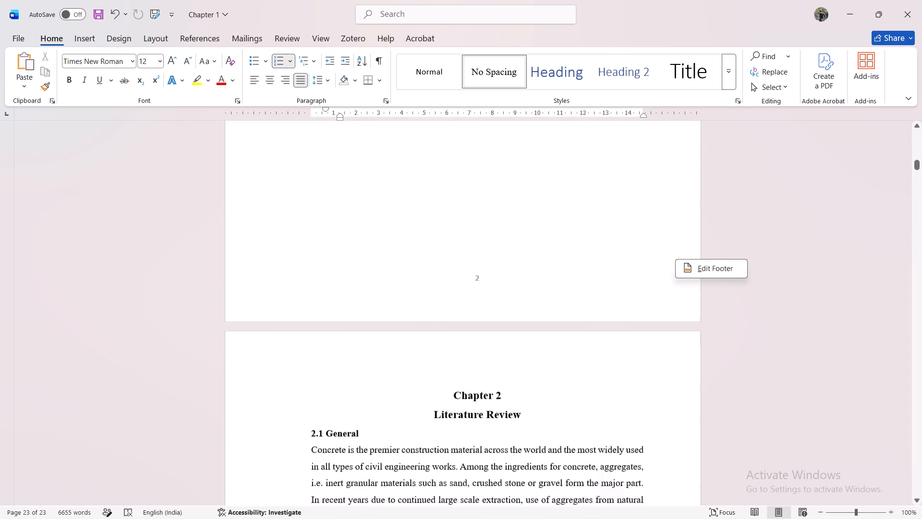
scroll(675, 259, down, 1)
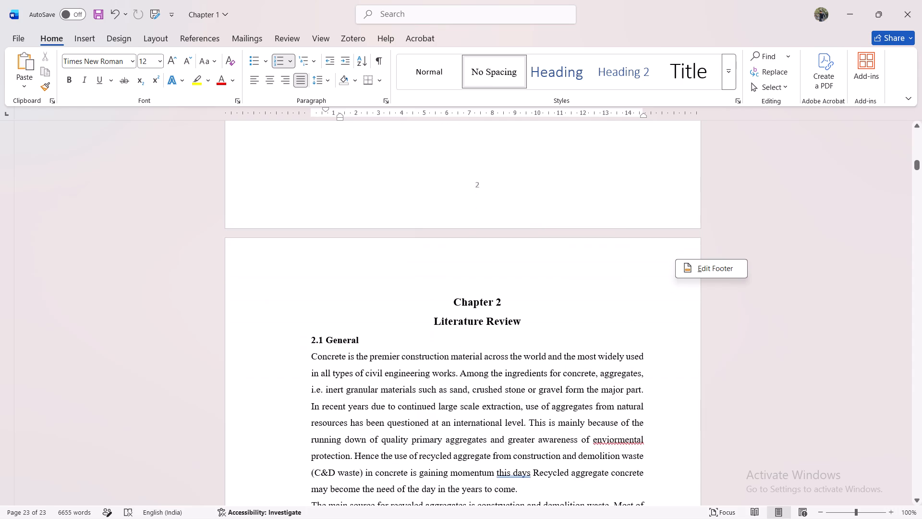
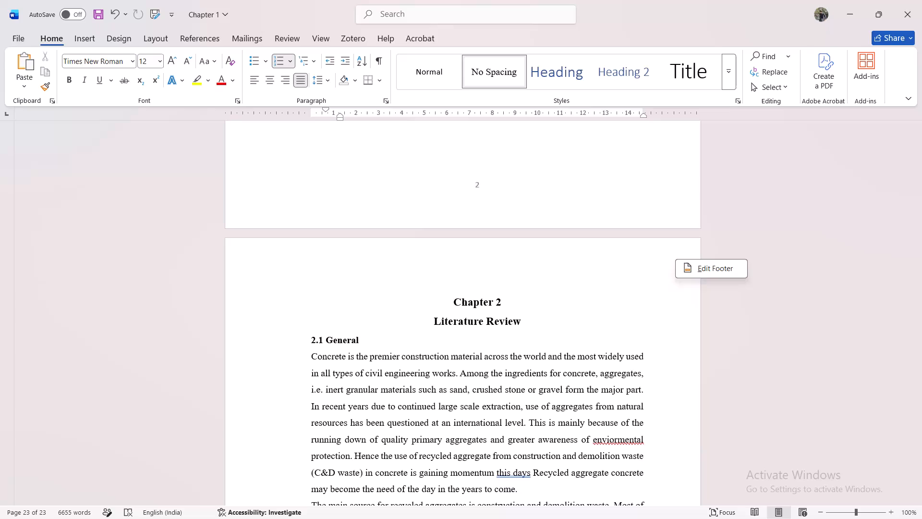
Examine the report's overall page layout and footer page numbers in a zoomed-out multi-page overview starting at Chapter 1.
ctrl+scroll(526, 309, up, 1)
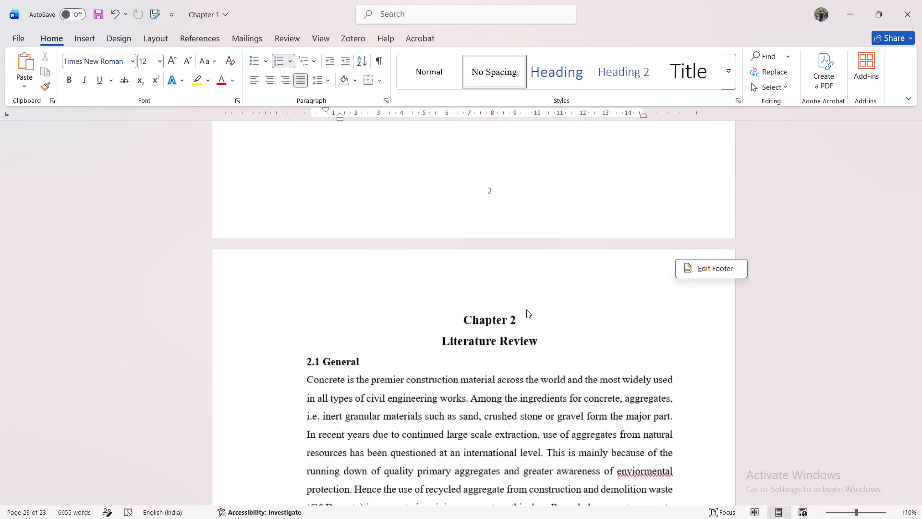
scroll(526, 309, down, 1)
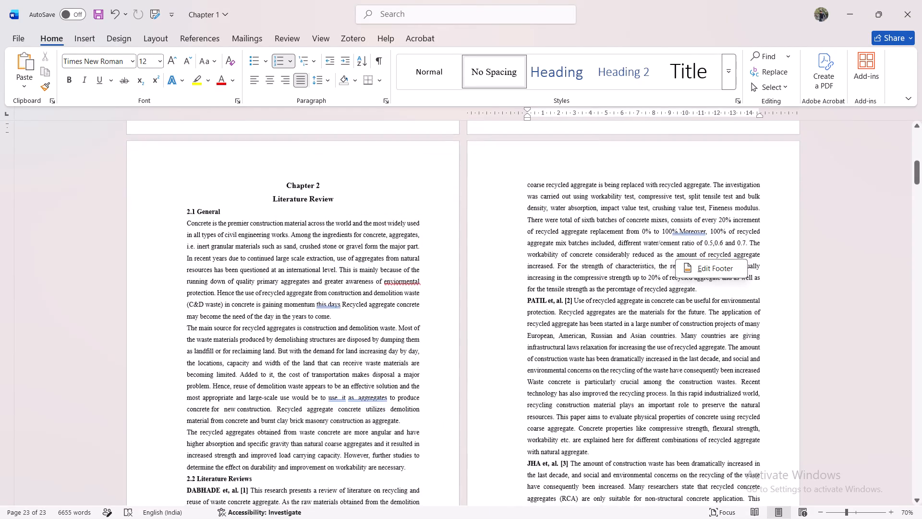
scroll(526, 309, down, 1)
ctrl+scroll(526, 309, down, 4)
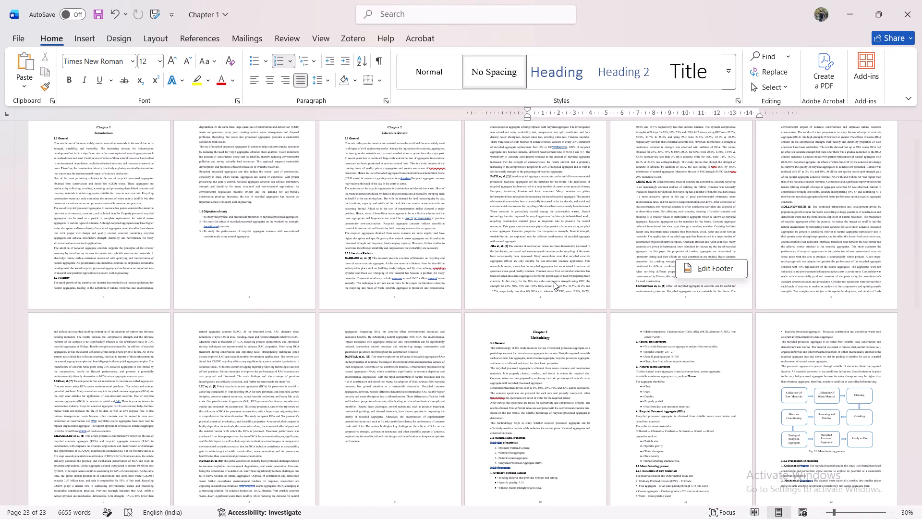
scroll(639, 277, up, 1)
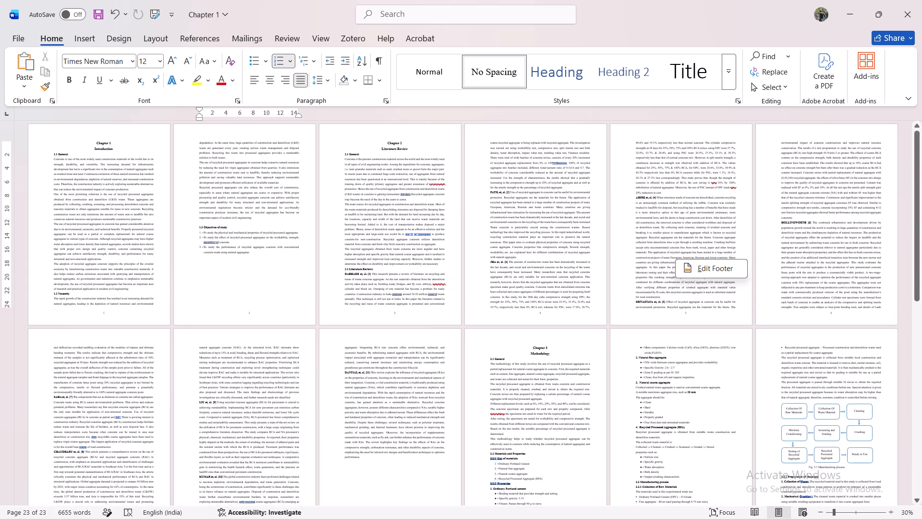
scroll(639, 277, up, 1)
scroll(639, 277, down, 1)
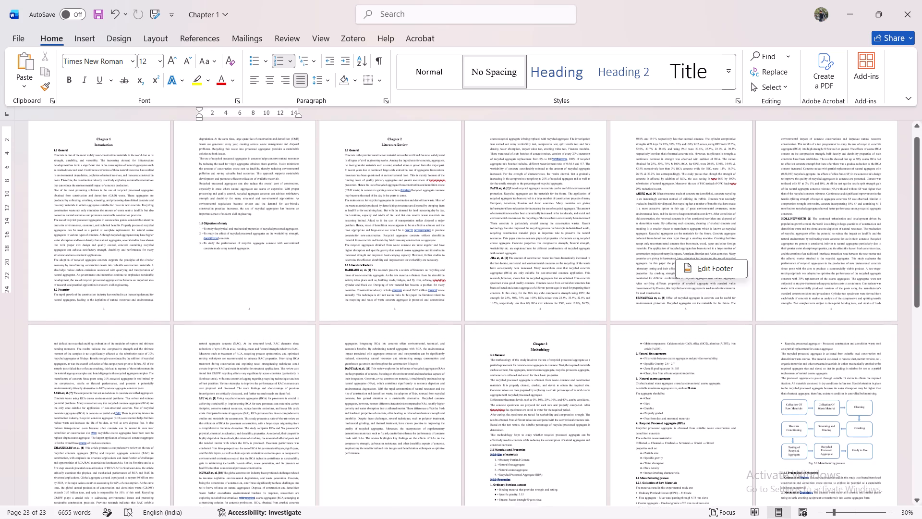
scroll(639, 277, down, 1)
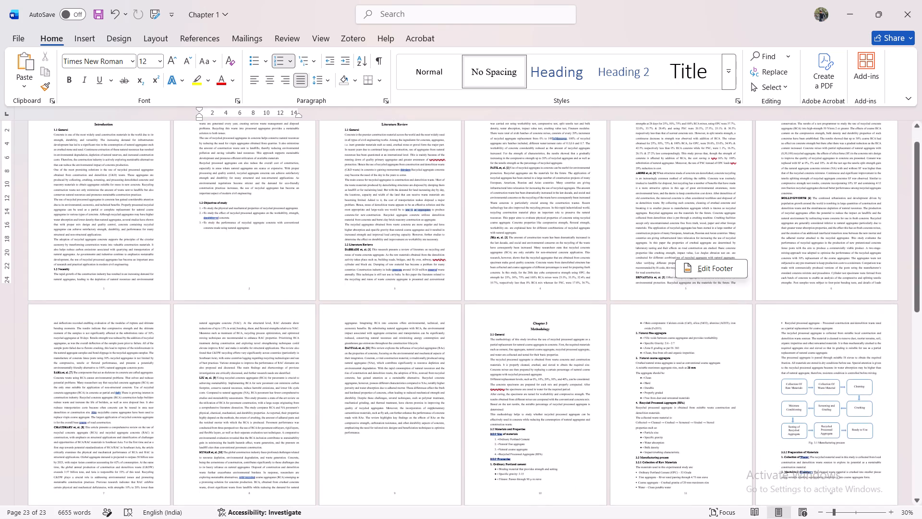
scroll(639, 277, down, 1)
scroll(552, 341, left, 1)
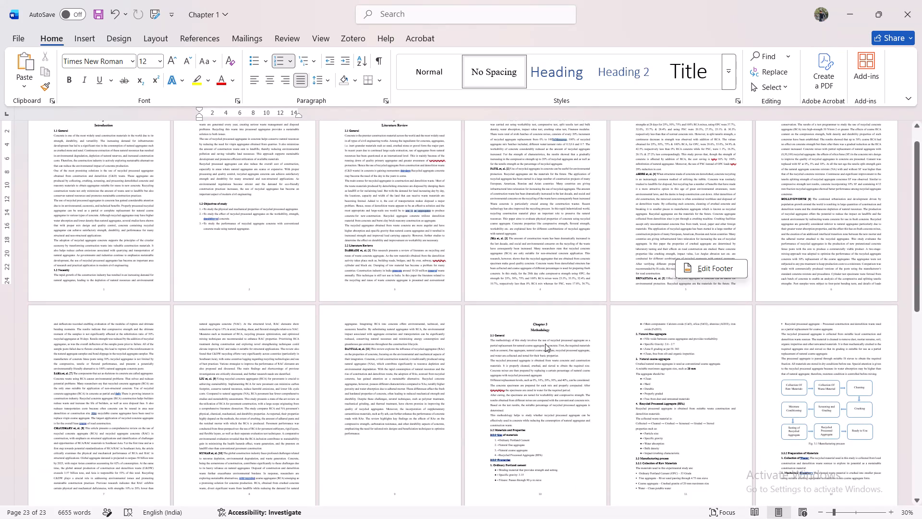
scroll(545, 344, up, 5)
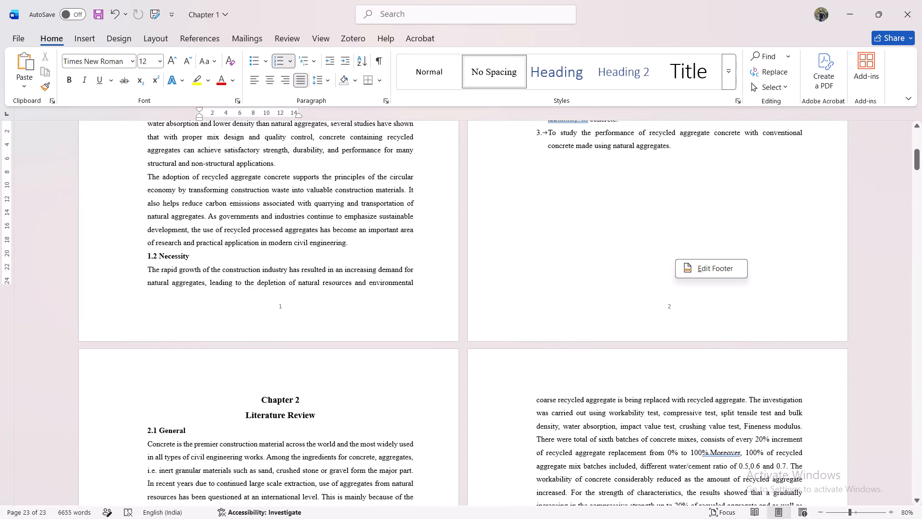
scroll(545, 344, left, 1)
Check the page numbers and layout from the Literature Review through the Chapter 3 Methodology pages, viewing several pages side by side.
scroll(536, 346, down, 8)
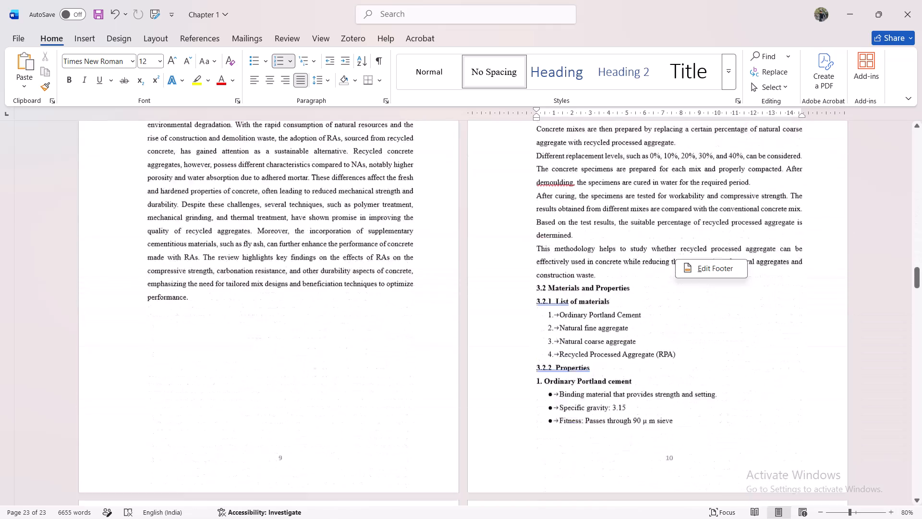
scroll(536, 346, down, 2)
scroll(536, 346, up, 1)
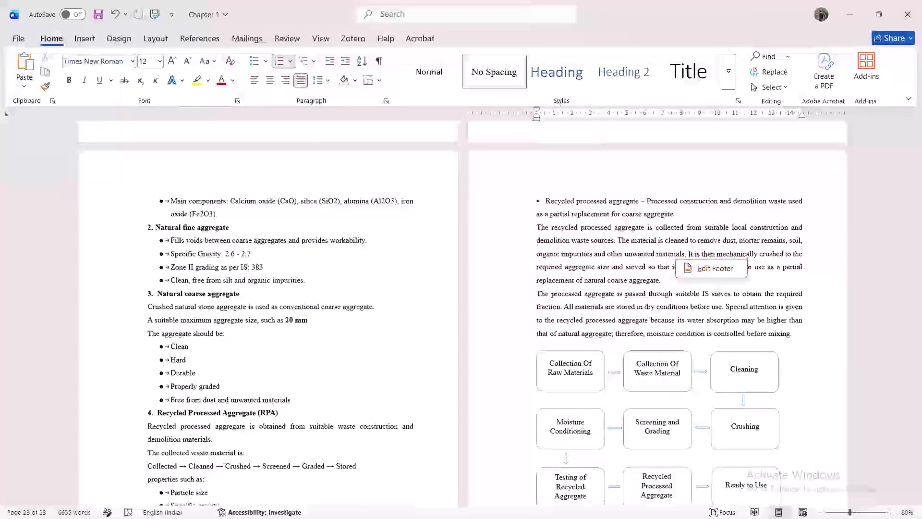
scroll(536, 346, up, 6)
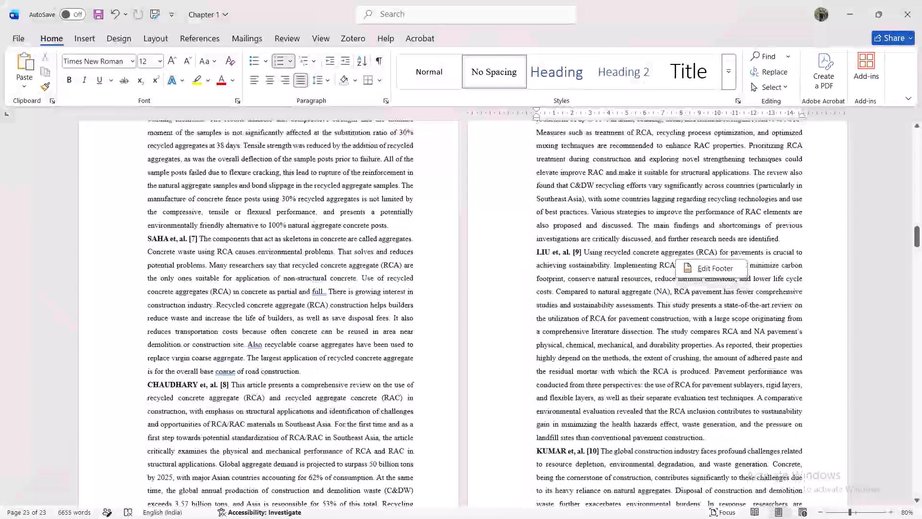
scroll(536, 346, up, 1)
scroll(536, 346, down, 3)
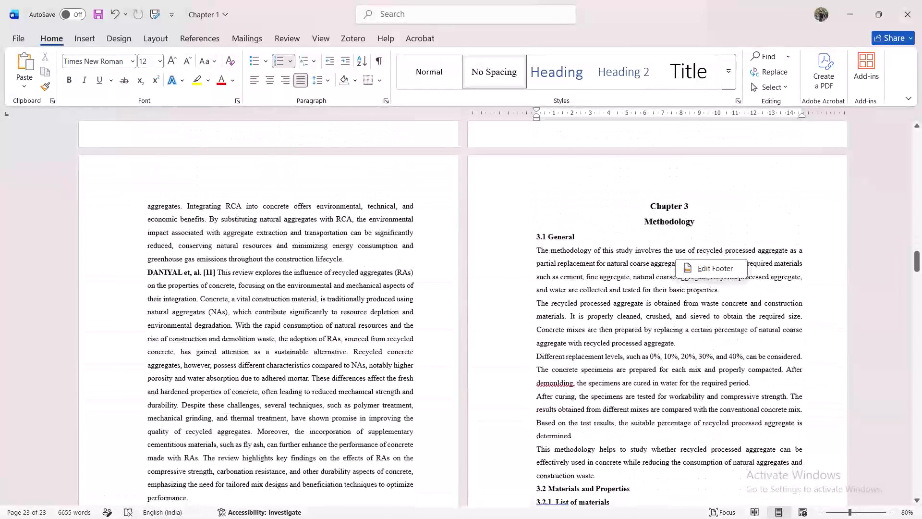
ctrl+scroll(536, 346, down, 13)
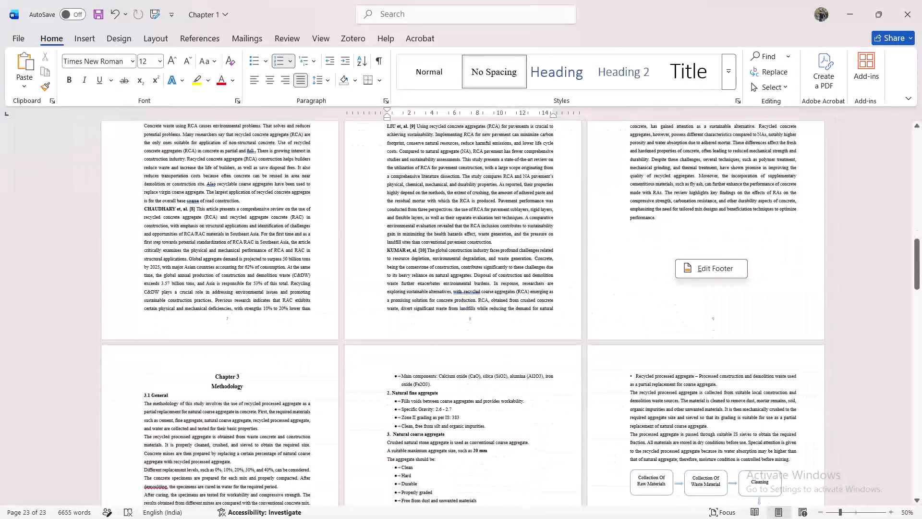
scroll(536, 346, up, 8)
scroll(536, 346, left, 3)
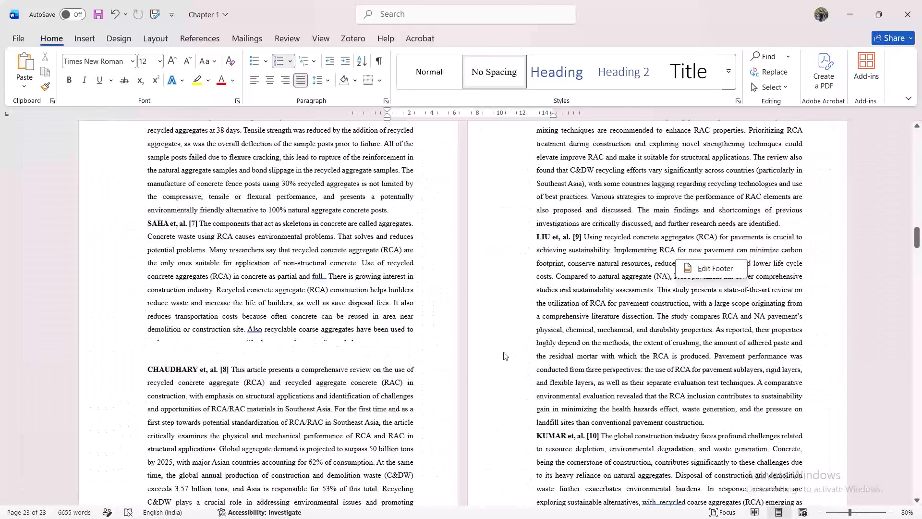
Check the footer page numbers on the last Literature Review pages at reading size and return to the start of Chapter 1.
scroll(503, 352, up, 3)
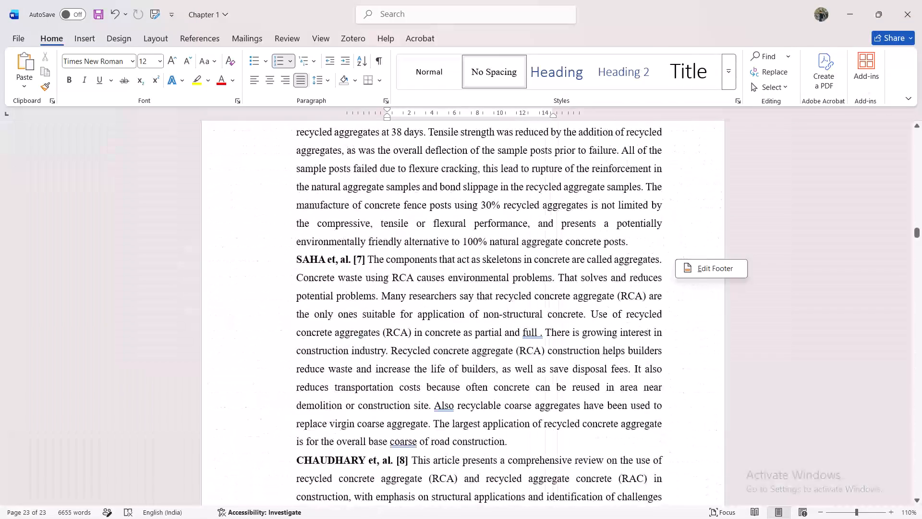
scroll(503, 352, down, 4)
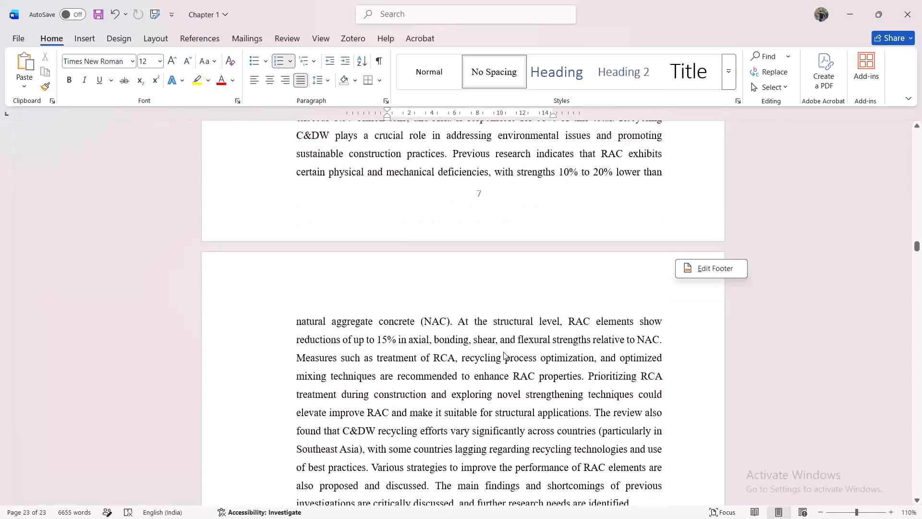
scroll(503, 352, down, 5)
scroll(503, 352, up, 3)
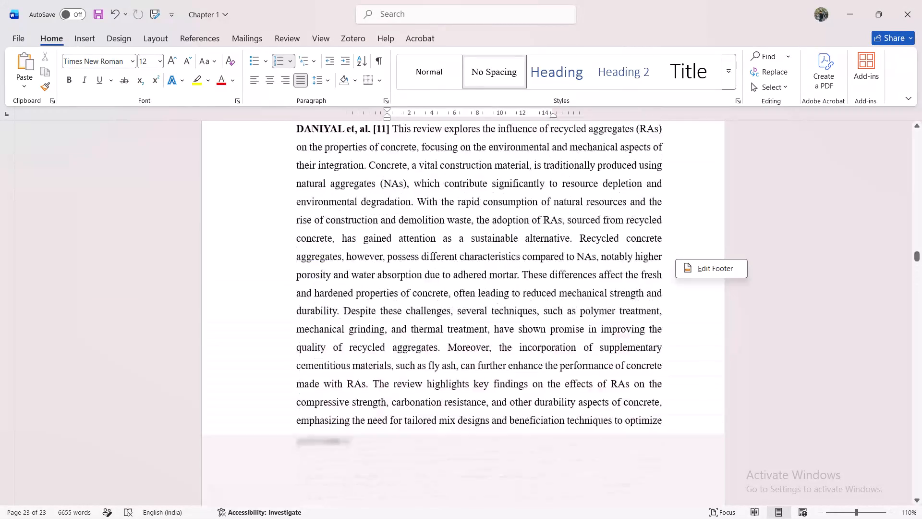
scroll(503, 352, up, 1)
scroll(503, 352, down, 3)
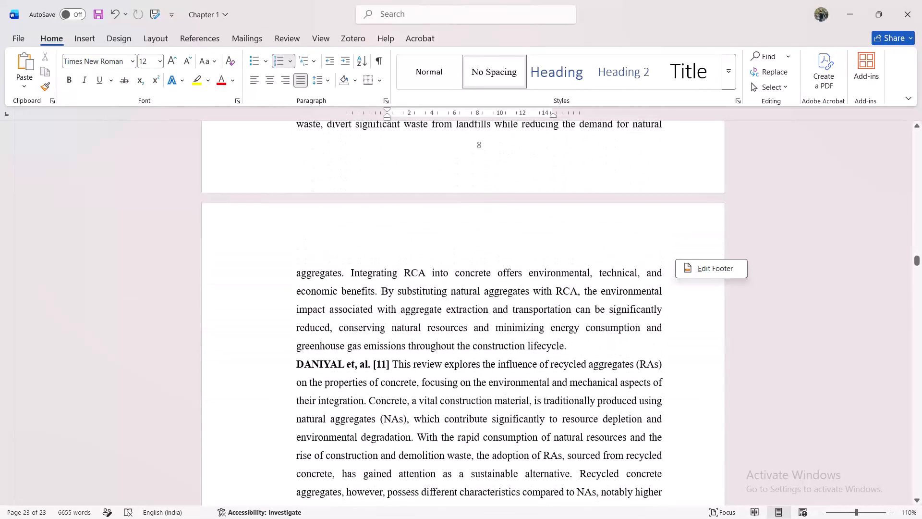
scroll(503, 352, down, 3)
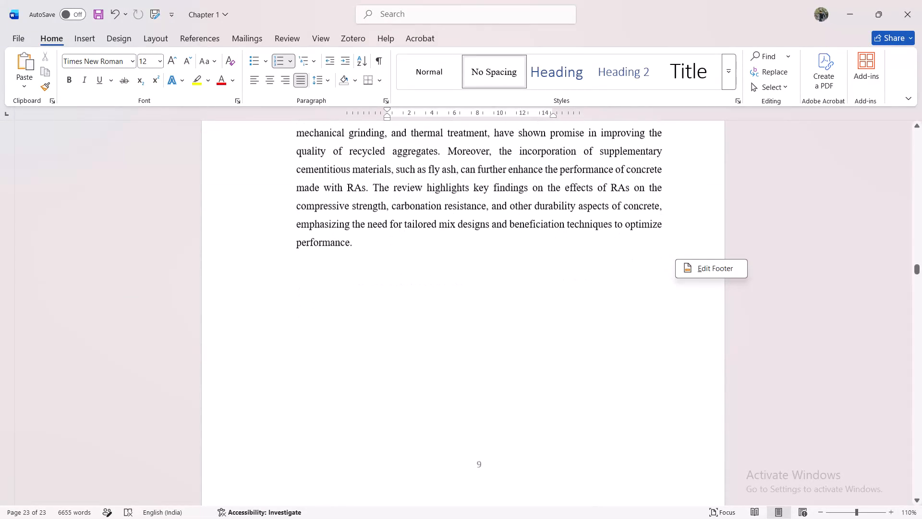
scroll(503, 352, down, 1)
scroll(503, 352, up, 16)
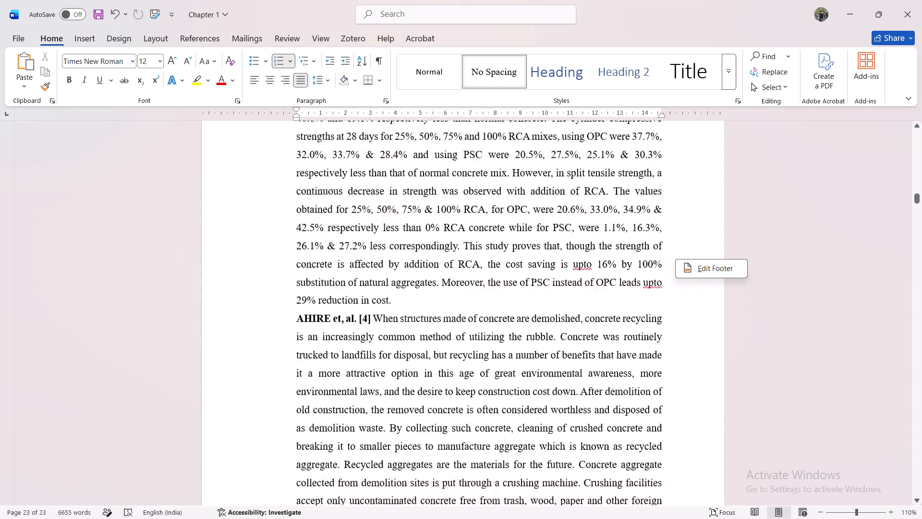
scroll(503, 352, up, 20)
scroll(503, 352, up, 9)
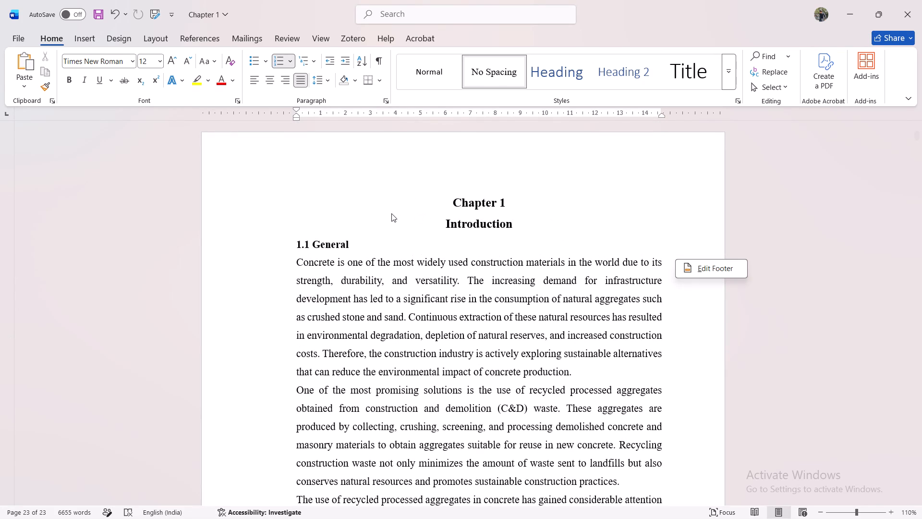
Save the report as a Word document named "Chapter 1 to 5 seminar report" in the pranav folder on the Desktop.
click(13, 40)
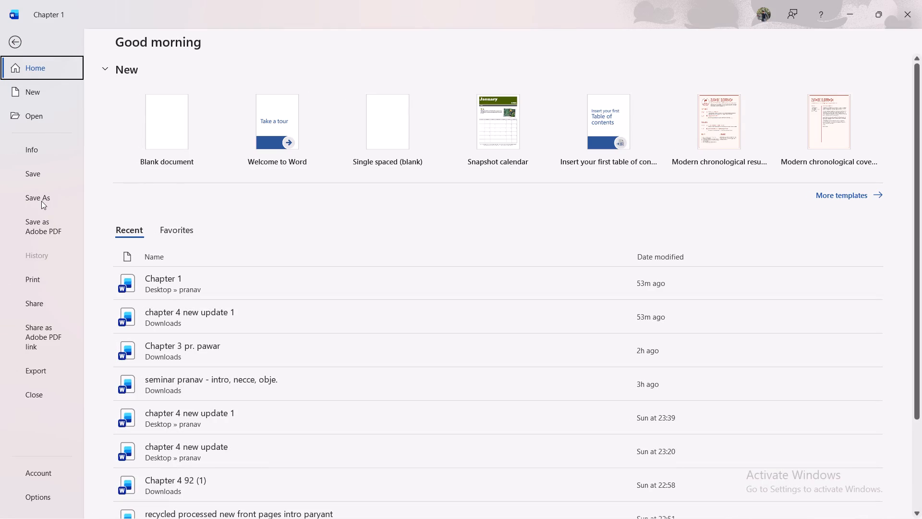
click(41, 201)
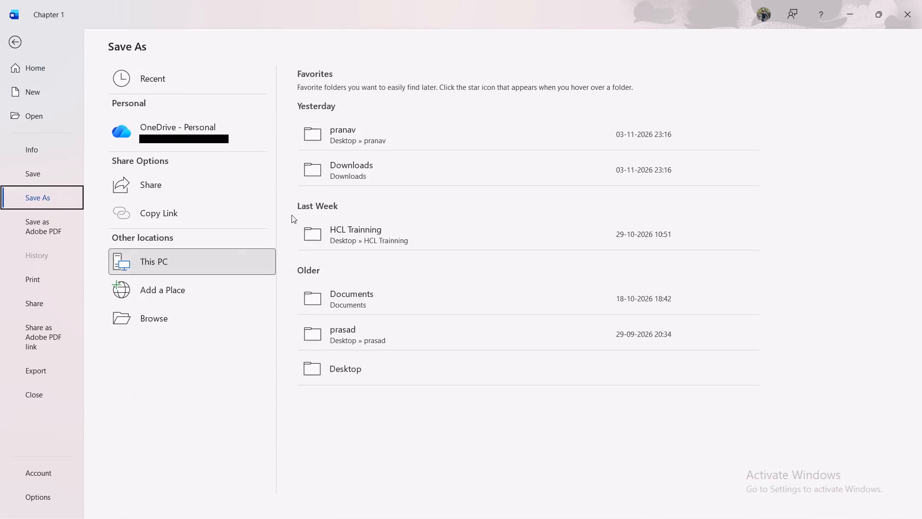
click(357, 141)
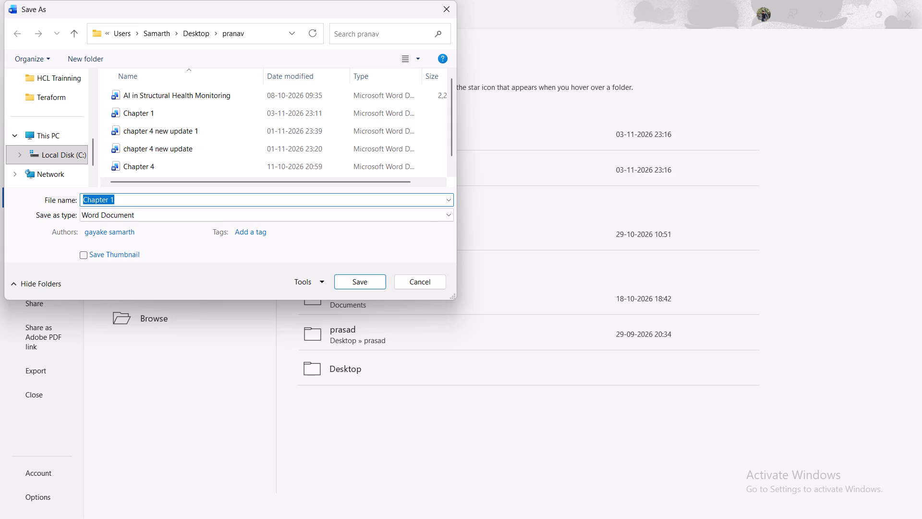
click(188, 199)
key(space)
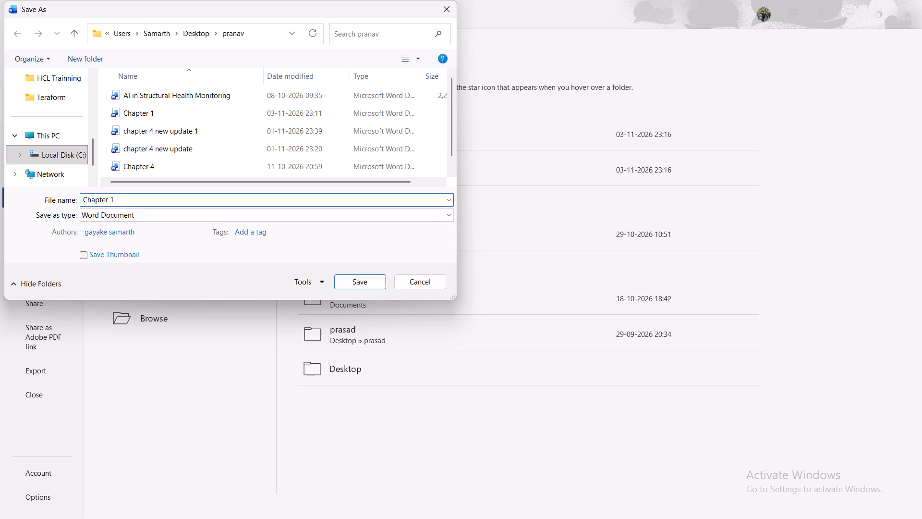
text(to)
key(space)
text(5)
key(space)
text(seminar report)
scroll(63, 134, up, 1)
scroll(63, 134, down, 1)
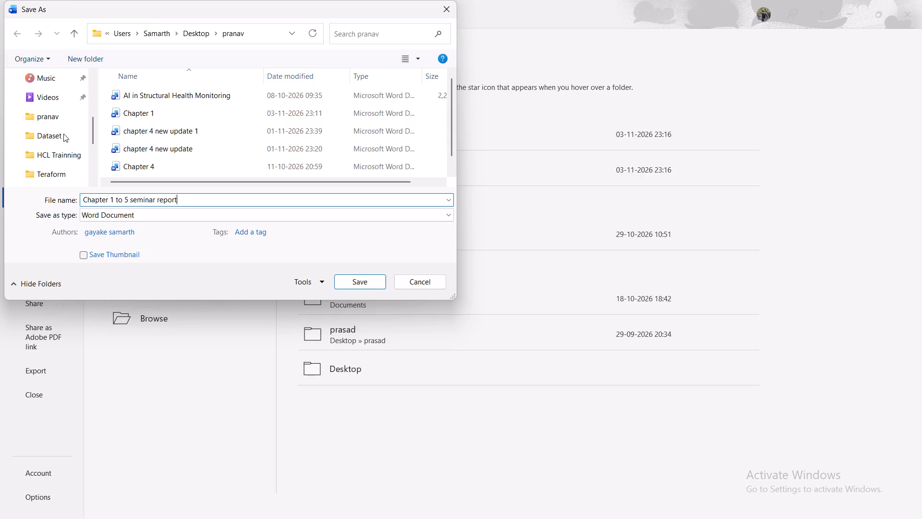
click(58, 122)
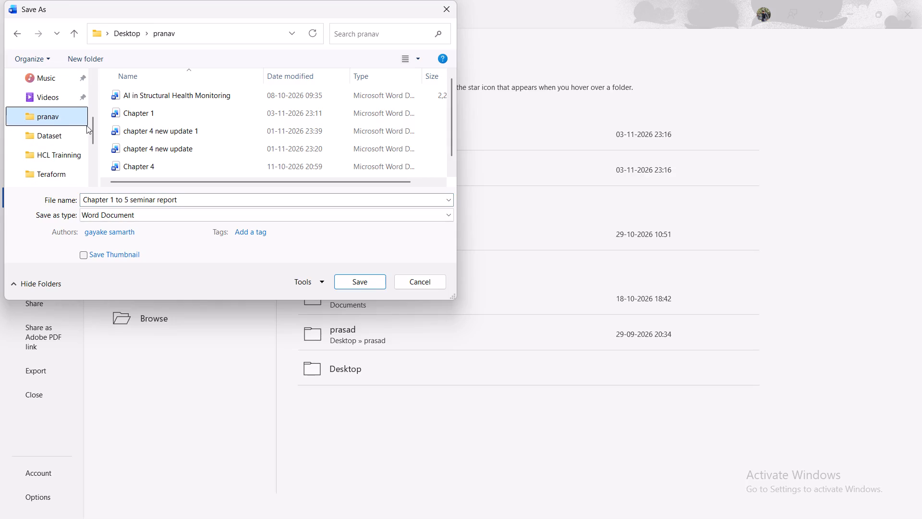
click(357, 280)
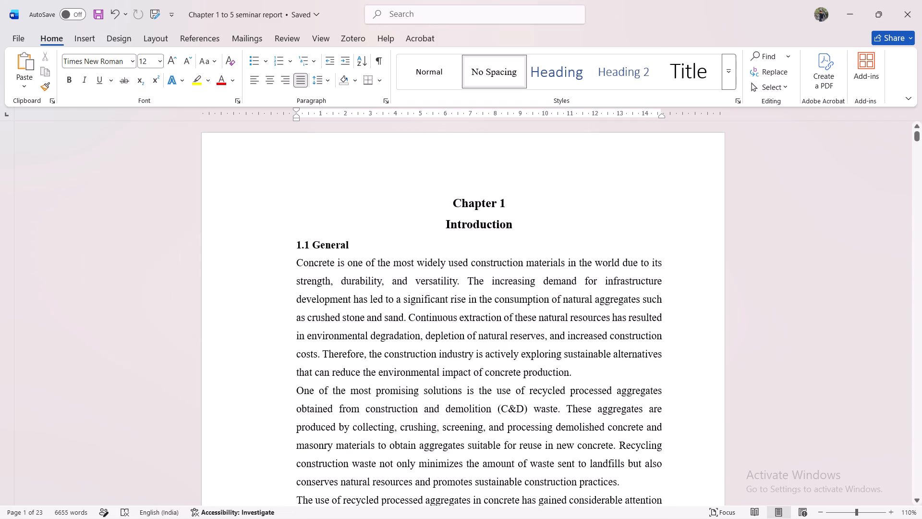
Save a PDF copy of the report as "Chapter 1 to 5 seminar report" in the pranav folder on the Desktop.
click(27, 46)
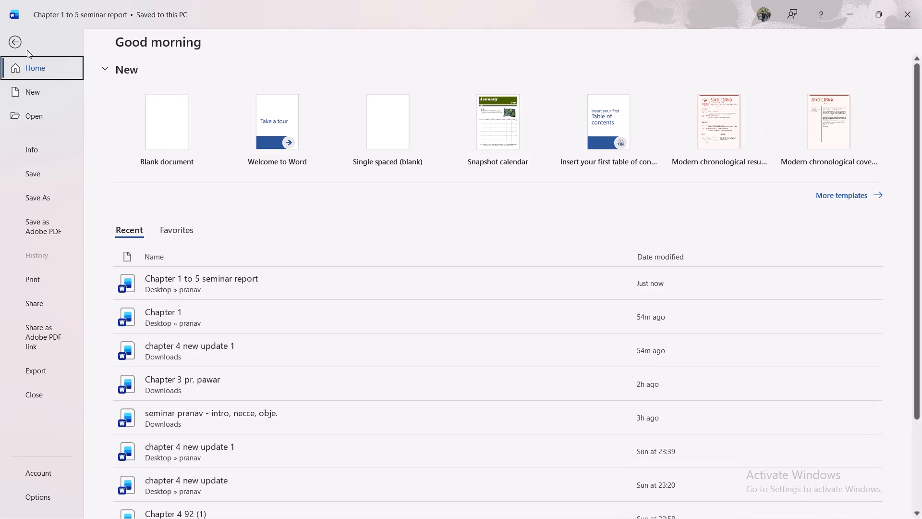
click(41, 208)
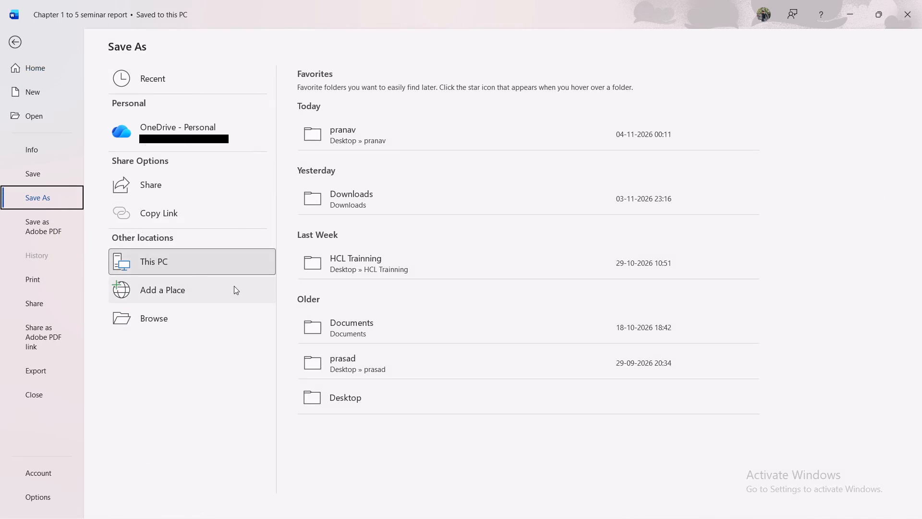
double_click(391, 147)
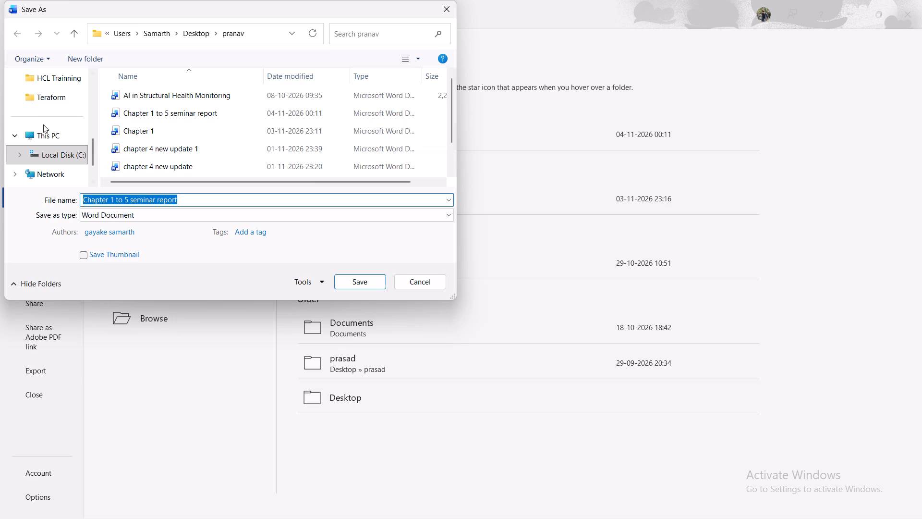
scroll(43, 124, up, 1)
click(54, 92)
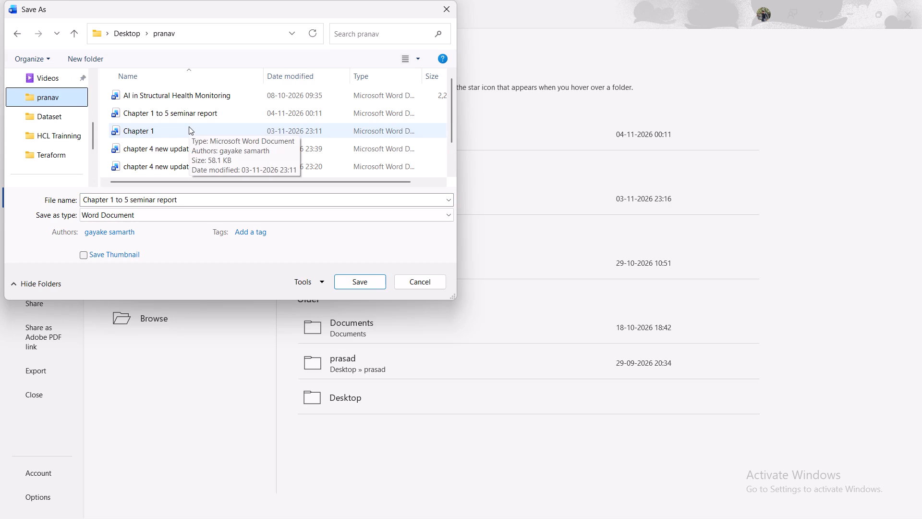
scroll(189, 126, up, 1)
scroll(189, 126, down, 1)
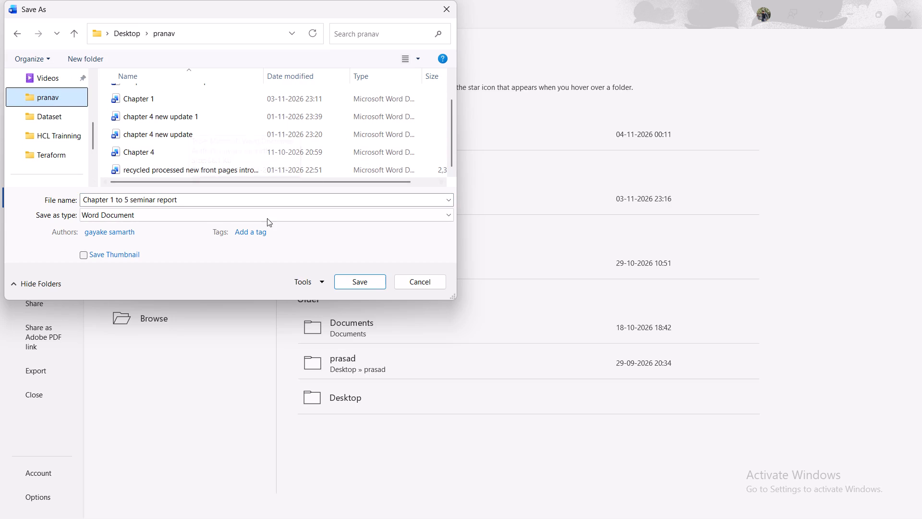
right_click(238, 218)
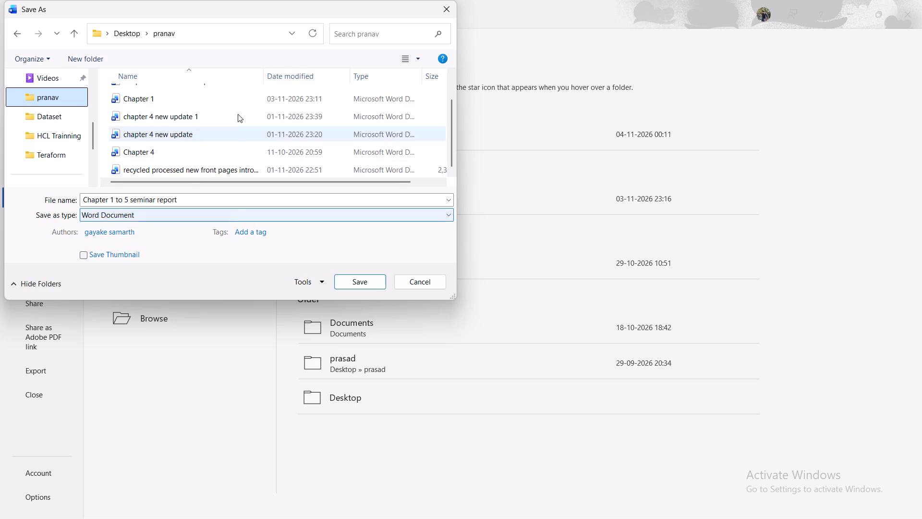
scroll(237, 109, up, 2)
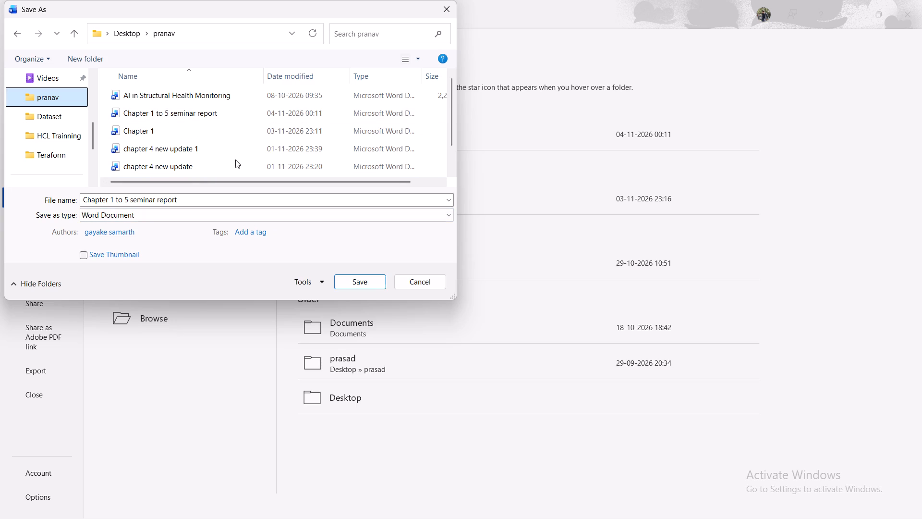
click(243, 211)
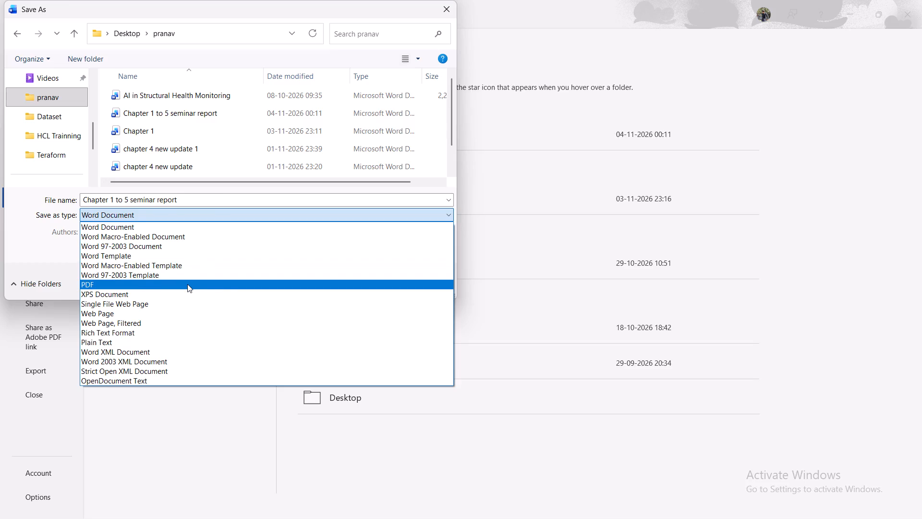
click(187, 284)
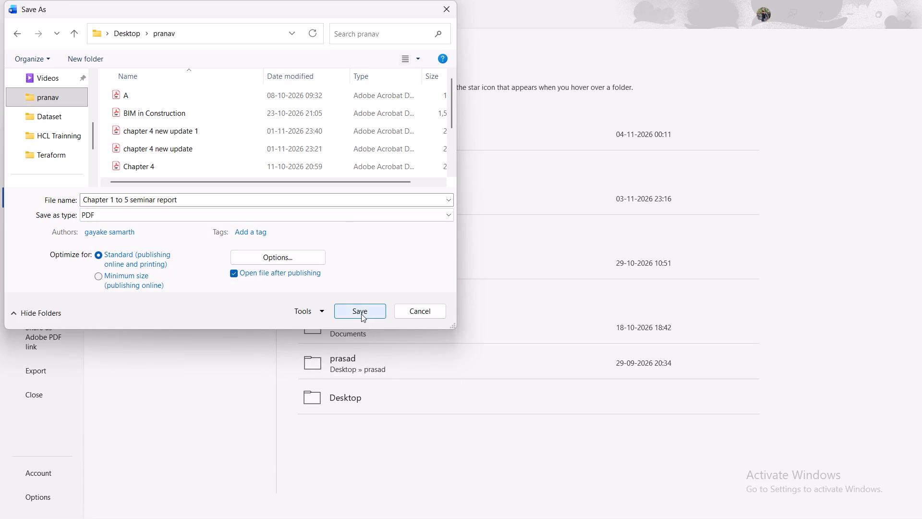
click(361, 314)
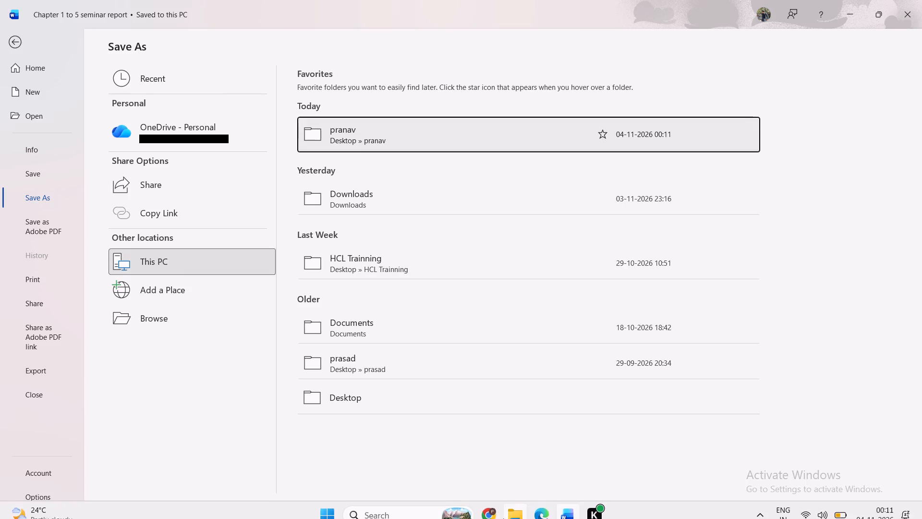
Check the first pages and footer page number of the exported PDF in Adobe Acrobat, and close the PDF.
click(496, 509)
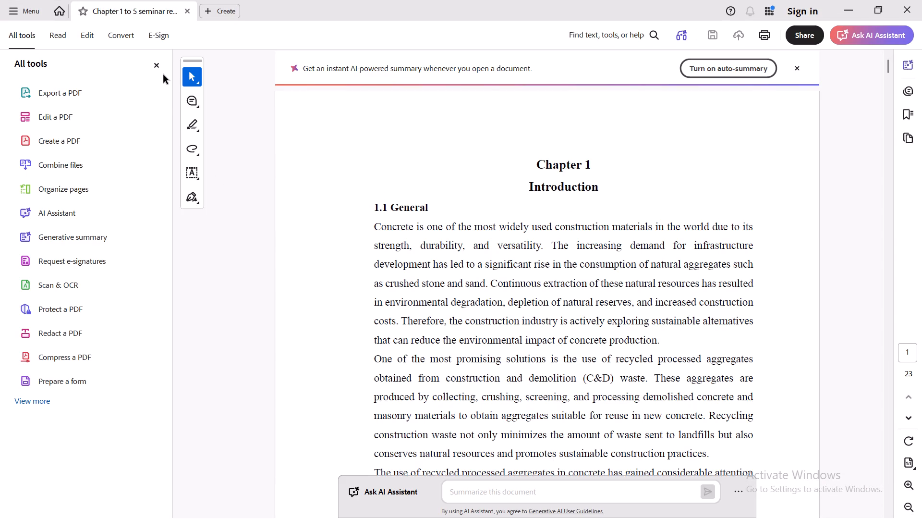
click(154, 60)
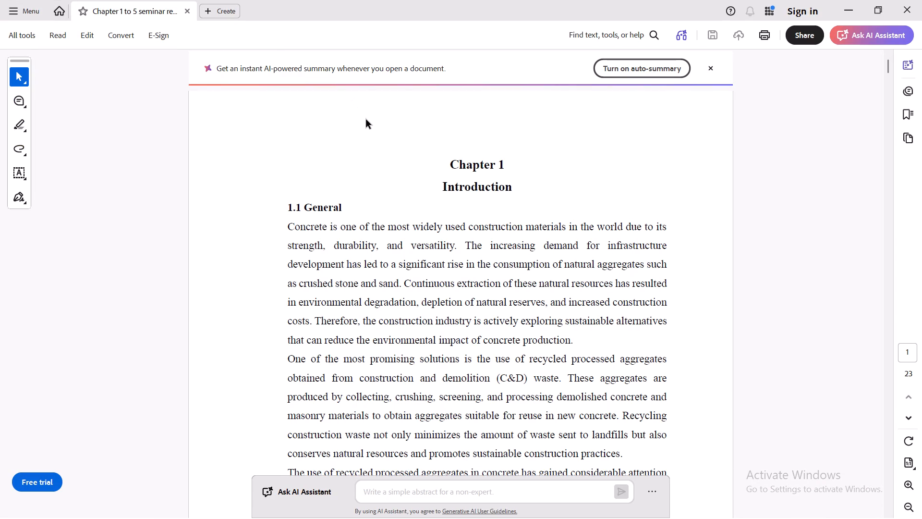
click(708, 62)
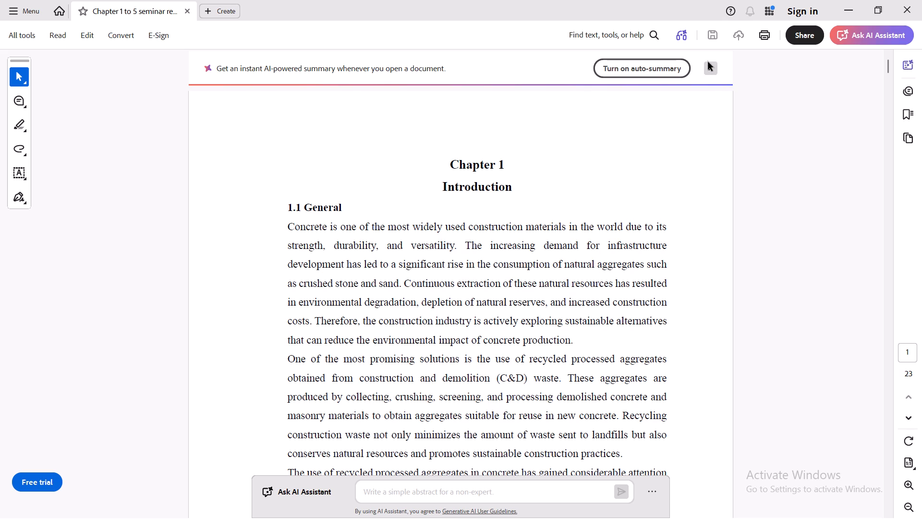
scroll(502, 142, up, 1)
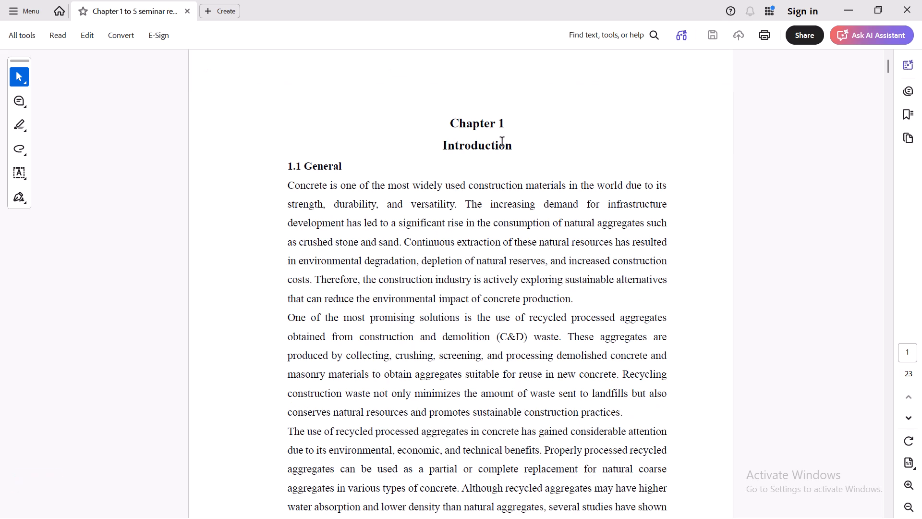
scroll(502, 142, down, 5)
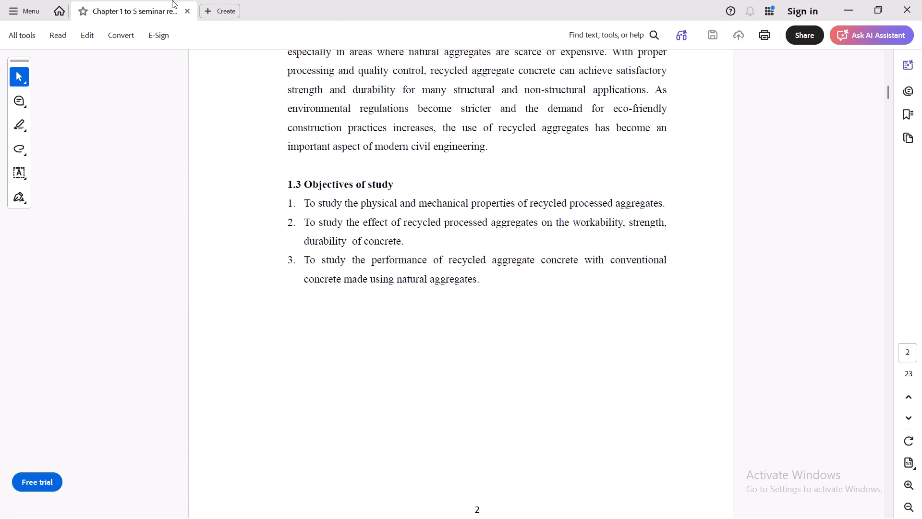
click(187, 15)
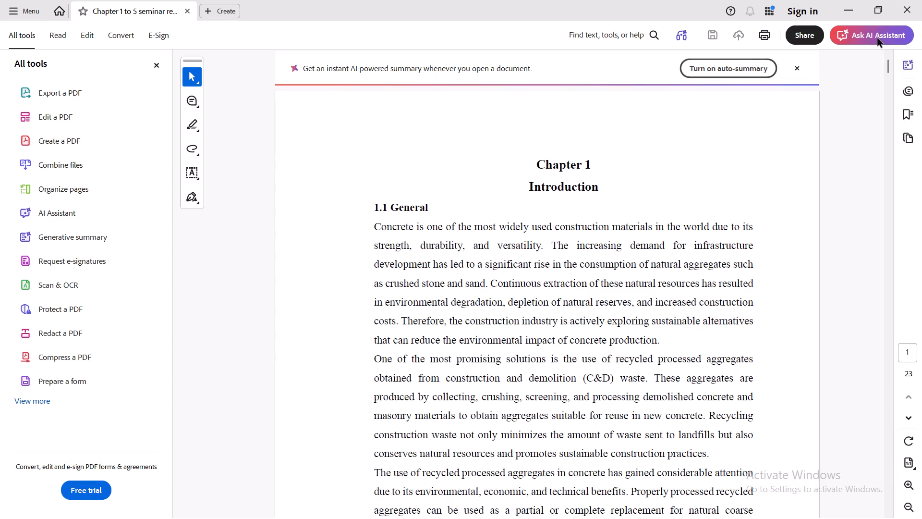
click(914, 0)
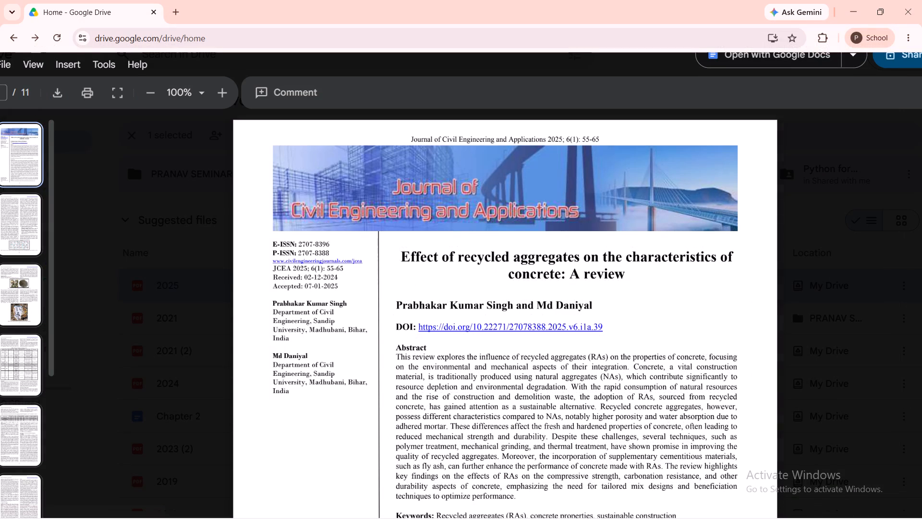
Open YouTube in a new Chrome tab through a Google search for "youtube".
click(177, 2)
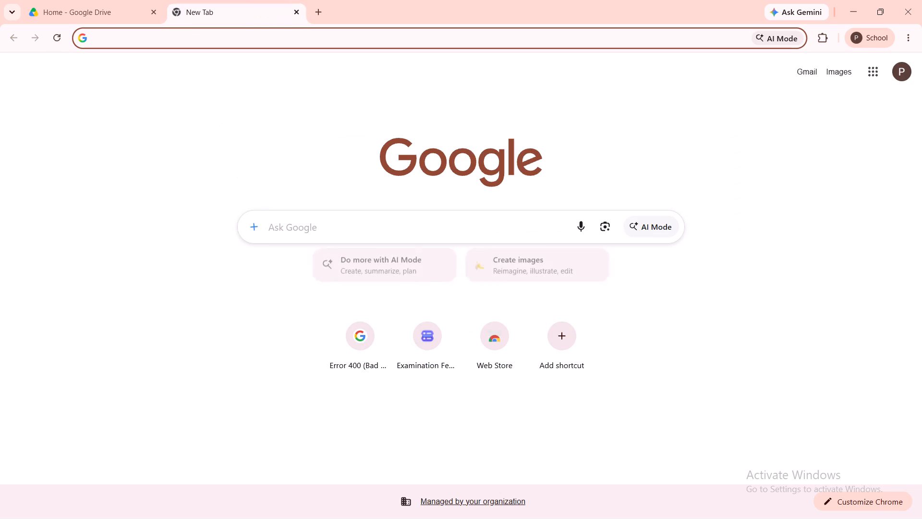
click(303, 233)
click(326, 277)
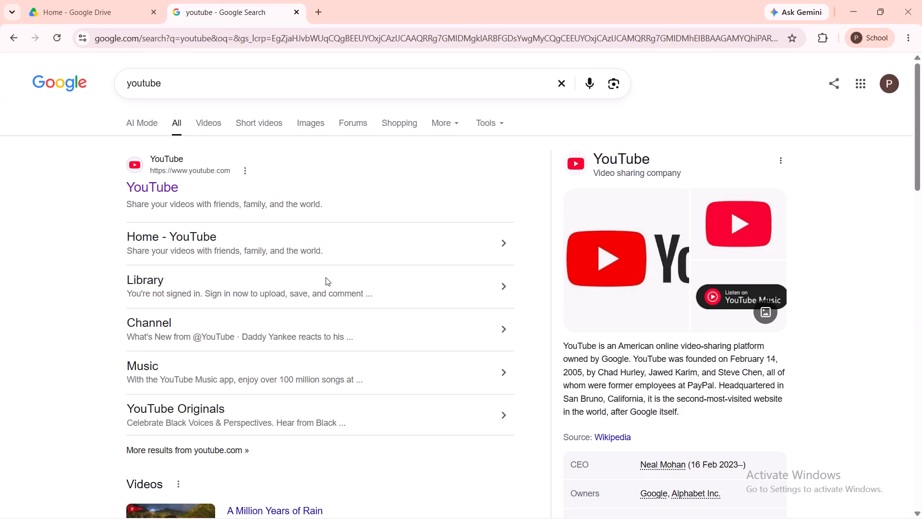
click(153, 189)
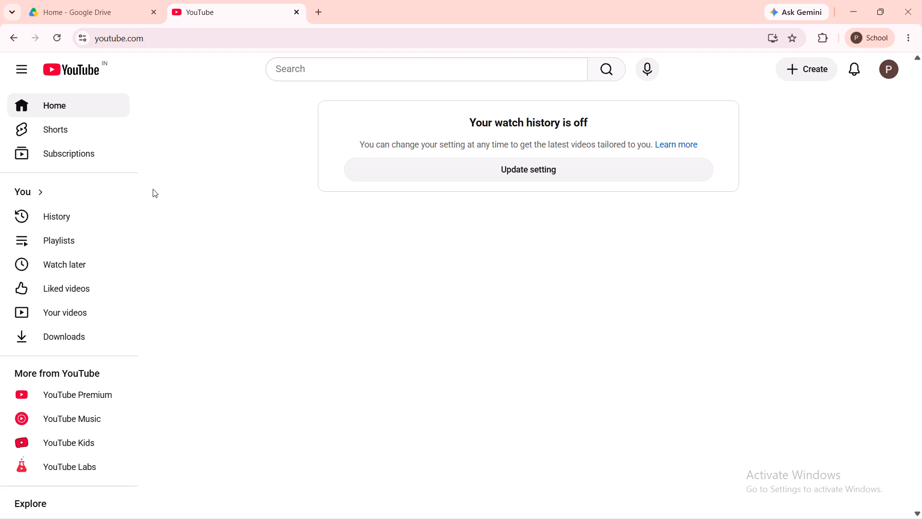
Search YouTube for "kk songs".
click(349, 65)
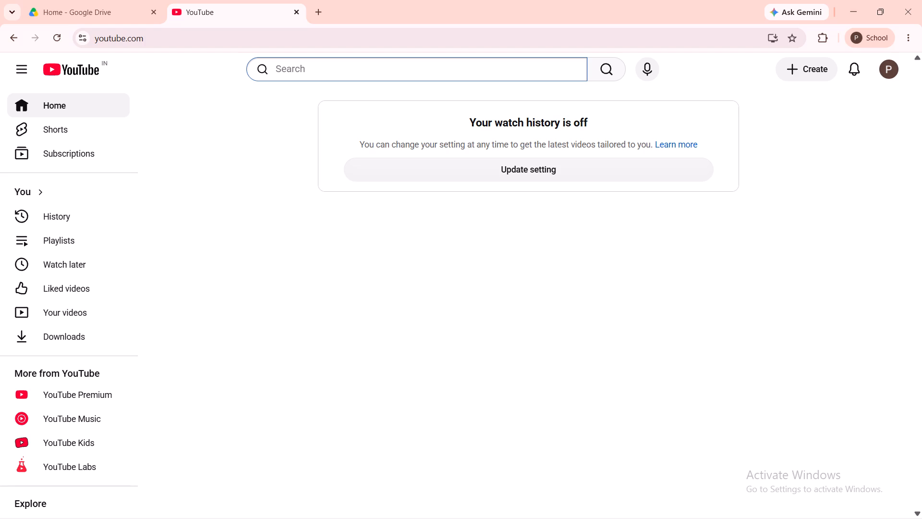
text(kdk song)
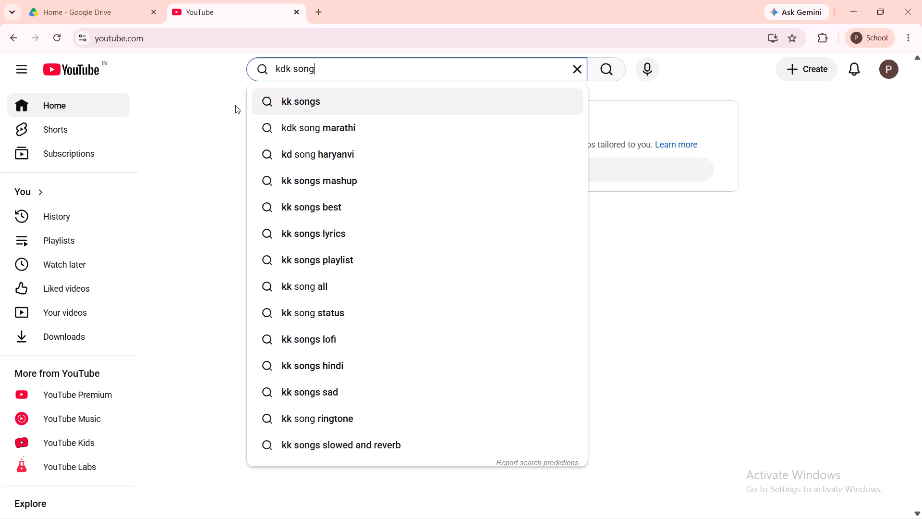
click(338, 111)
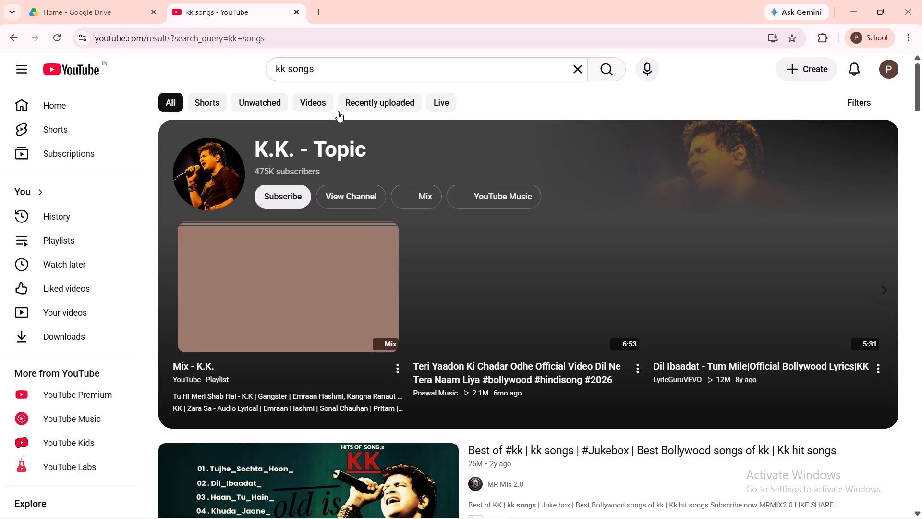
Browse the YouTube results for "kk songs", looking through the listed videos, playlists and Shorts for something to play.
scroll(399, 207, down, 2)
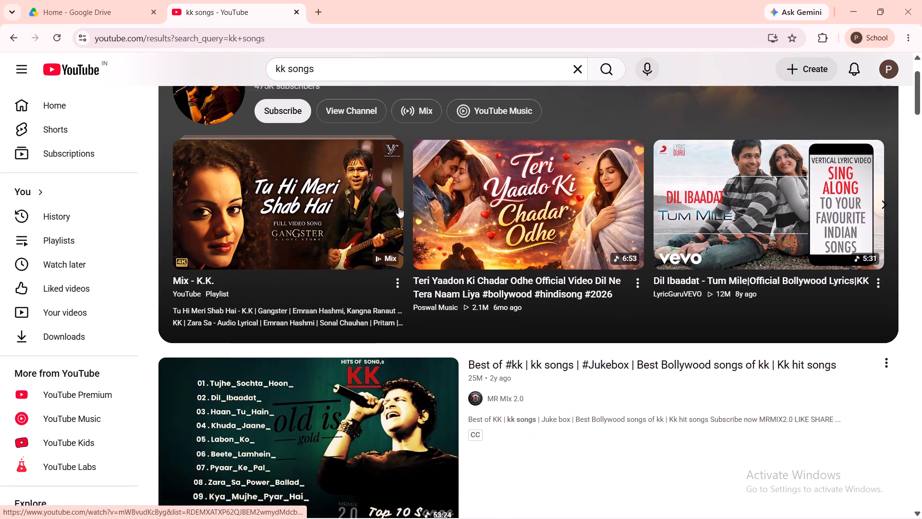
scroll(399, 207, down, 2)
scroll(399, 207, right, 1)
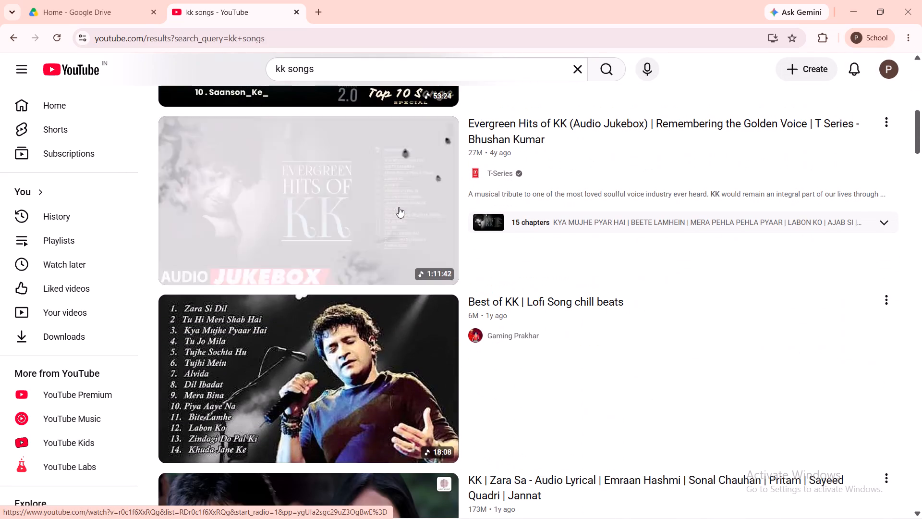
scroll(399, 207, down, 1)
scroll(399, 207, right, 3)
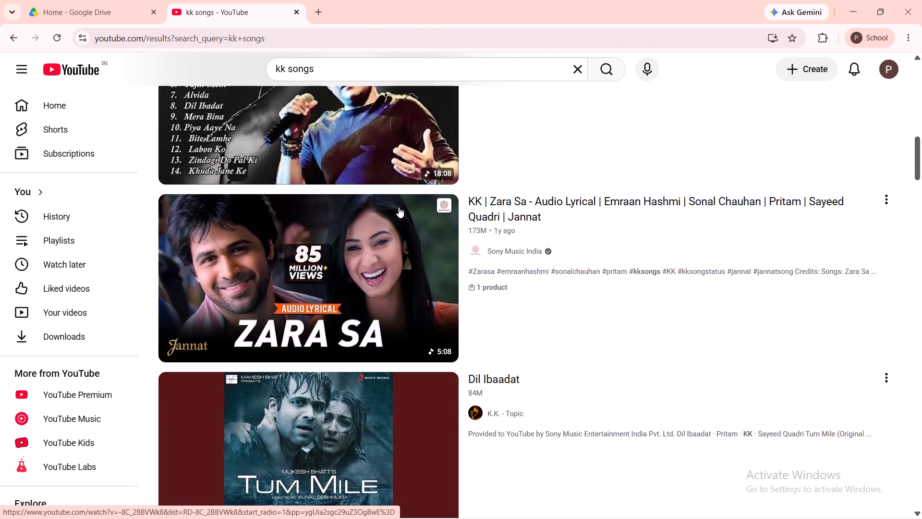
scroll(399, 207, right, 2)
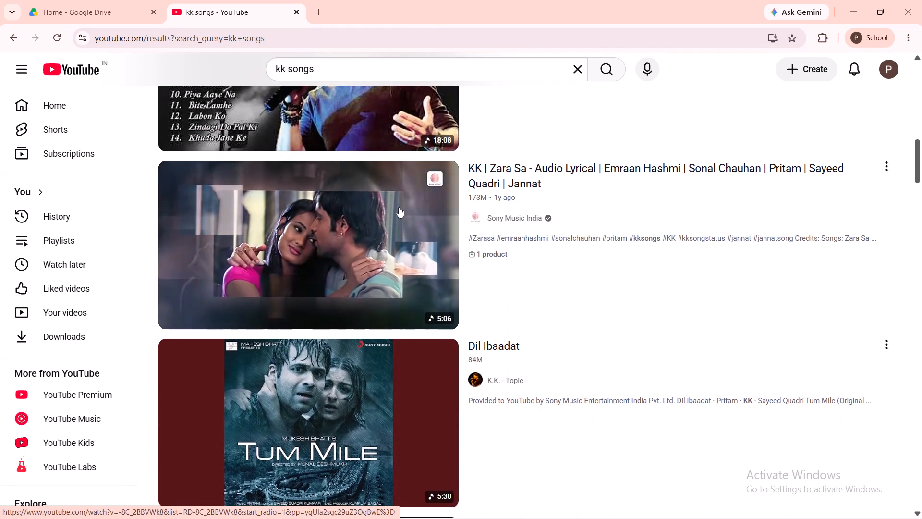
scroll(399, 207, right, 7)
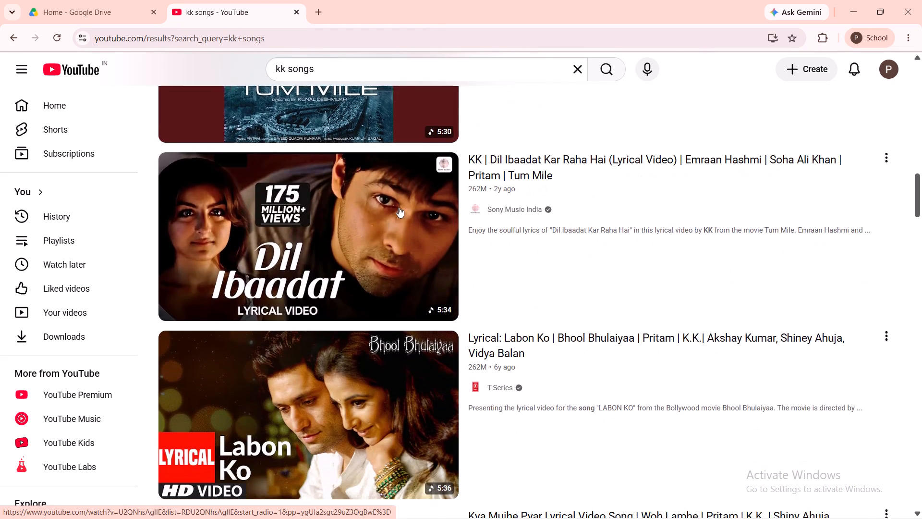
scroll(399, 207, right, 6)
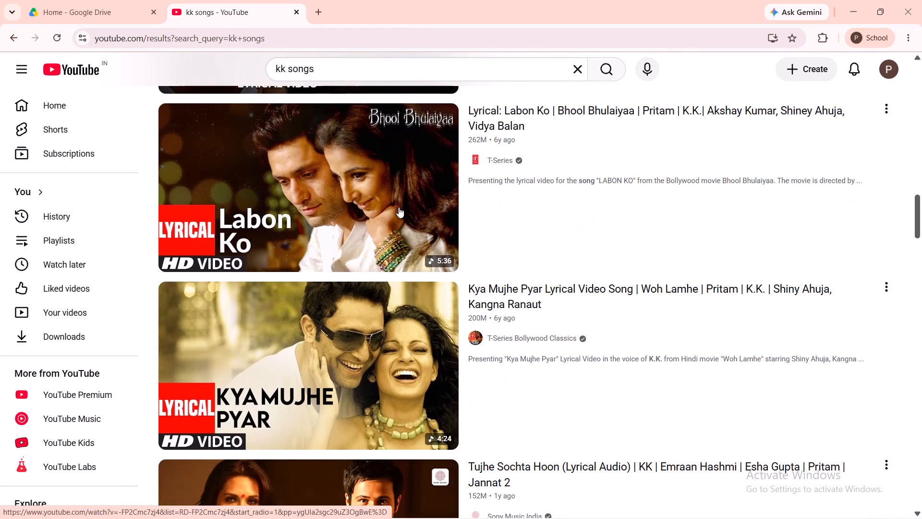
scroll(399, 207, right, 3)
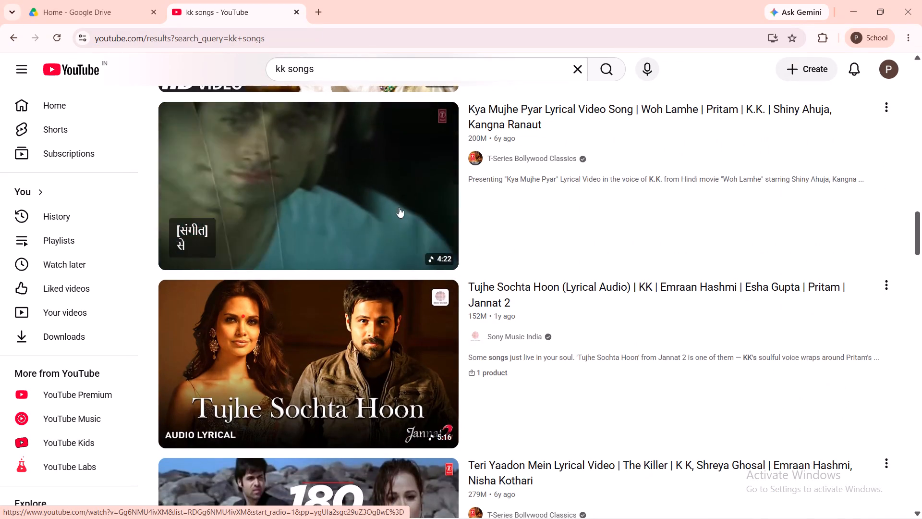
scroll(399, 207, right, 2)
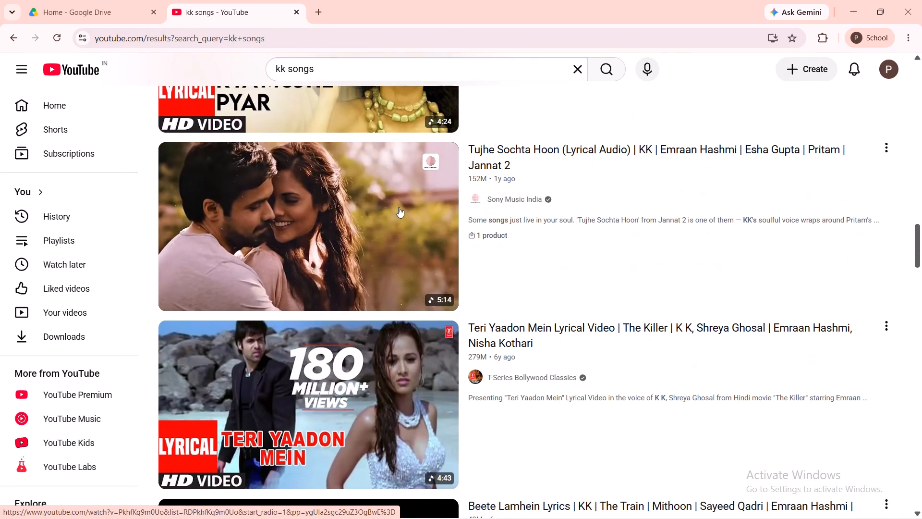
scroll(399, 207, right, 6)
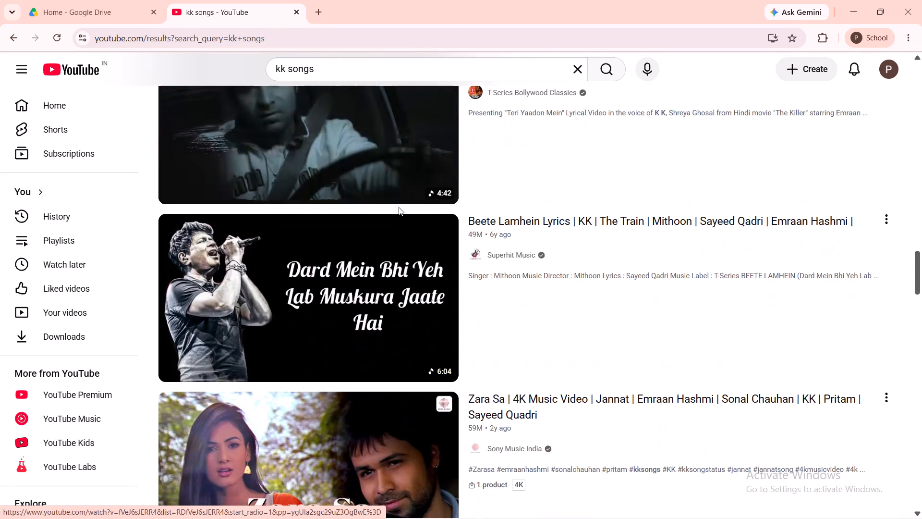
scroll(399, 207, right, 12)
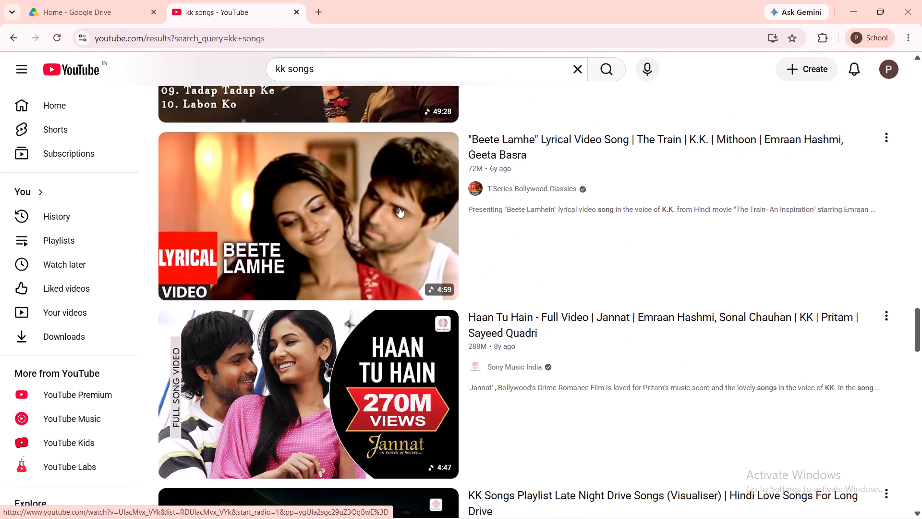
scroll(399, 207, right, 4)
scroll(399, 207, down, 2)
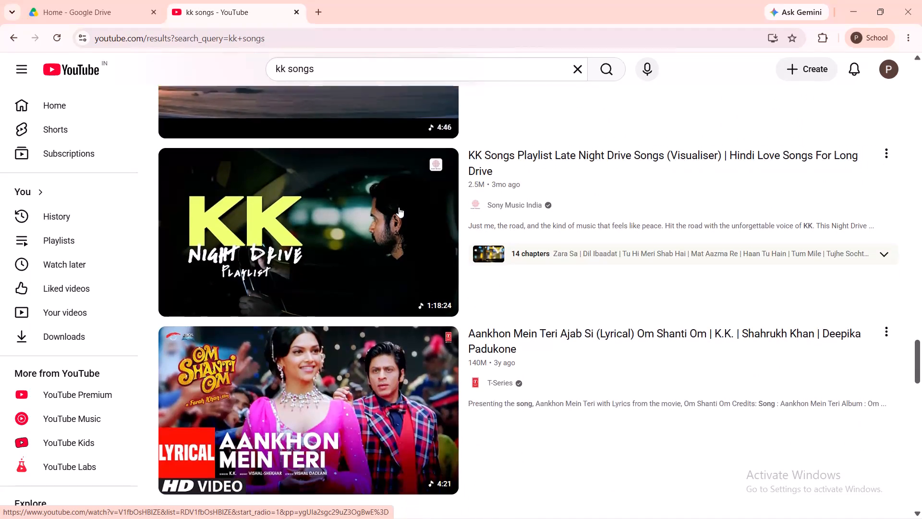
scroll(399, 207, down, 5)
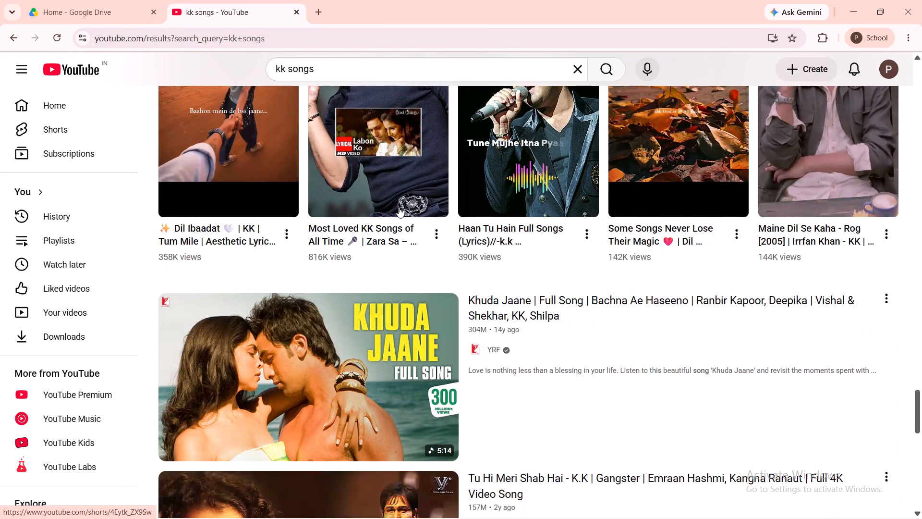
scroll(399, 207, down, 3)
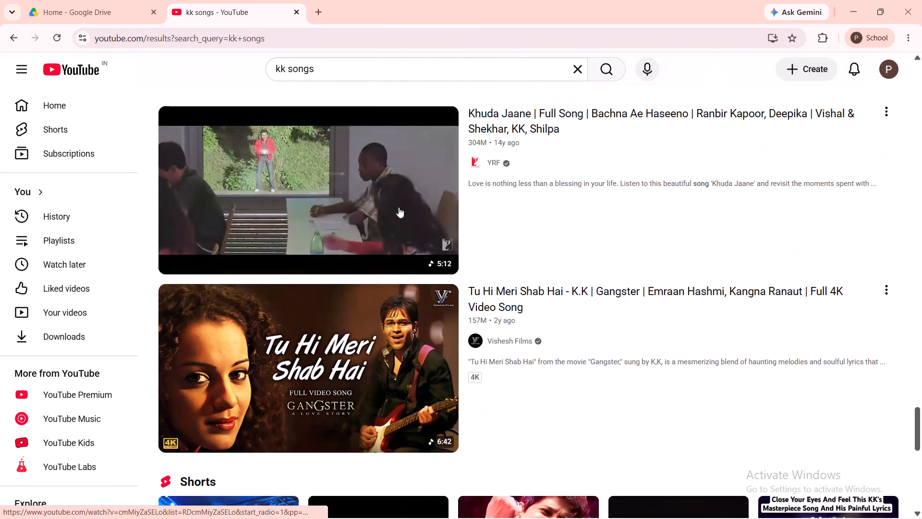
scroll(399, 207, down, 2)
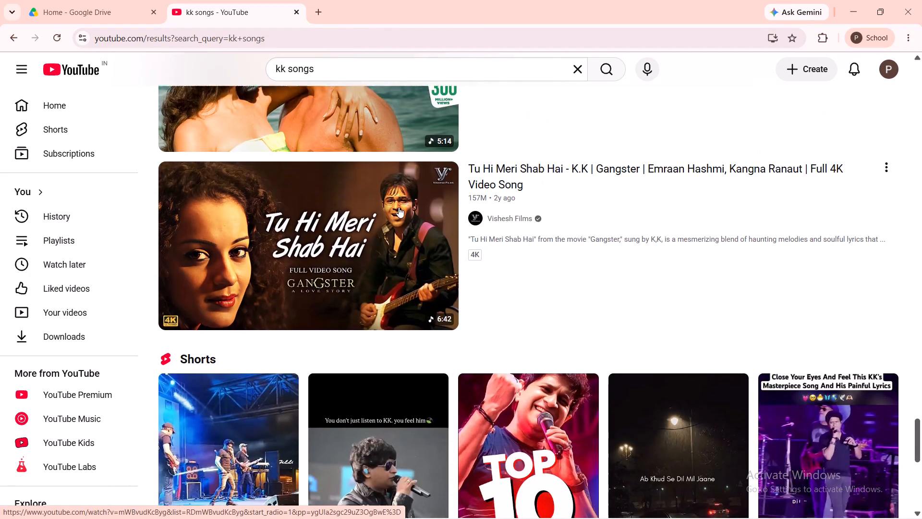
scroll(399, 207, down, 8)
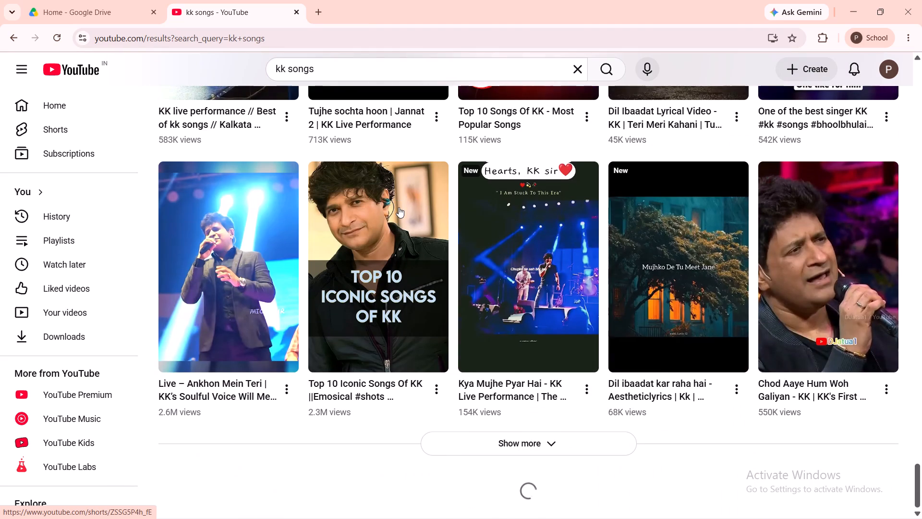
scroll(399, 207, down, 5)
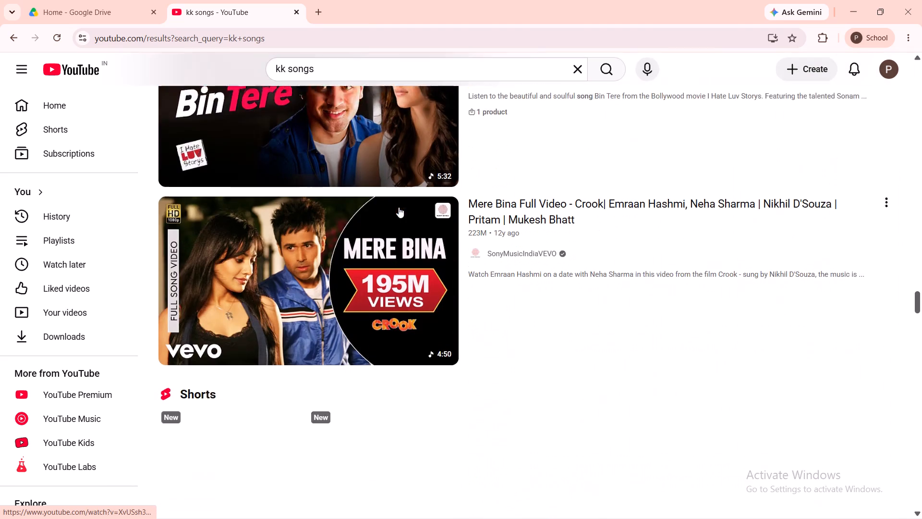
scroll(399, 207, down, 2)
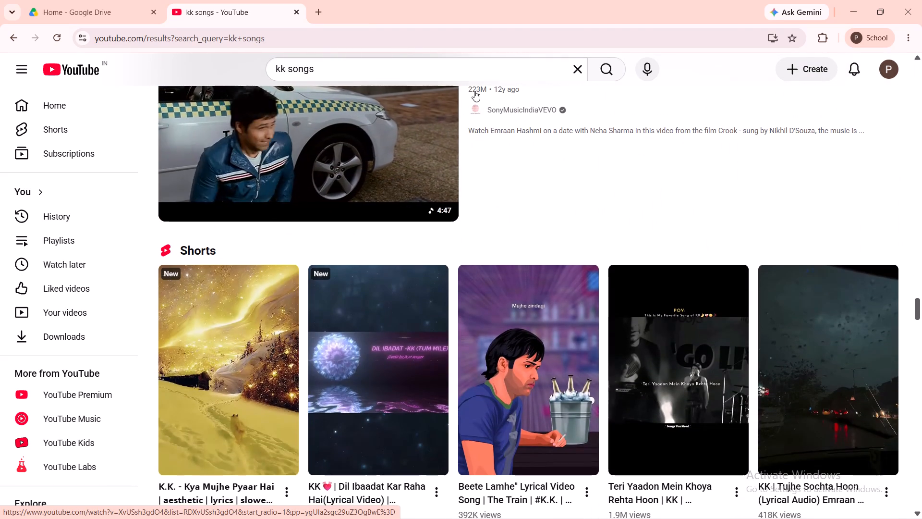
Clear the "kk songs" search text and open the YouTube watch history.
click(578, 68)
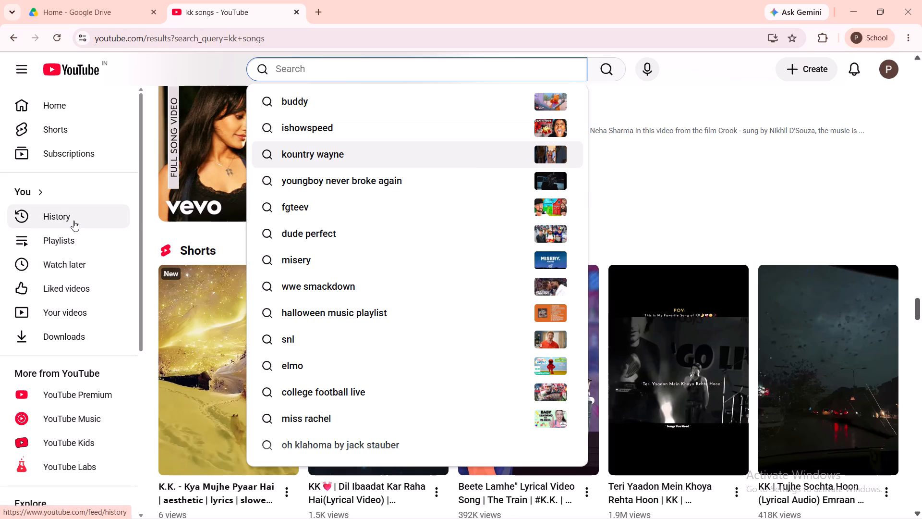
click(73, 221)
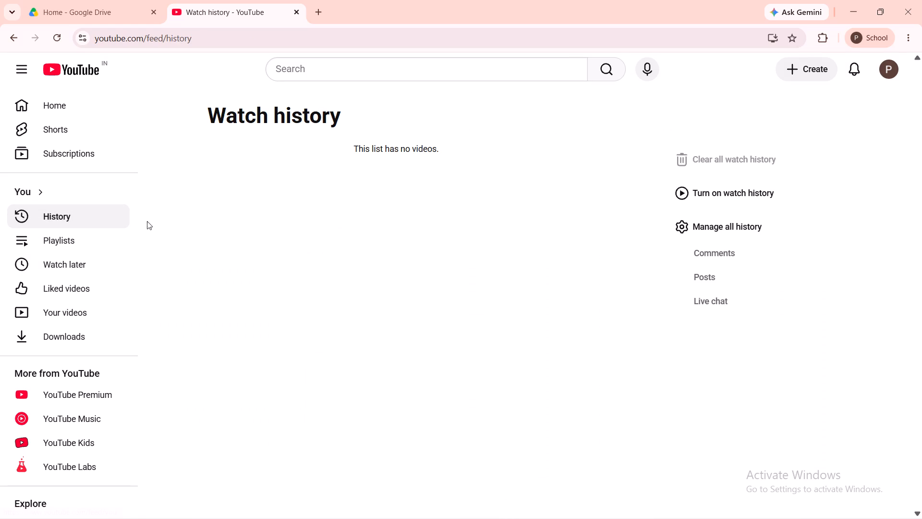
Look through the search suggestions and search YouTube for "new hindi song".
click(403, 74)
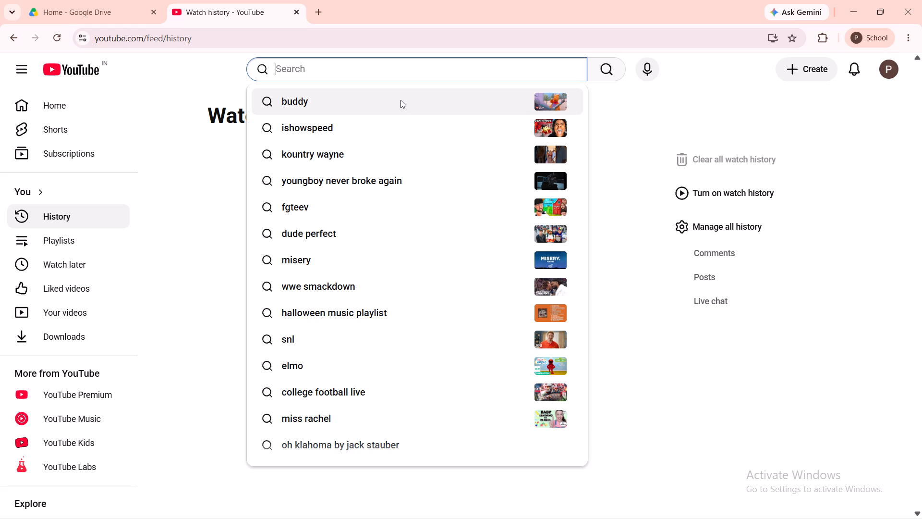
scroll(400, 103, up, 1)
scroll(400, 103, right, 1)
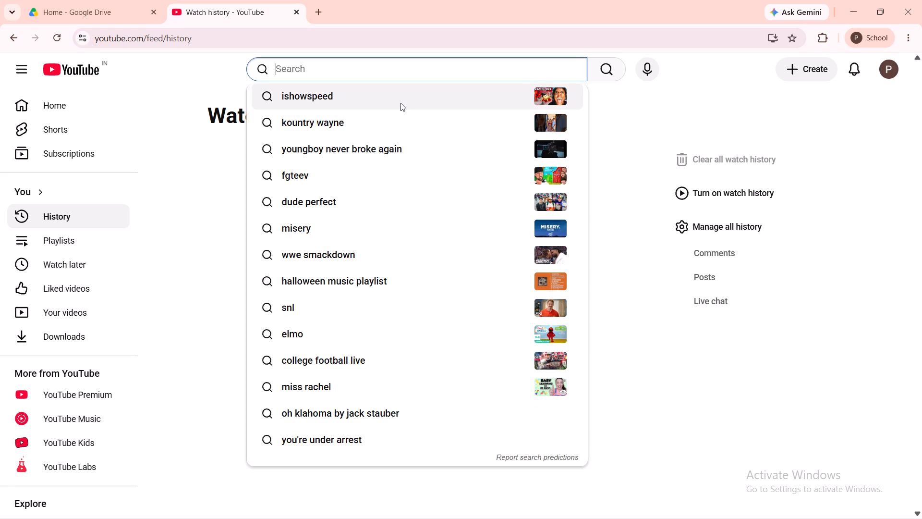
scroll(400, 103, right, 1)
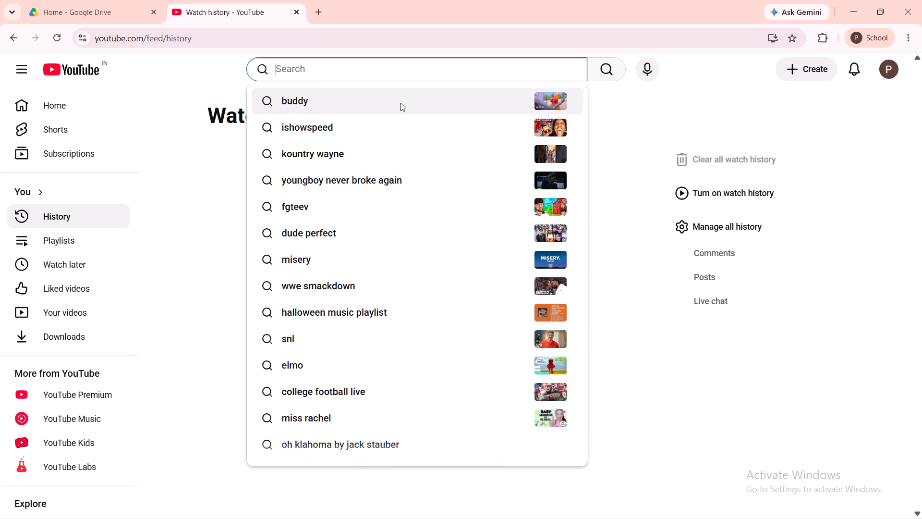
scroll(400, 103, right, 1)
scroll(400, 103, up, 1)
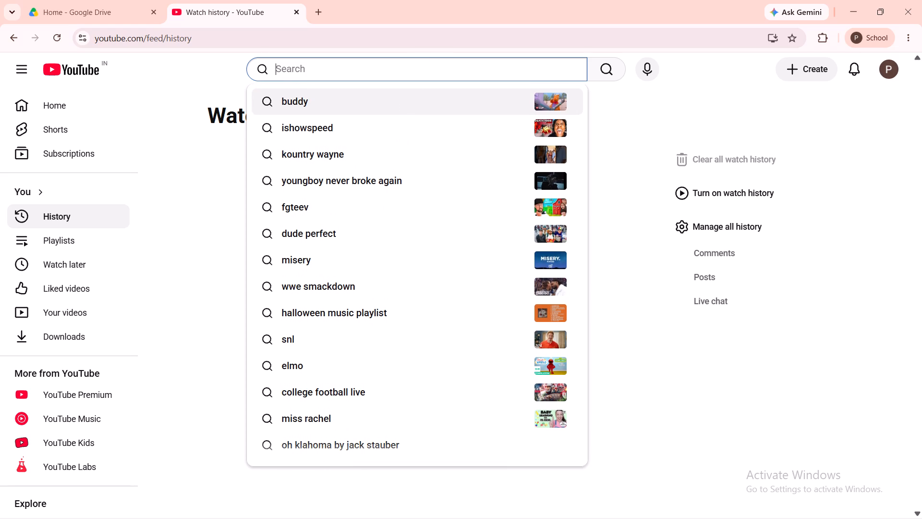
text(new hindi song)
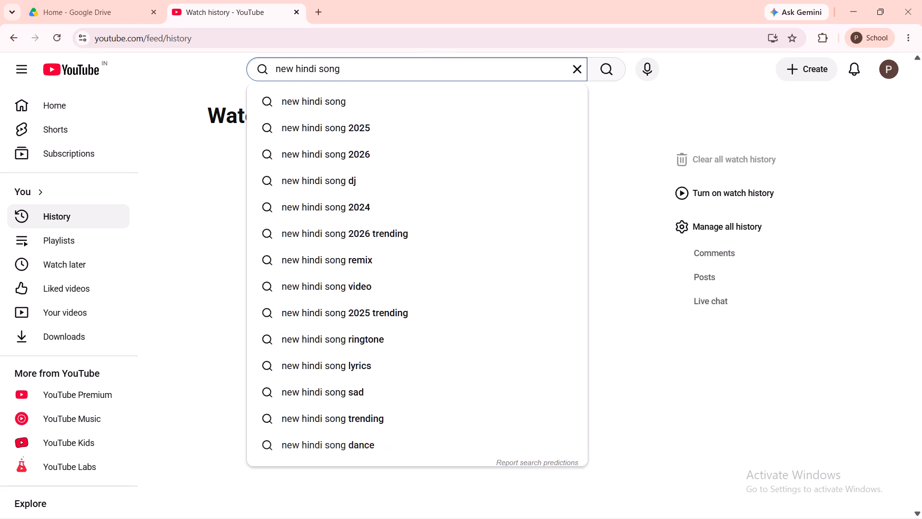
key(Return)
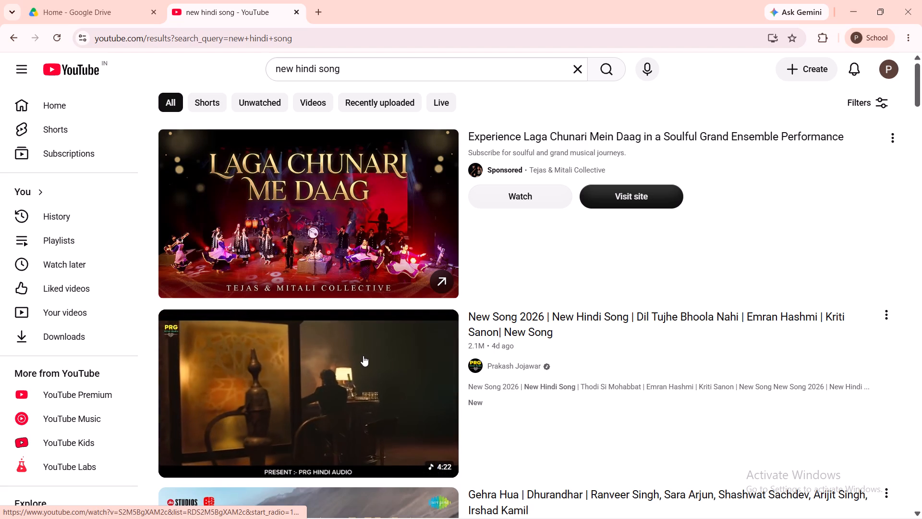
Play the "New Song 2026 | New Hindi Song | Dil Tujhe Bhoola Nahi" video and skip its opening advertisement.
scroll(363, 356, down, 1)
click(363, 356)
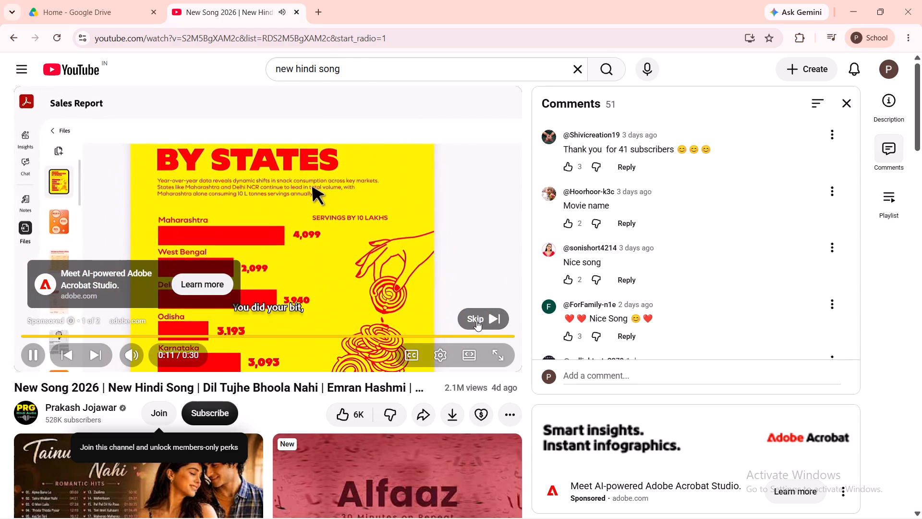
click(476, 318)
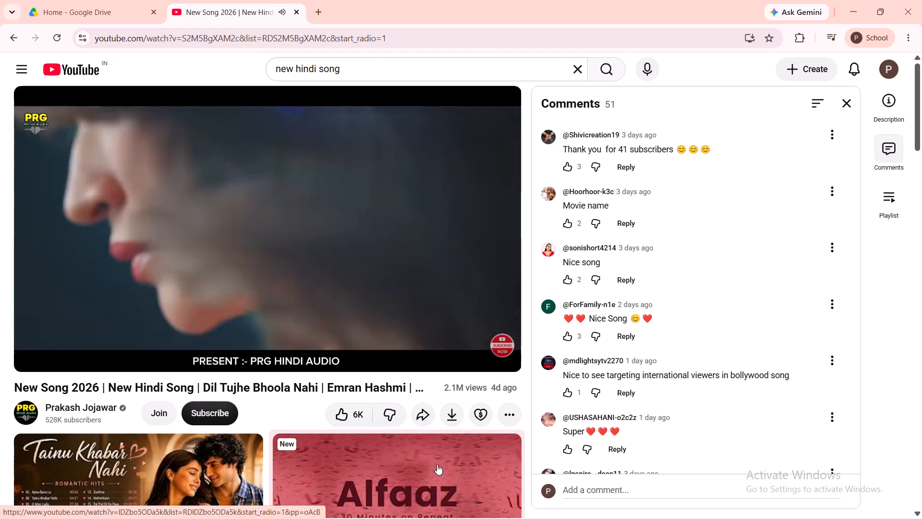
Switch to the seminar report in Word, view its print preview, and return to the document without printing.
click(563, 507)
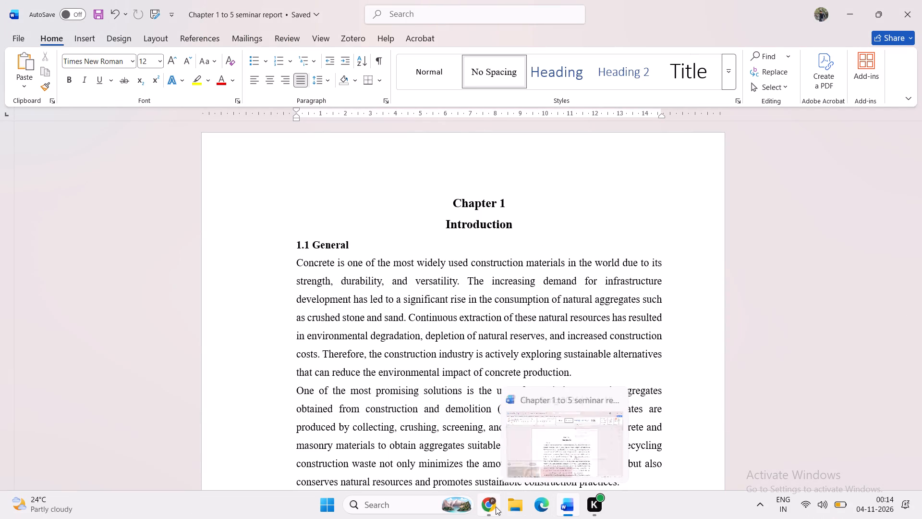
key(ctrl+p)
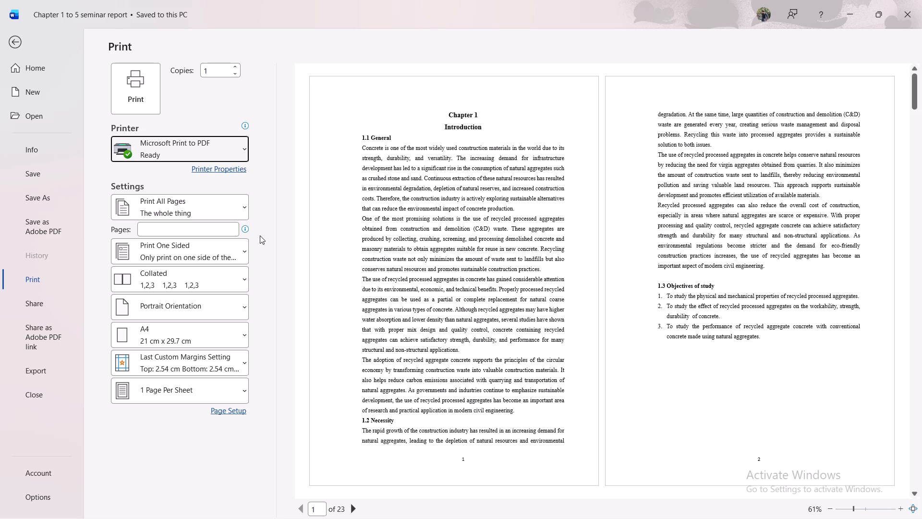
click(17, 40)
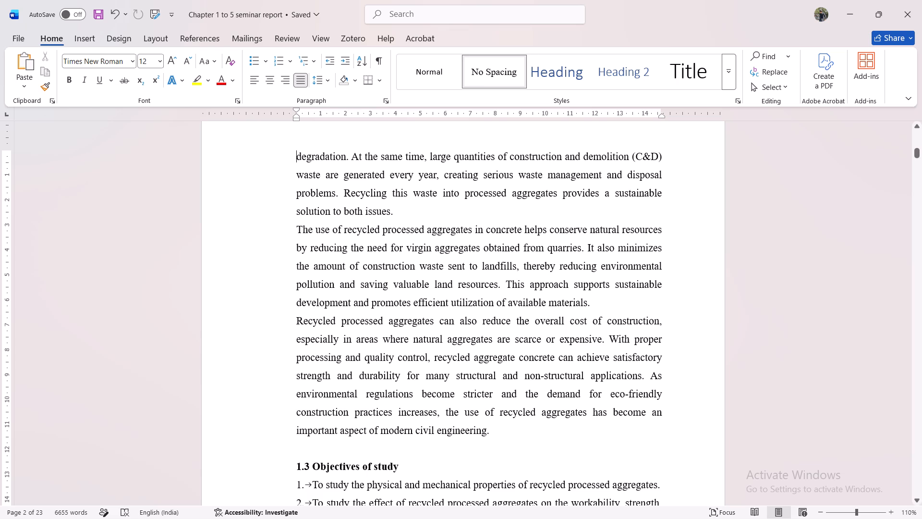
scroll(254, 250, down, 1)
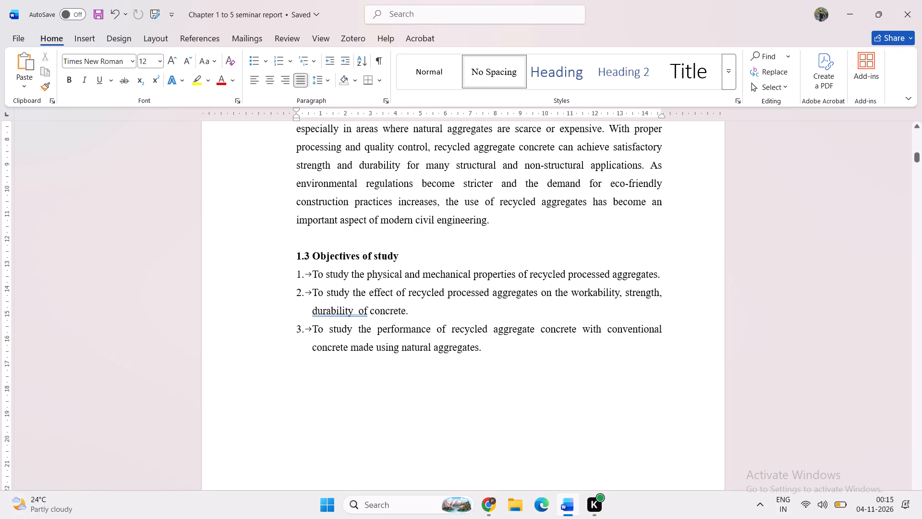
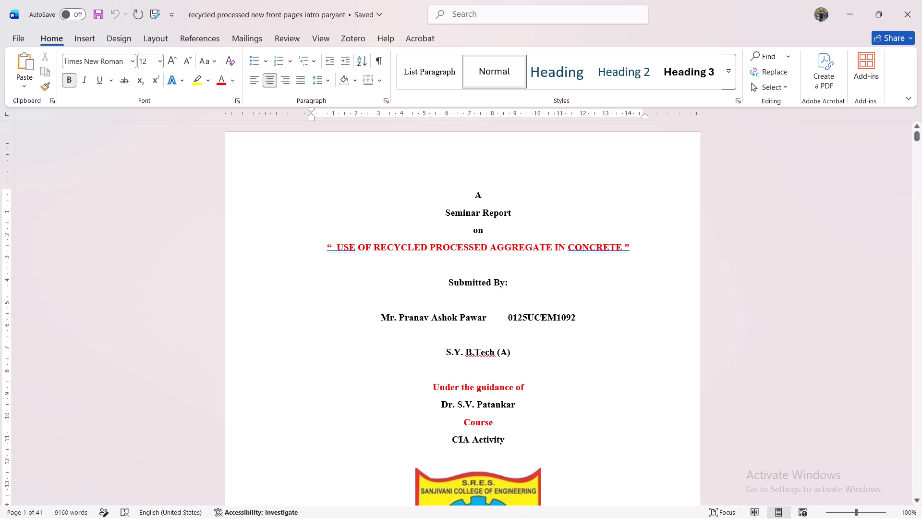
click(337, 247)
key(BackSpace)
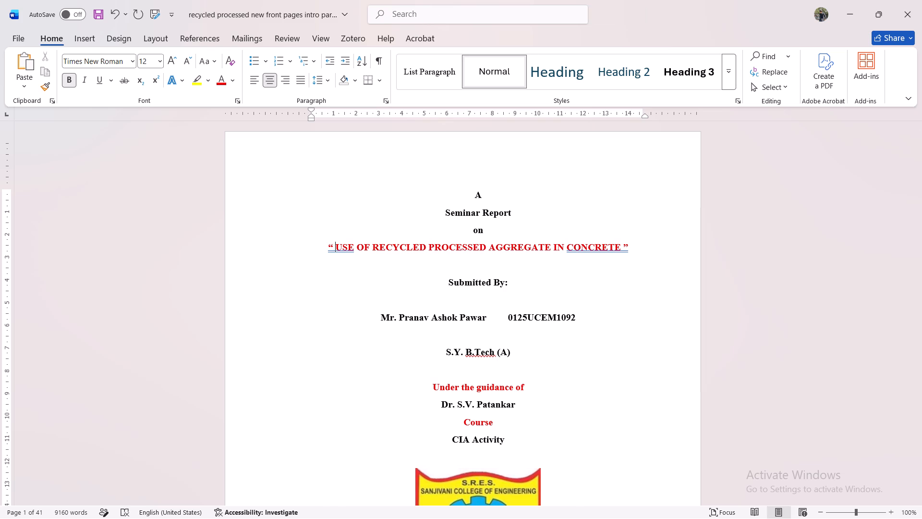
Set the red title "USE OF RECYCLED PROCESSED AGGREGATE IN CONCRETE", including its quotation marks, to font size 16.
drag(323, 246, 662, 247)
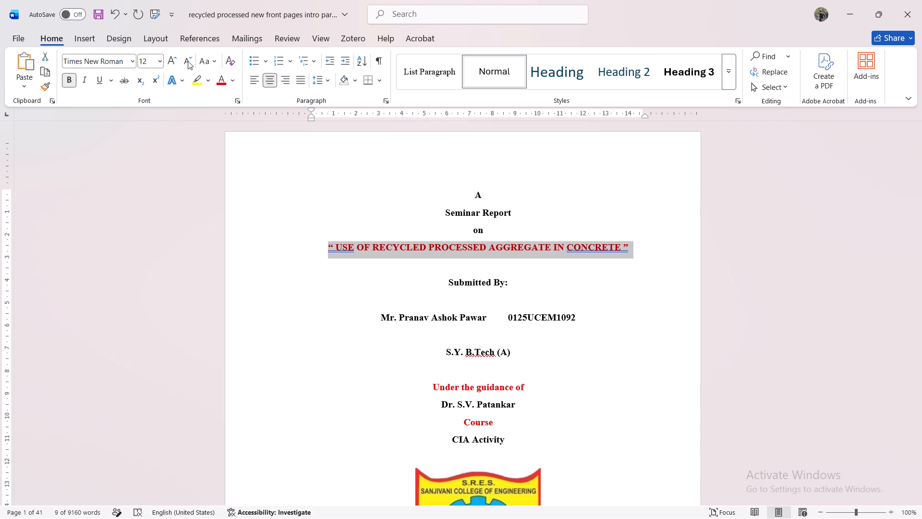
click(161, 56)
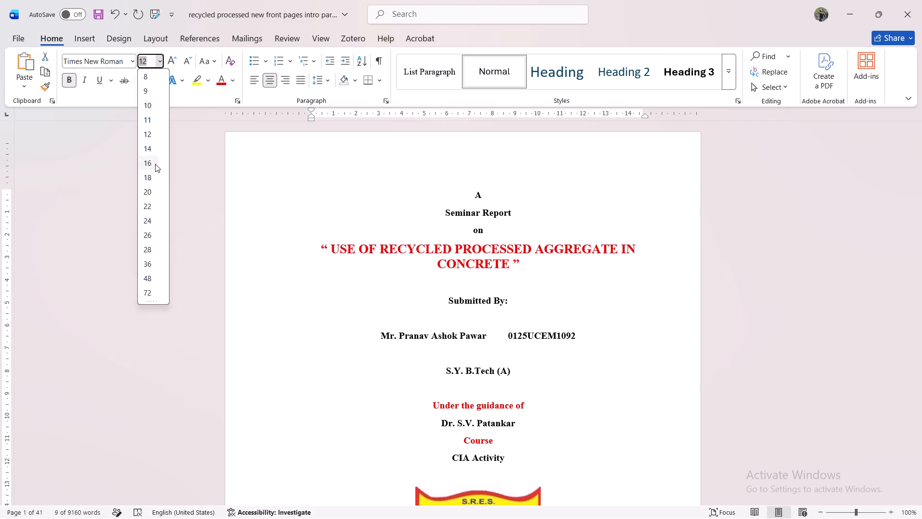
click(155, 164)
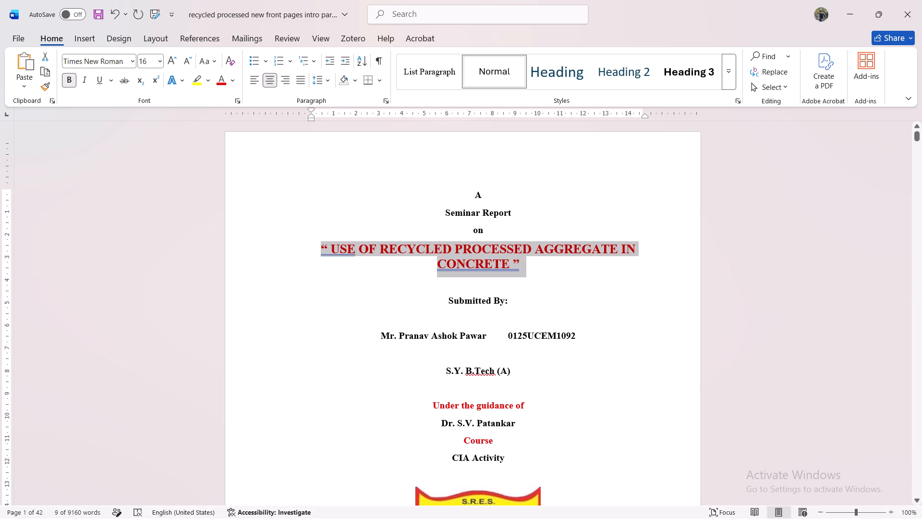
click(367, 333)
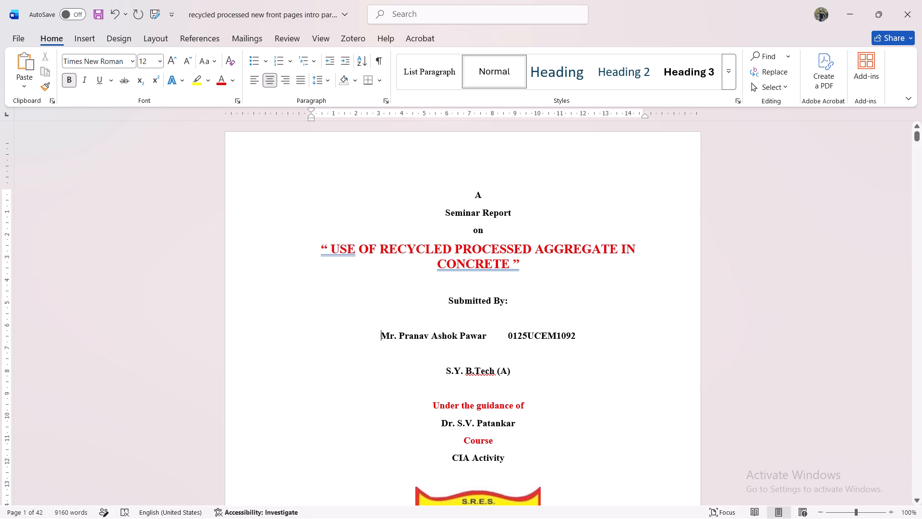
Select the three lines "A", "Seminar Report" and "on" above the cover-page title.
drag(461, 182, 497, 214)
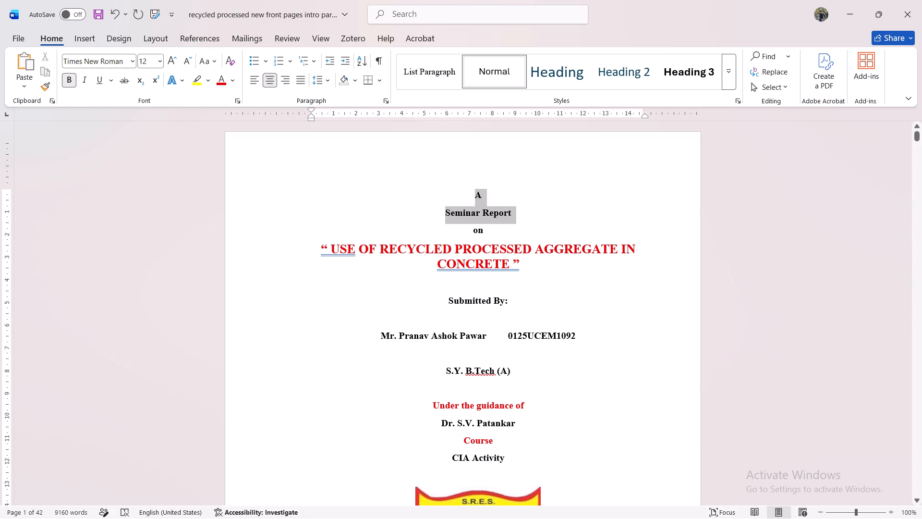
drag(497, 214, 508, 230)
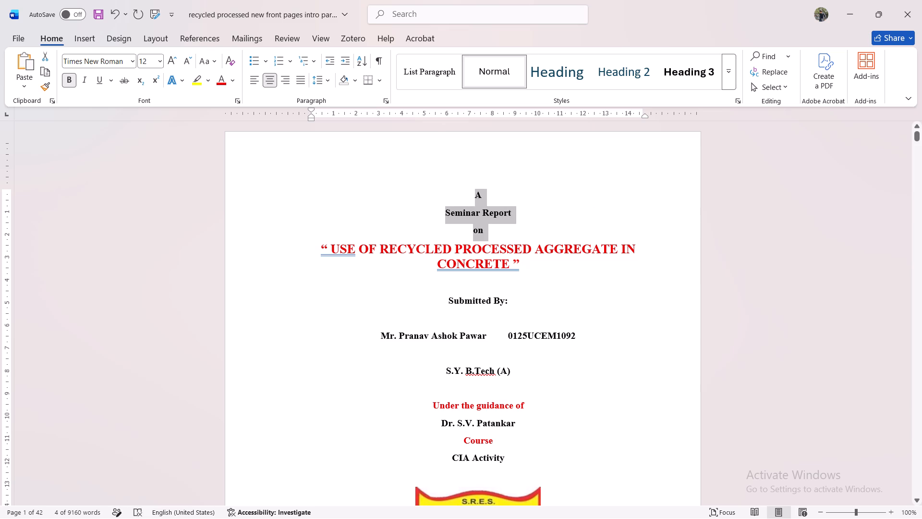
Review the cover page's submission, guidance and department text blocks and the placement of the academic year line after them.
click(449, 291)
drag(449, 291, 579, 424)
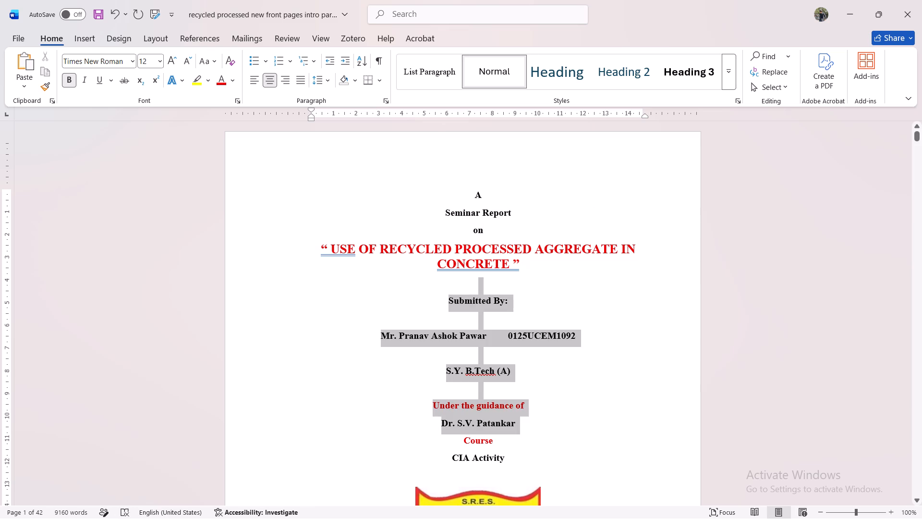
drag(579, 424, 599, 486)
click(496, 415)
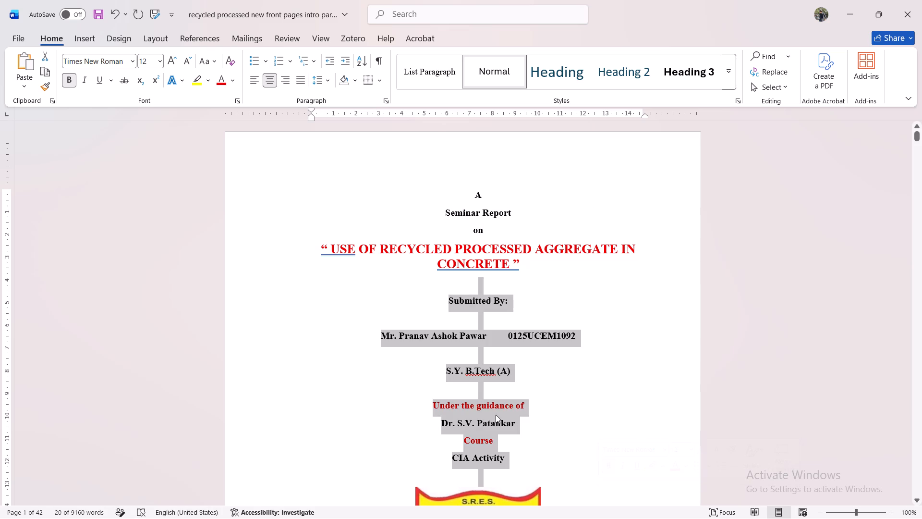
scroll(496, 415, down, 3)
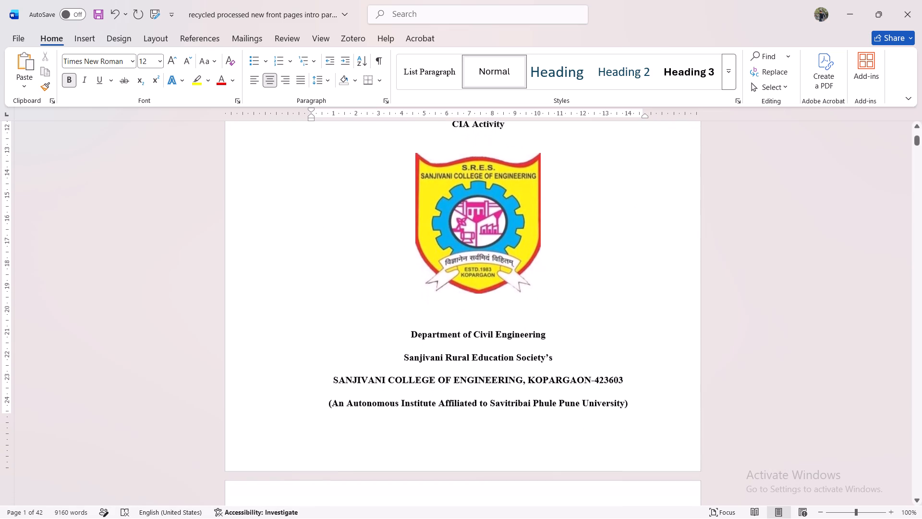
drag(409, 333, 582, 506)
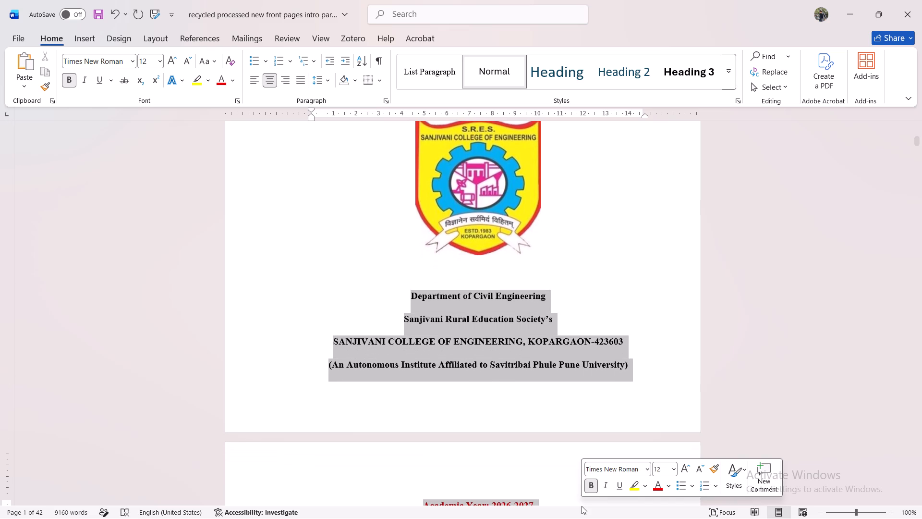
click(496, 409)
scroll(496, 409, down, 2)
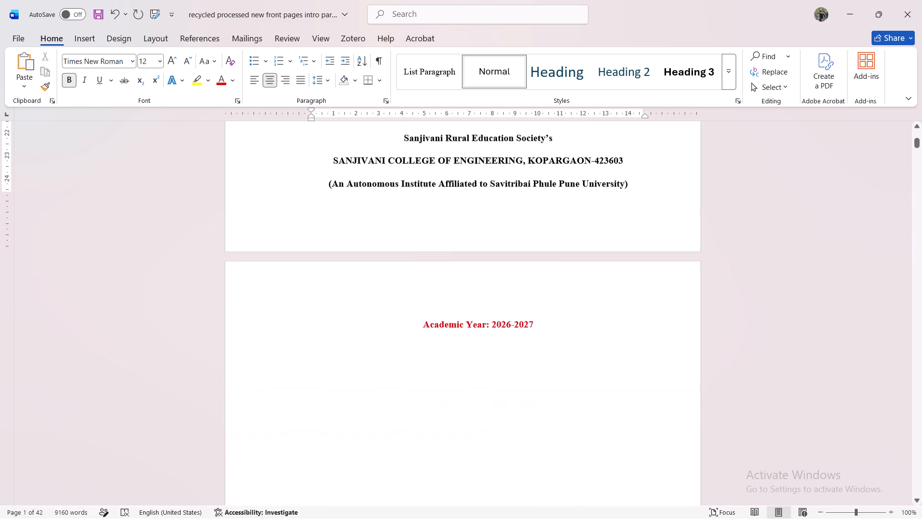
scroll(496, 409, down, 2)
scroll(496, 409, up, 1)
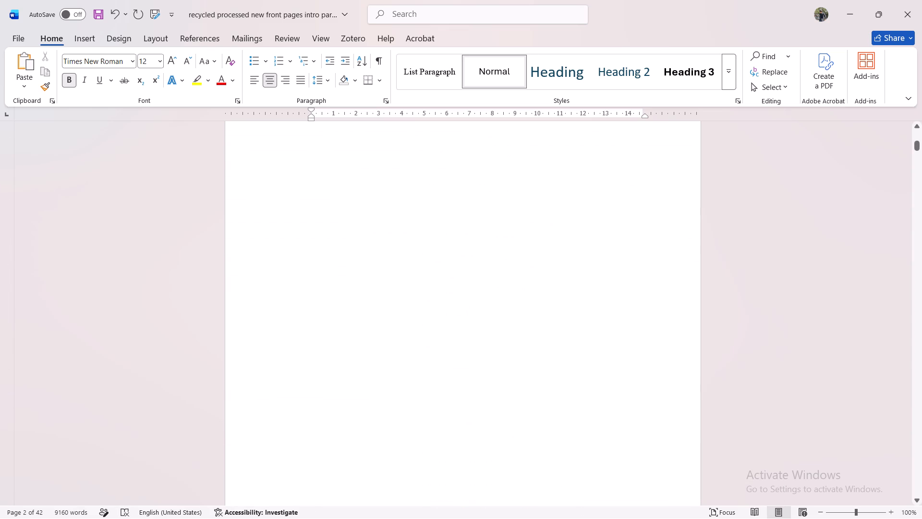
scroll(496, 409, up, 2)
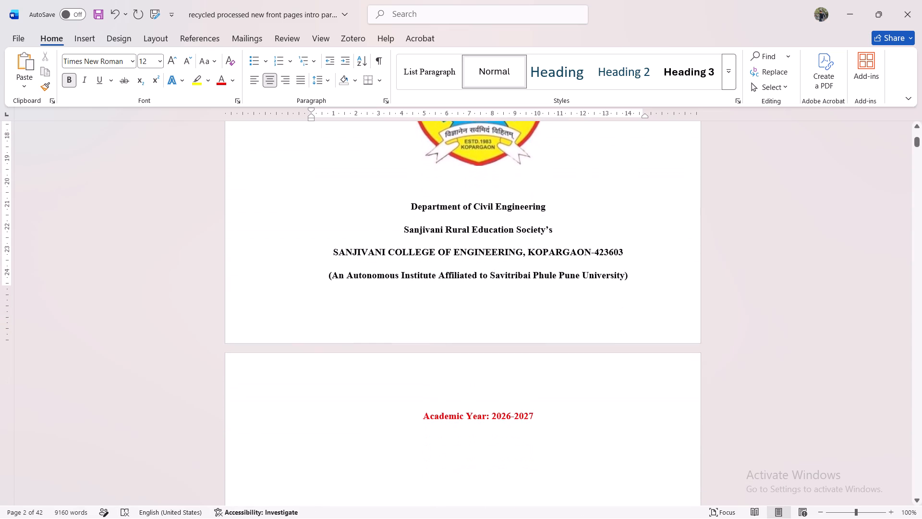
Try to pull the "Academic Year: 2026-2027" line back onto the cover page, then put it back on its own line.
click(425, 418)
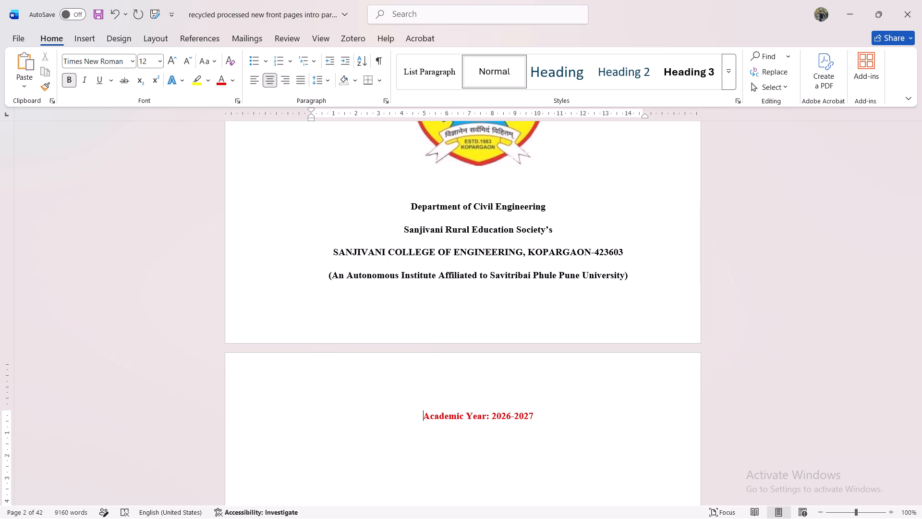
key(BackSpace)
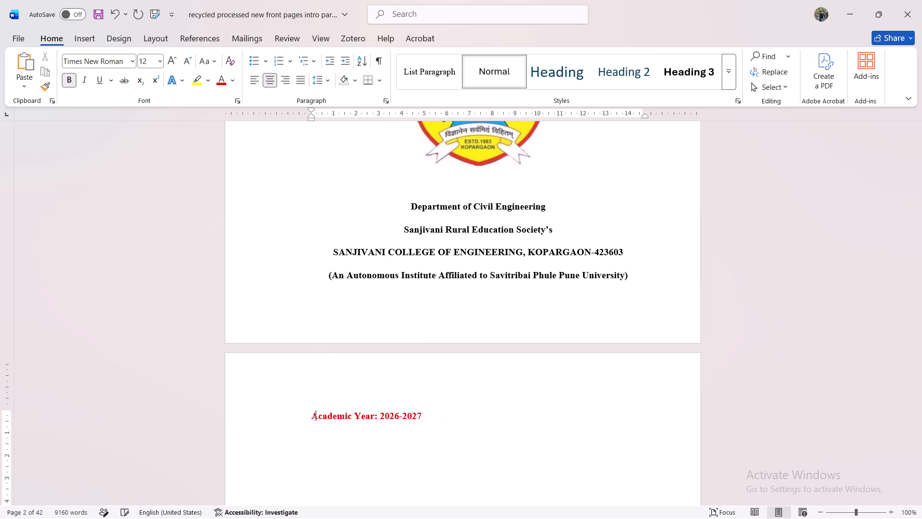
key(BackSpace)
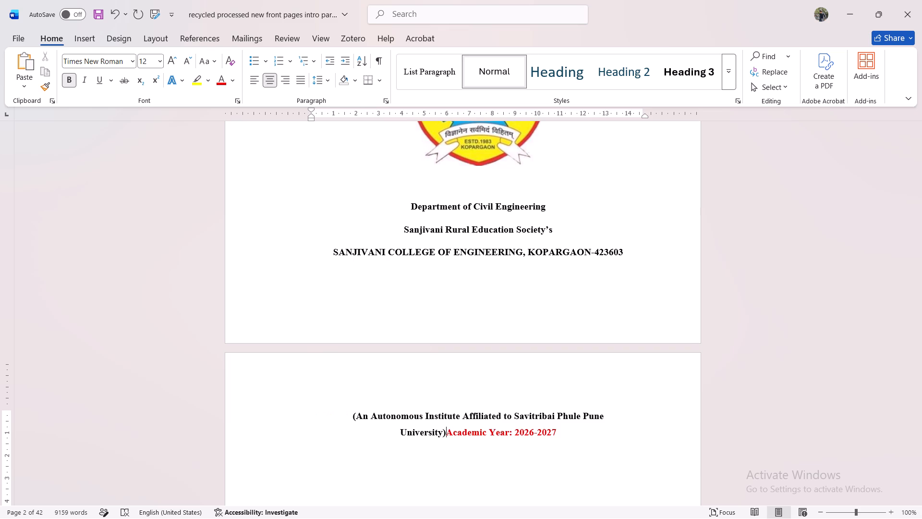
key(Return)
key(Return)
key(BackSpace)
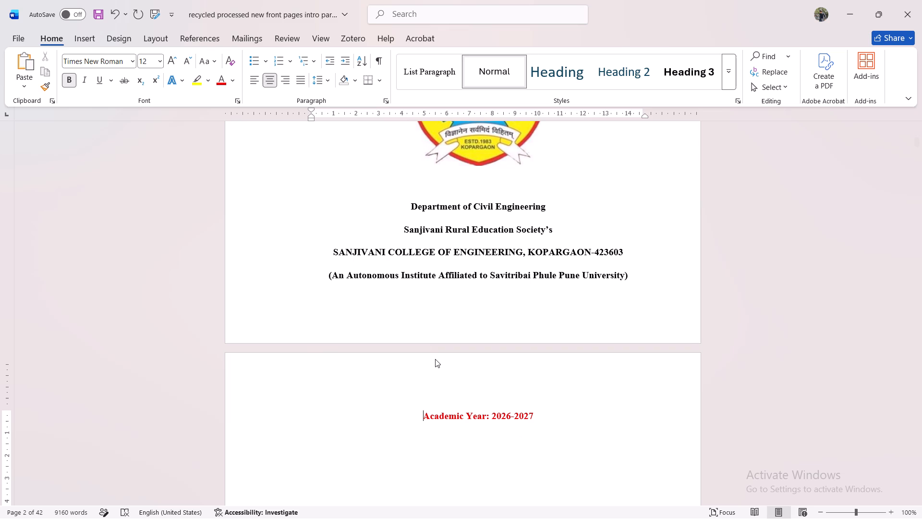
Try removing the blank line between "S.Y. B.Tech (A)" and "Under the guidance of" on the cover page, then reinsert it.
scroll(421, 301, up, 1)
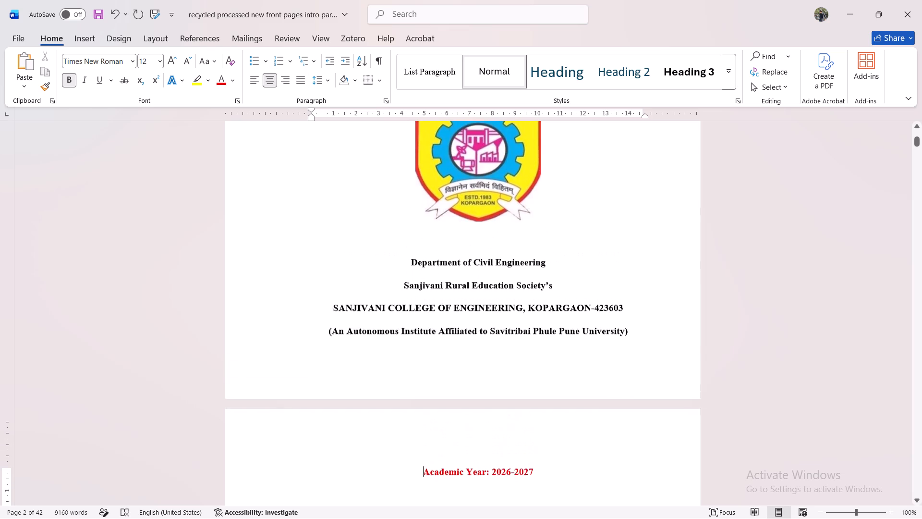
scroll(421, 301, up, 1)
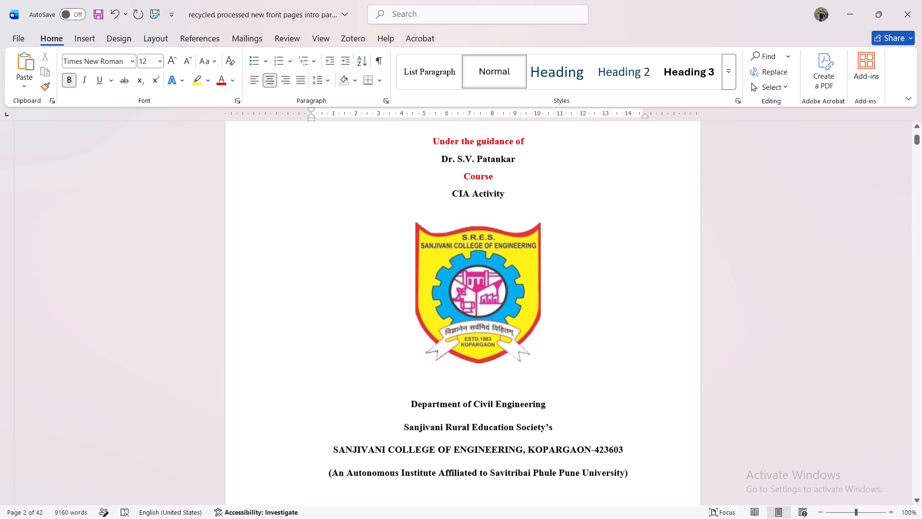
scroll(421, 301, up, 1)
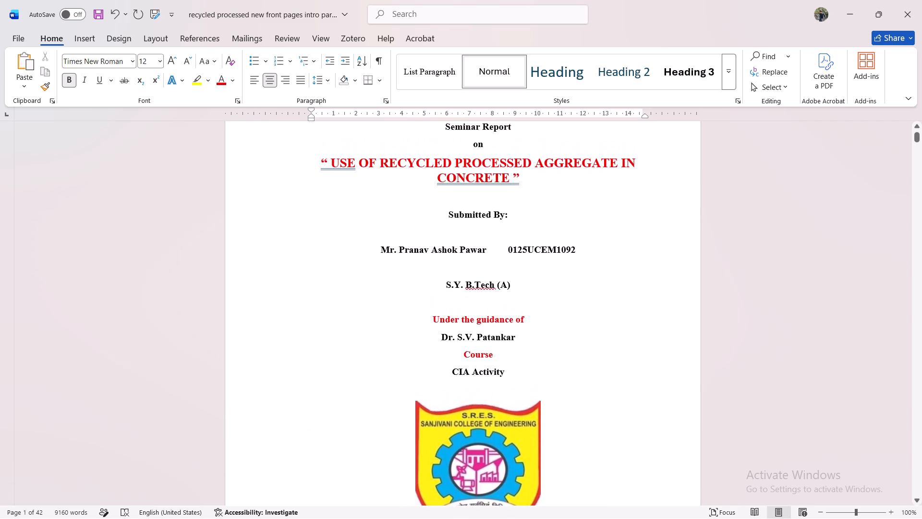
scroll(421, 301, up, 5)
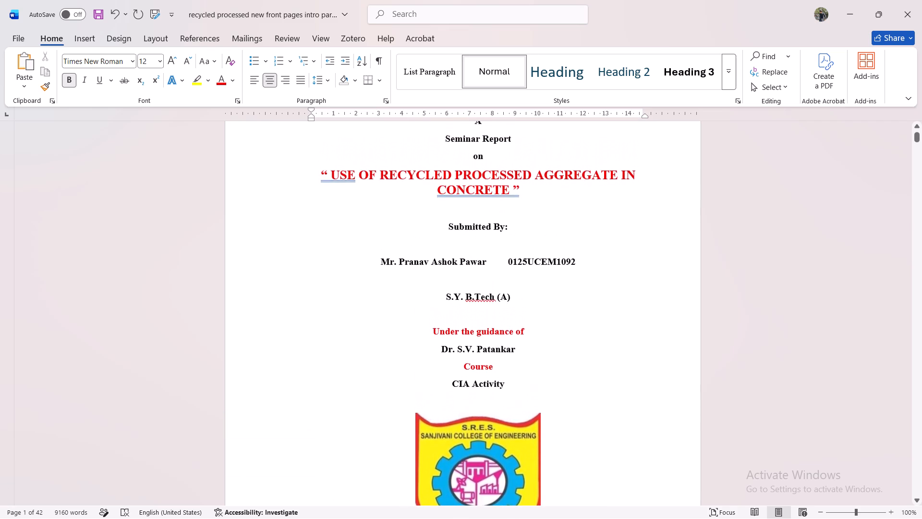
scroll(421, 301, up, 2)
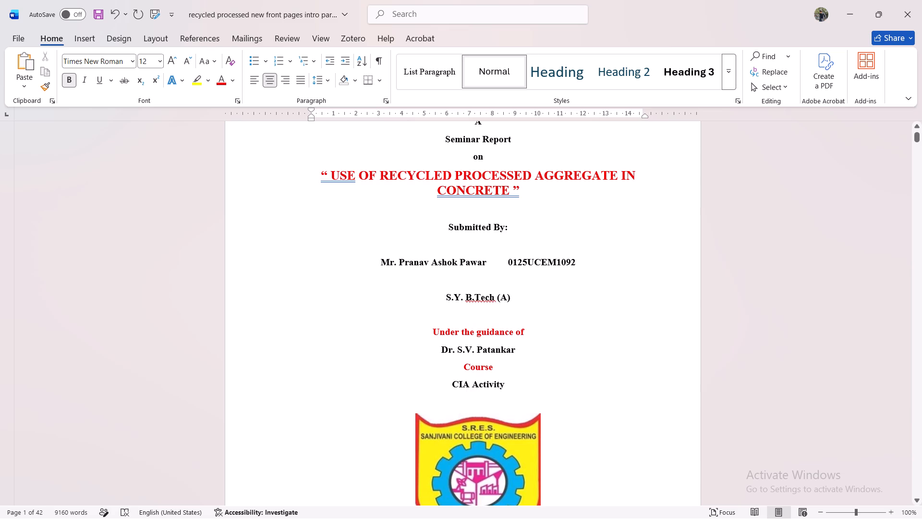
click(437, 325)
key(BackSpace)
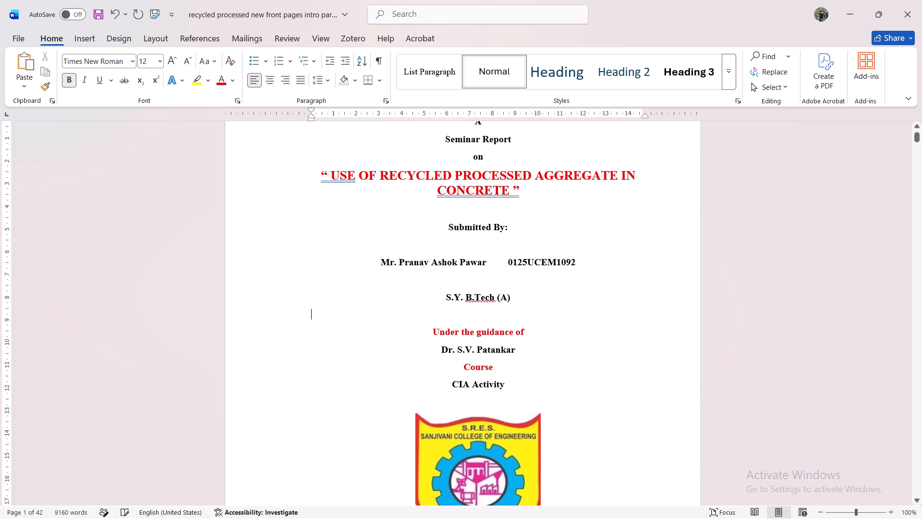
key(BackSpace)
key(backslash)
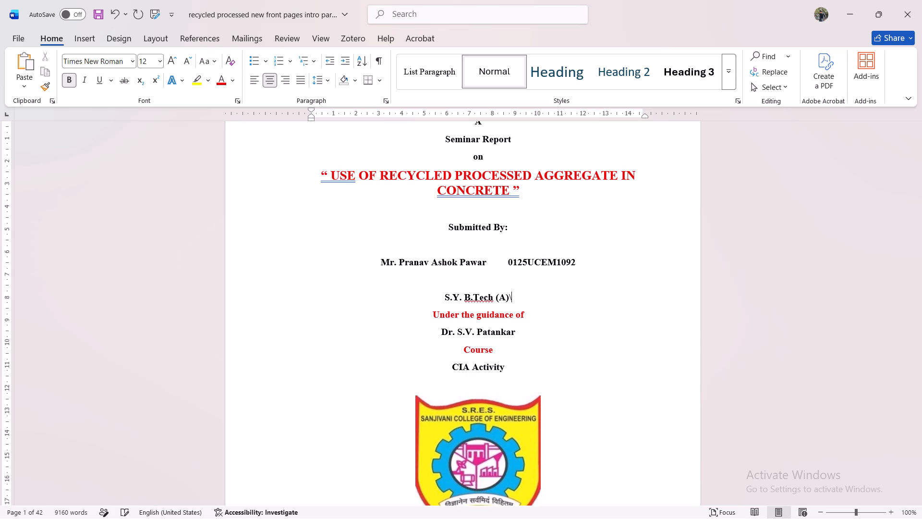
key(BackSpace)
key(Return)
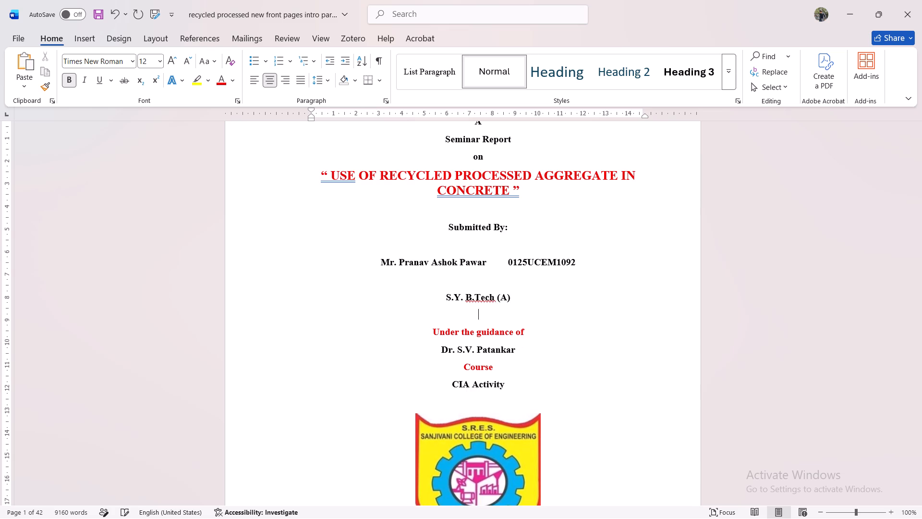
Examine the spacing of the cover page, the academic year page and the start of the certificate page.
click(453, 249)
scroll(468, 214, up, 1)
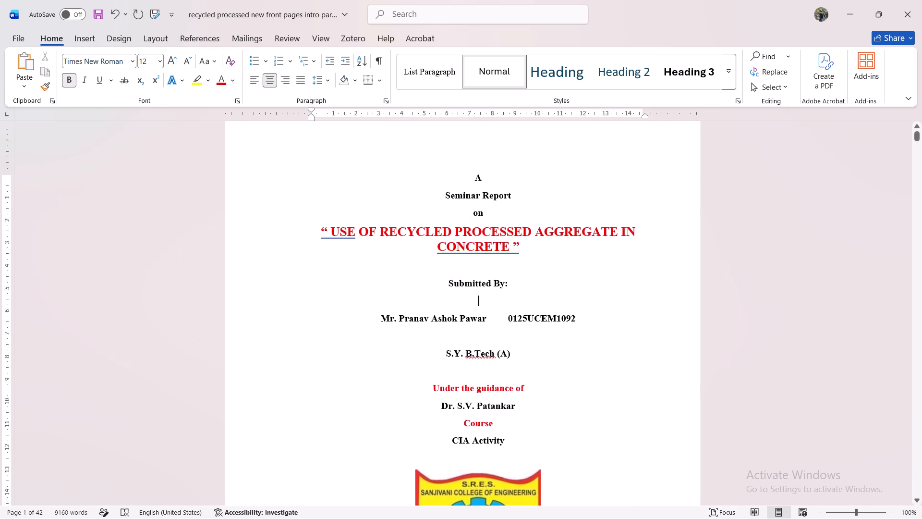
scroll(468, 214, up, 1)
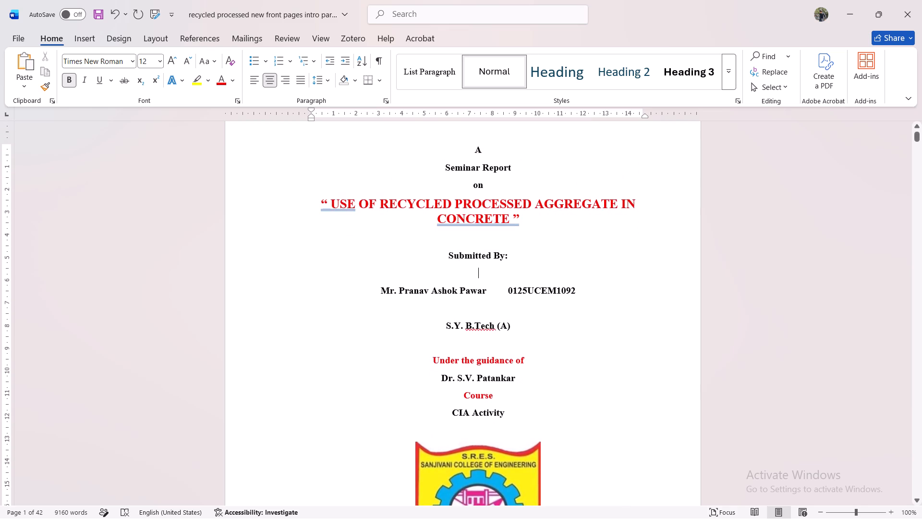
scroll(468, 214, down, 2)
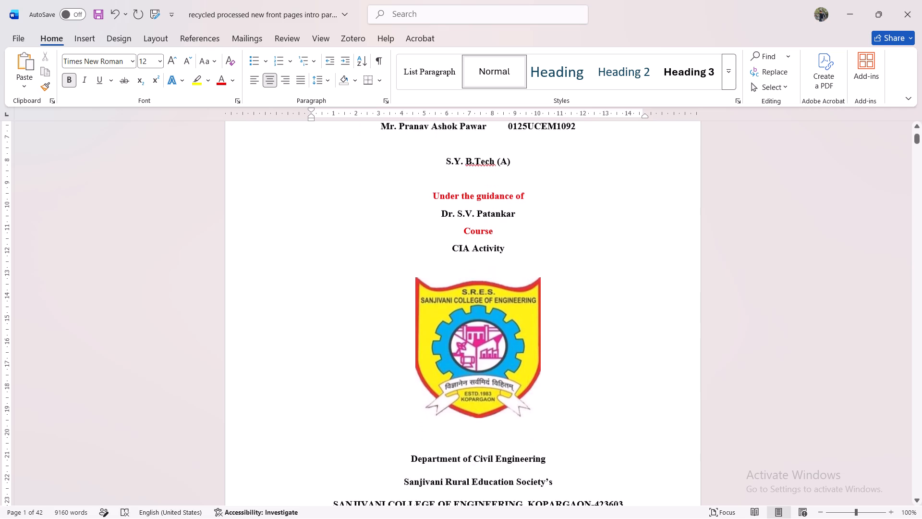
scroll(468, 214, down, 2)
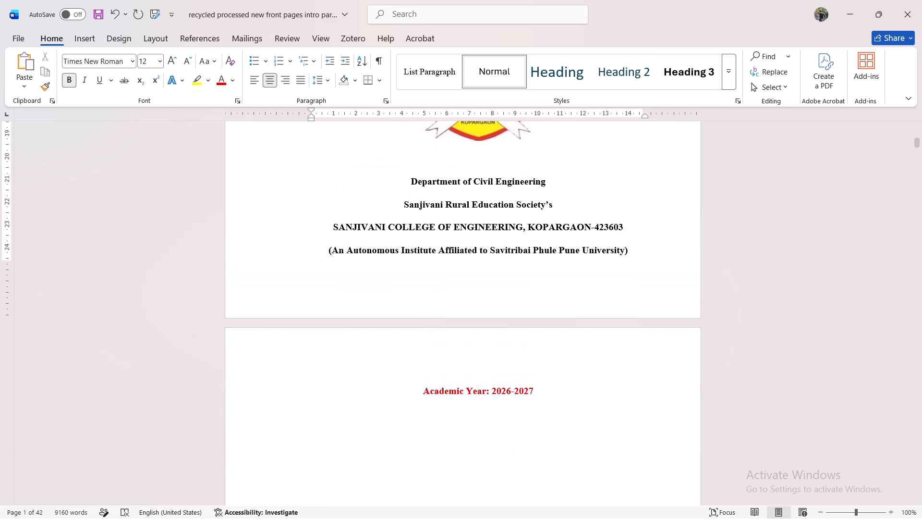
scroll(468, 214, up, 1)
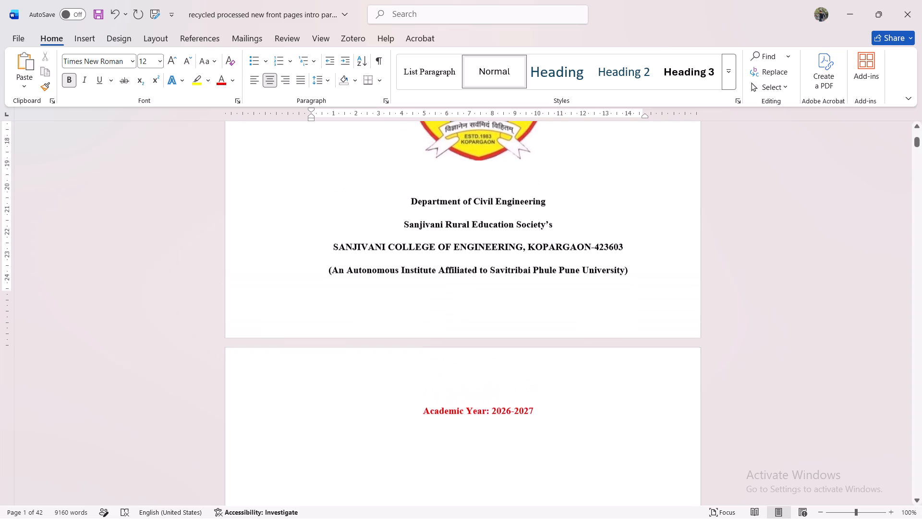
scroll(468, 214, up, 1)
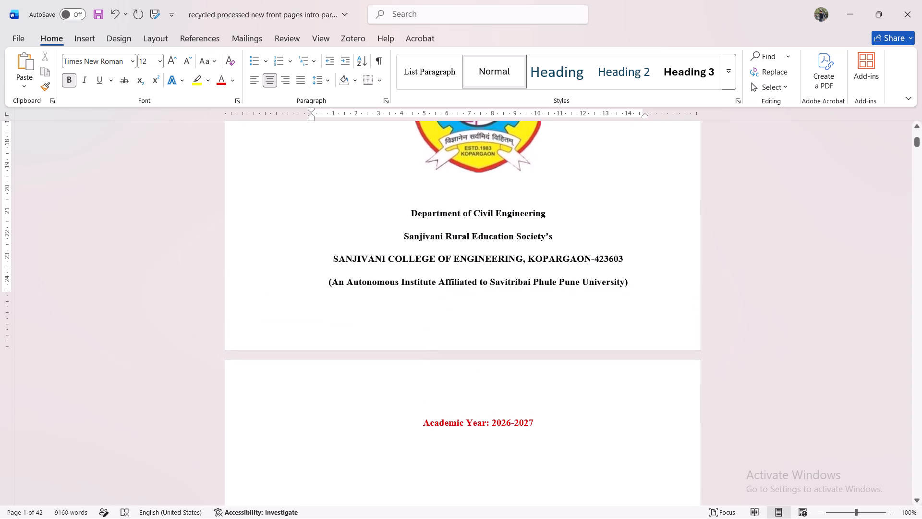
click(342, 272)
click(323, 279)
scroll(422, 278, up, 1)
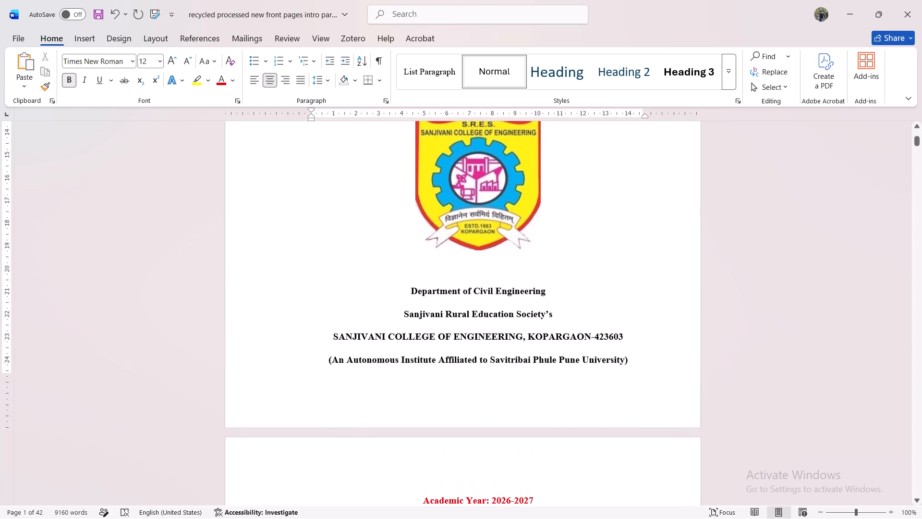
scroll(422, 278, up, 1)
scroll(422, 278, down, 7)
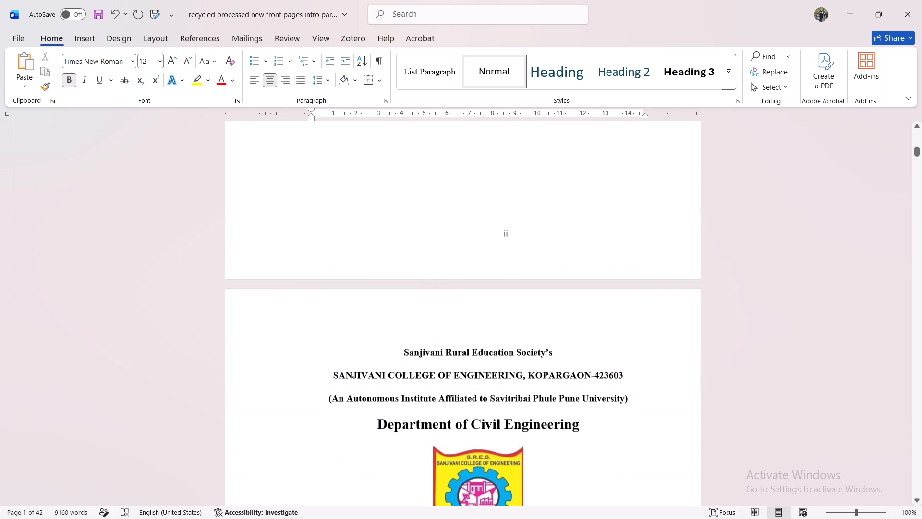
scroll(422, 278, down, 1)
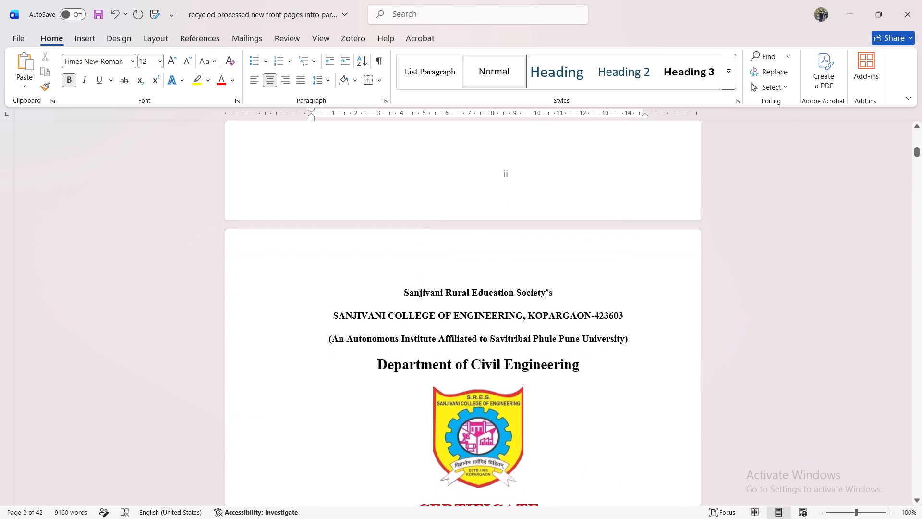
scroll(422, 278, up, 6)
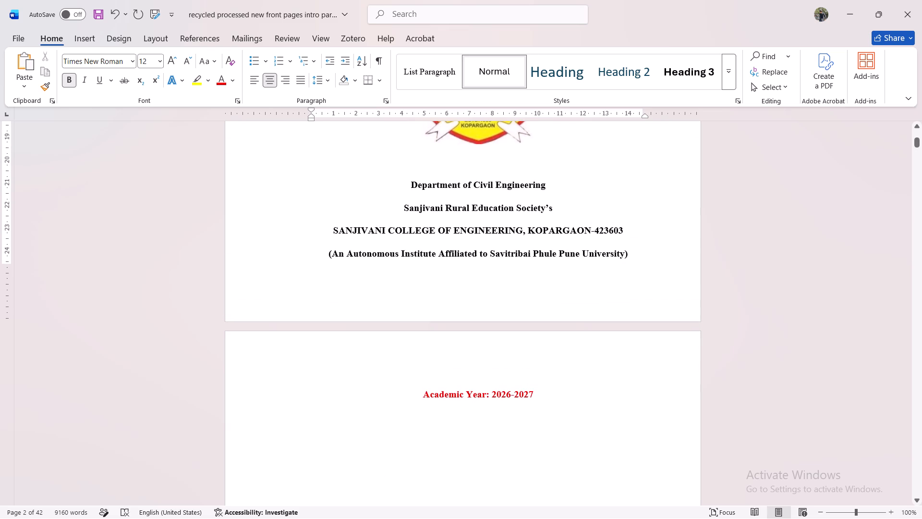
scroll(422, 278, up, 2)
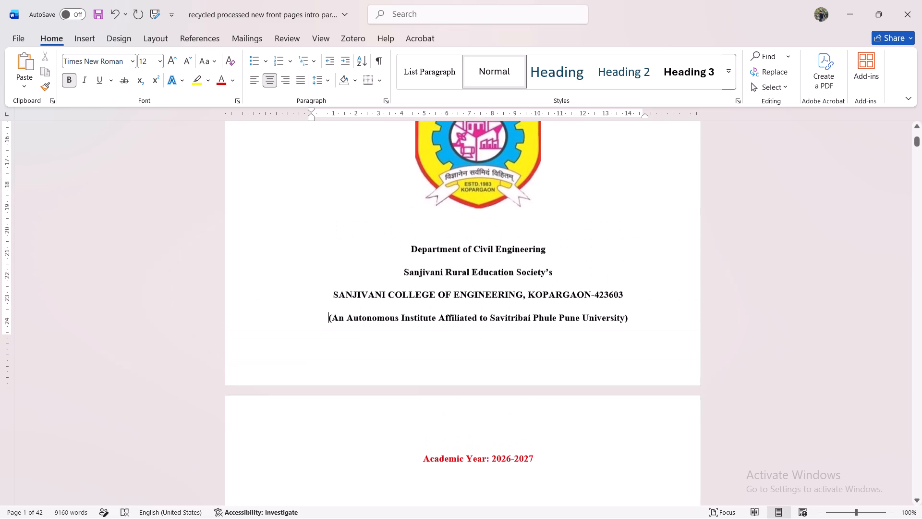
scroll(422, 278, up, 1)
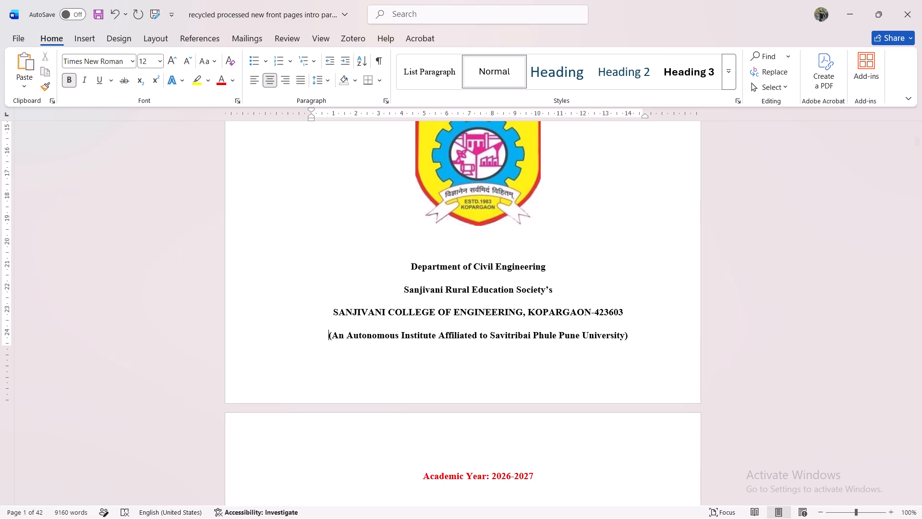
Reduce the height of the college logo on the cover page slightly to free space for the academic year line.
scroll(460, 410, down, 2)
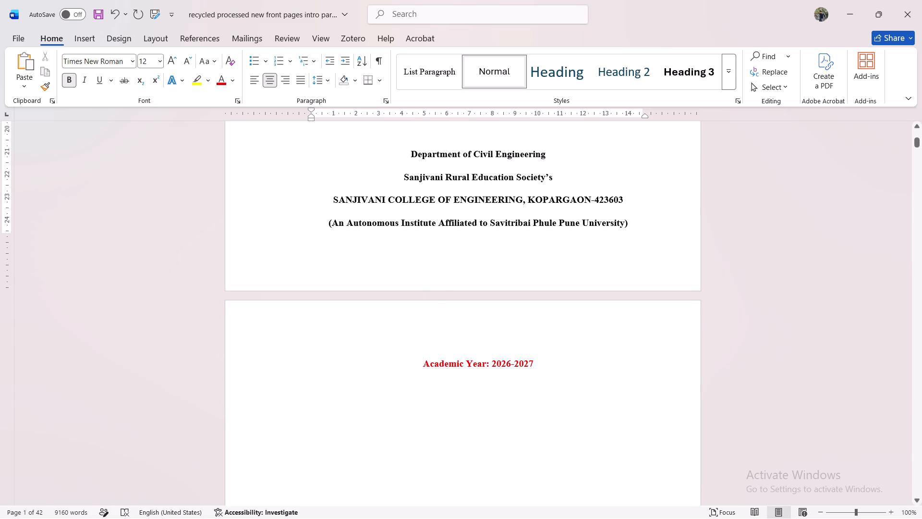
scroll(494, 330, up, 2)
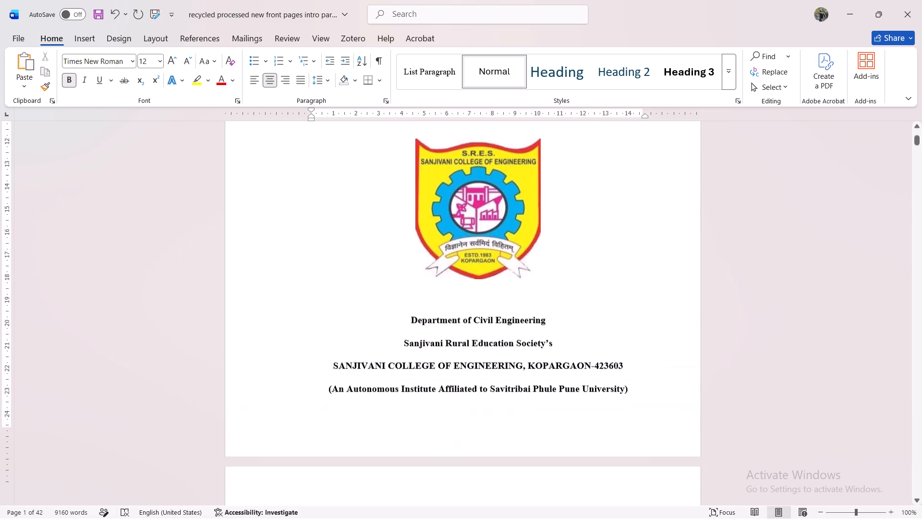
scroll(494, 330, up, 2)
click(497, 287)
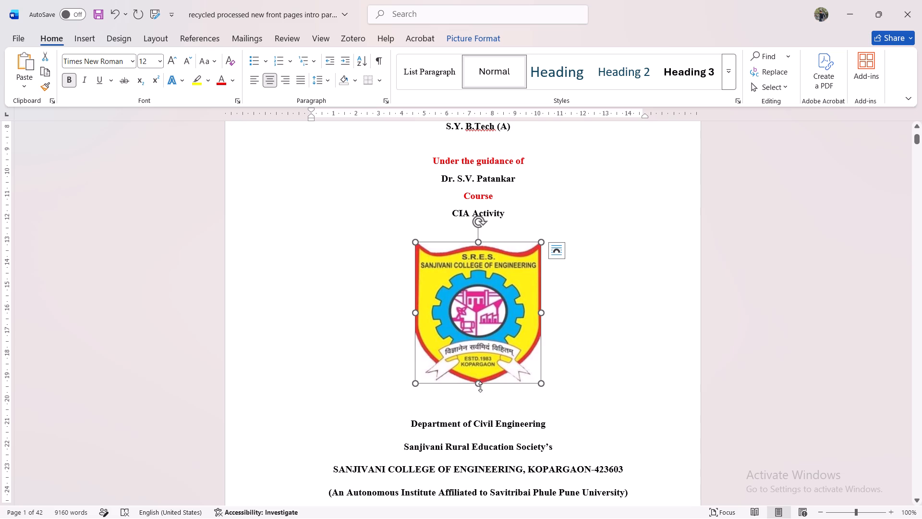
drag(480, 386, 480, 370)
Delete the blank lines directly above and below "Submitted By:" on the cover page.
scroll(480, 370, up, 1)
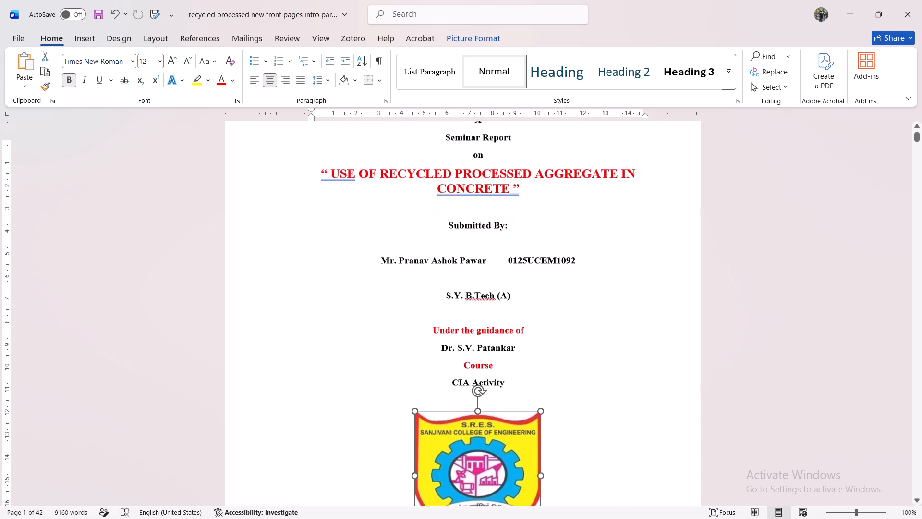
scroll(480, 370, up, 1)
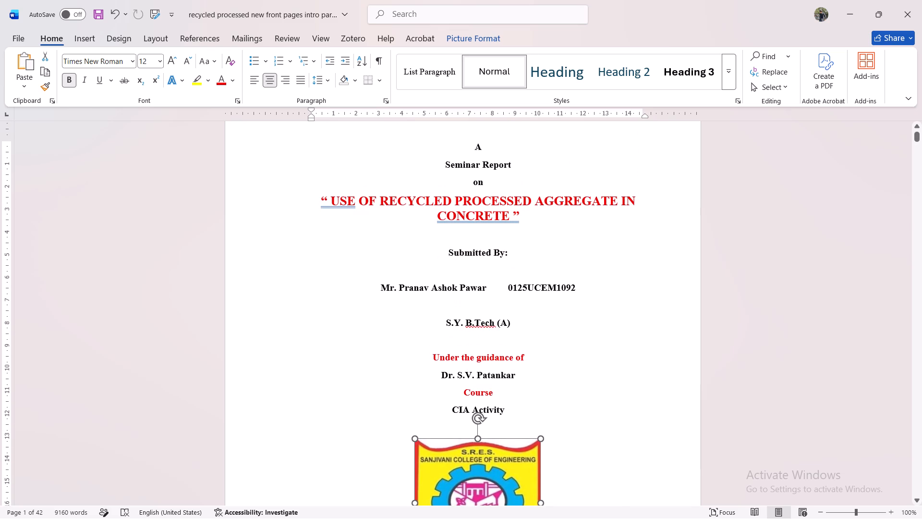
click(494, 270)
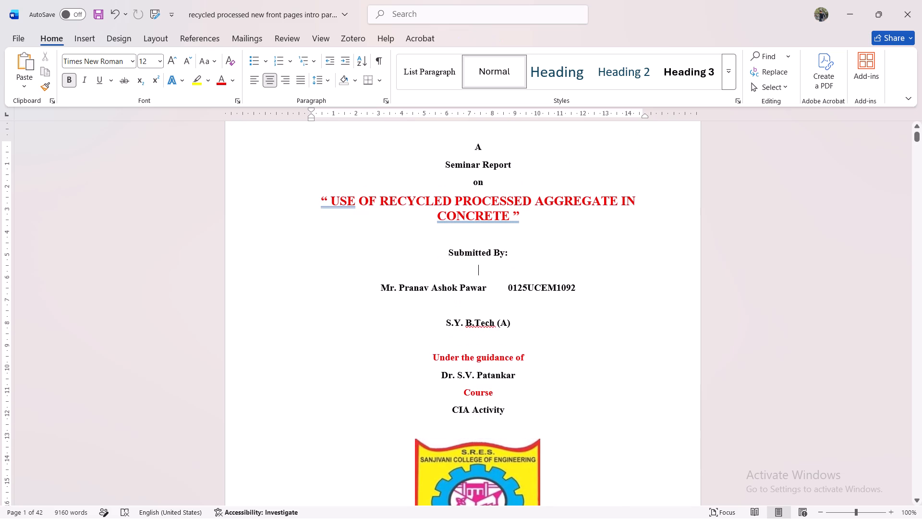
key(BackSpace)
key(BackSpace)
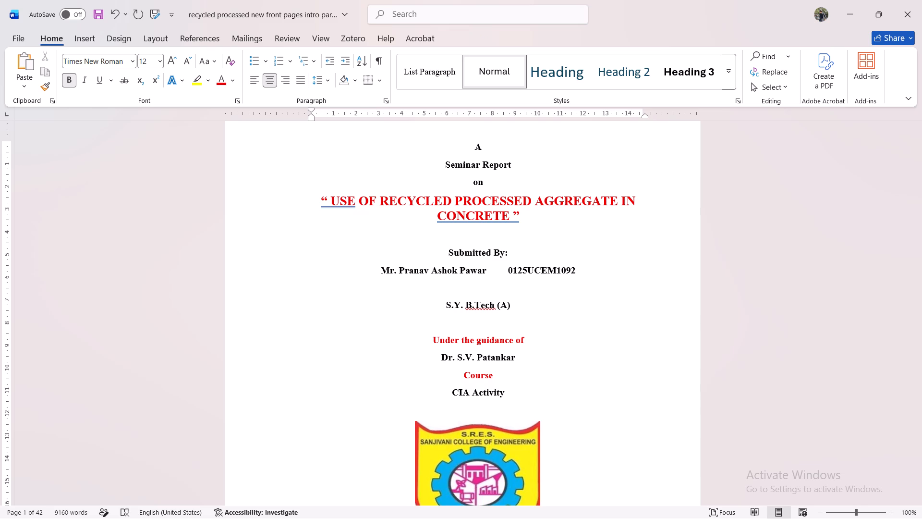
scroll(494, 270, down, 2)
scroll(494, 270, up, 1)
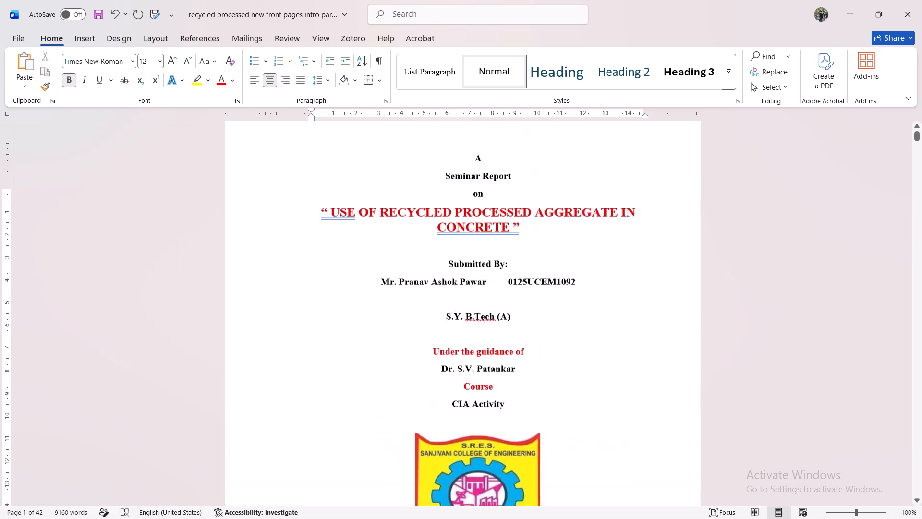
scroll(494, 270, up, 1)
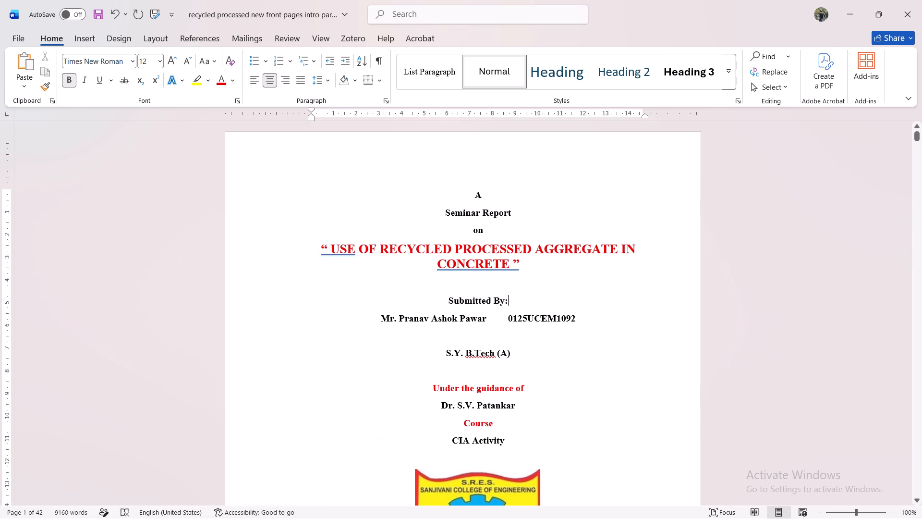
click(462, 285)
key(BackSpace)
key(BackSpace)
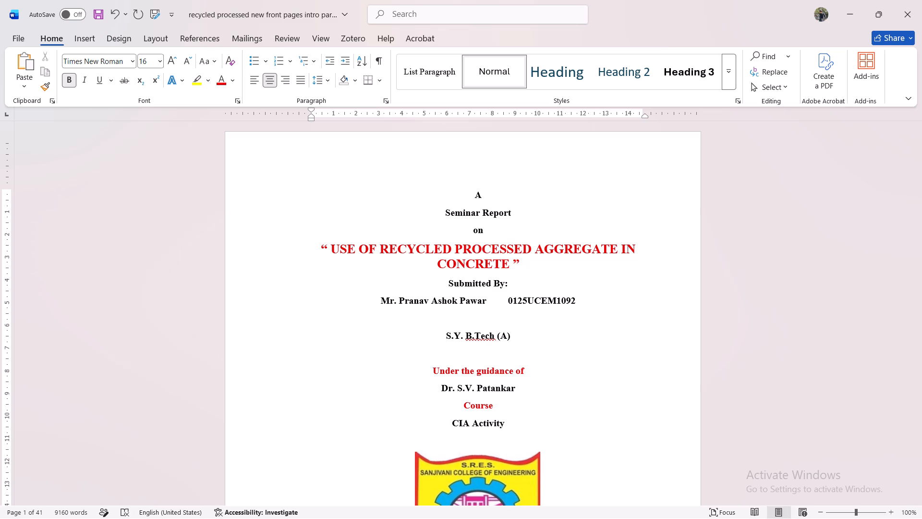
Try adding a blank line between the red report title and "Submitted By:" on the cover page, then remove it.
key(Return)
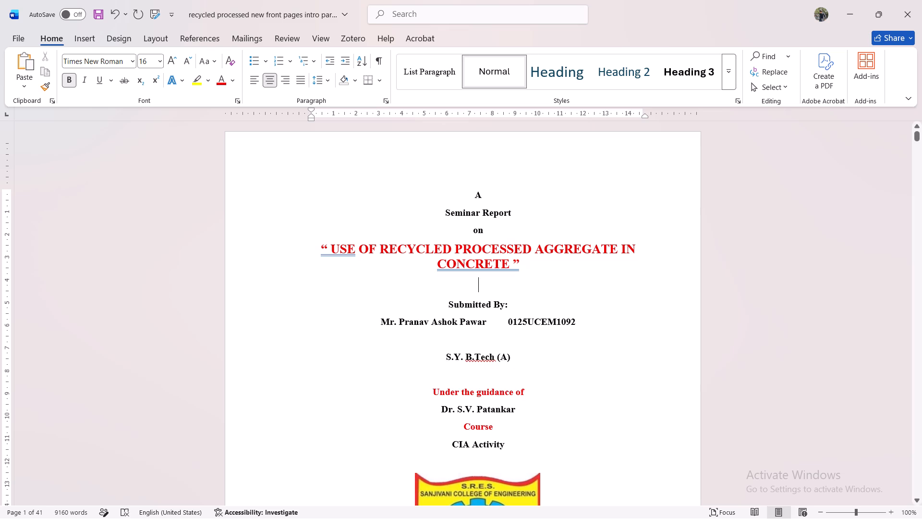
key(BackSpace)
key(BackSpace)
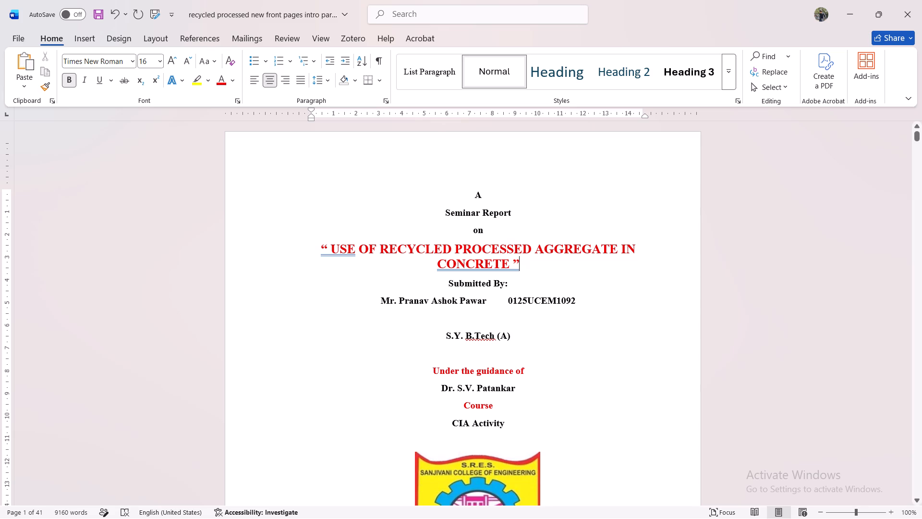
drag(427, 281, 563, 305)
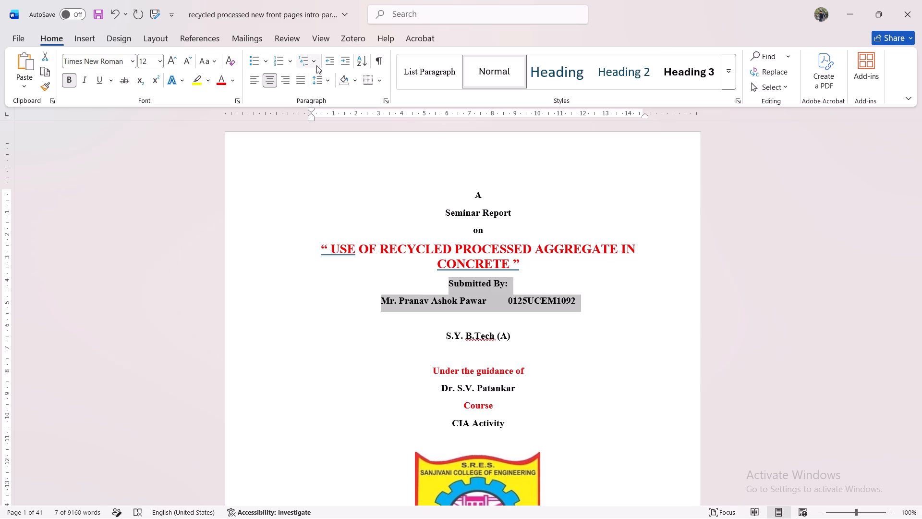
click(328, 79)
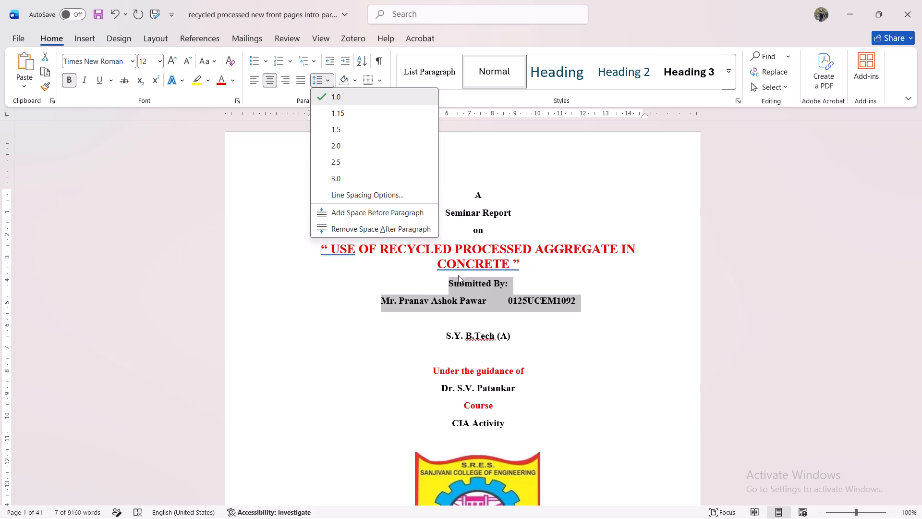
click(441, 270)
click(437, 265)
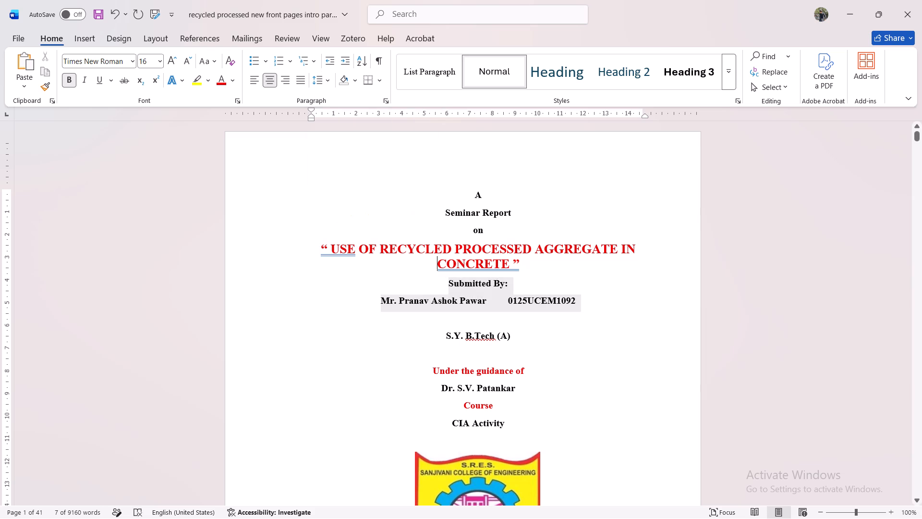
Set the line spacing of the red report title and the "Submitted By:" line on the cover page to 1.15.
drag(463, 258, 513, 282)
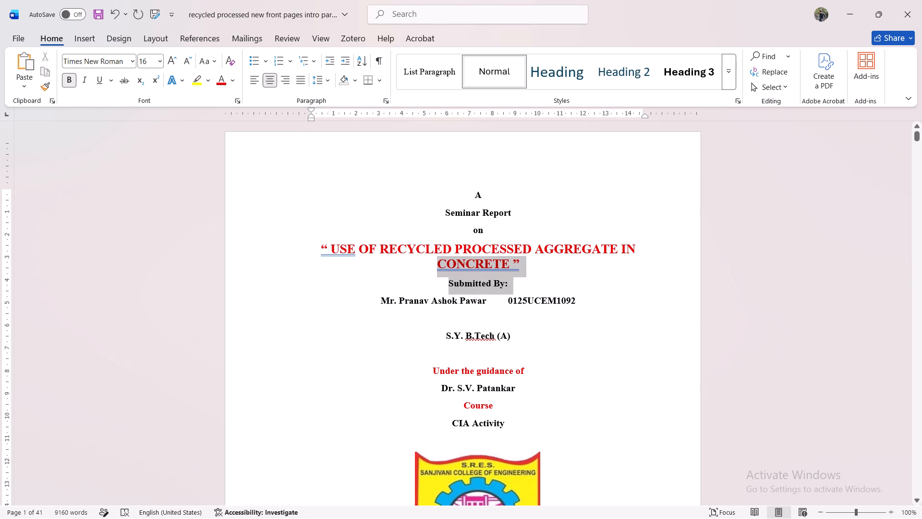
drag(513, 282, 514, 282)
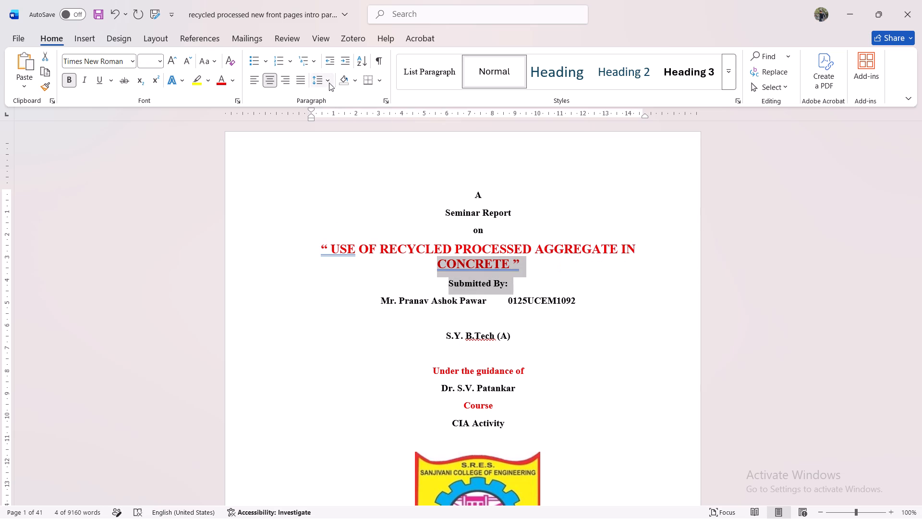
click(329, 83)
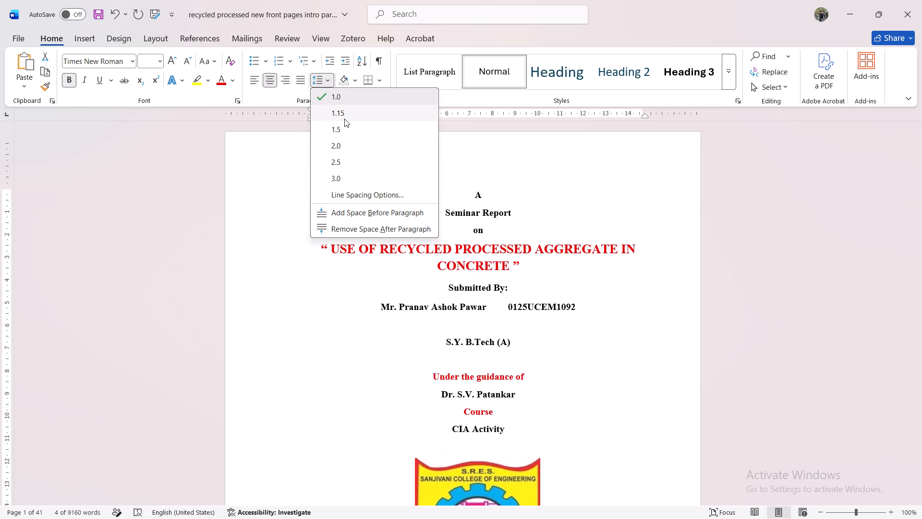
click(344, 119)
click(285, 305)
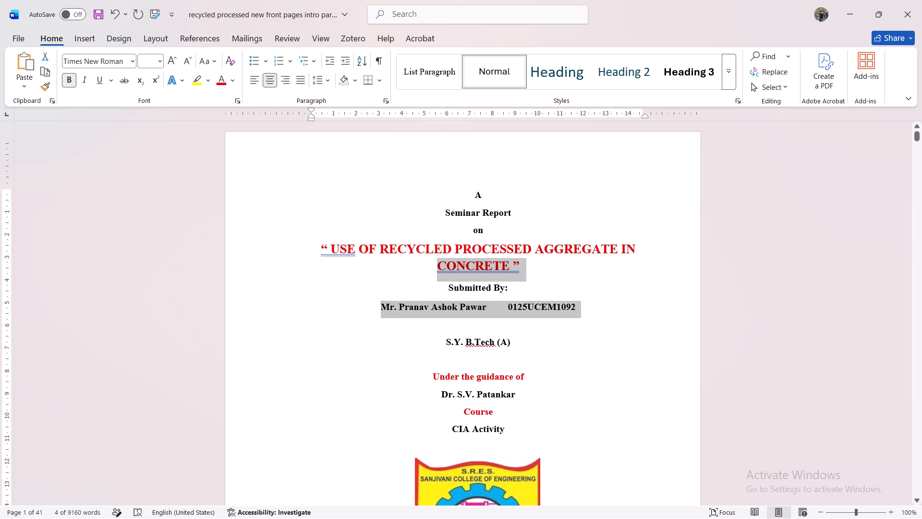
click(290, 410)
Open the line spacing options for the "Submitted By:" line and the student name line below it on the cover page.
scroll(290, 410, down, 5)
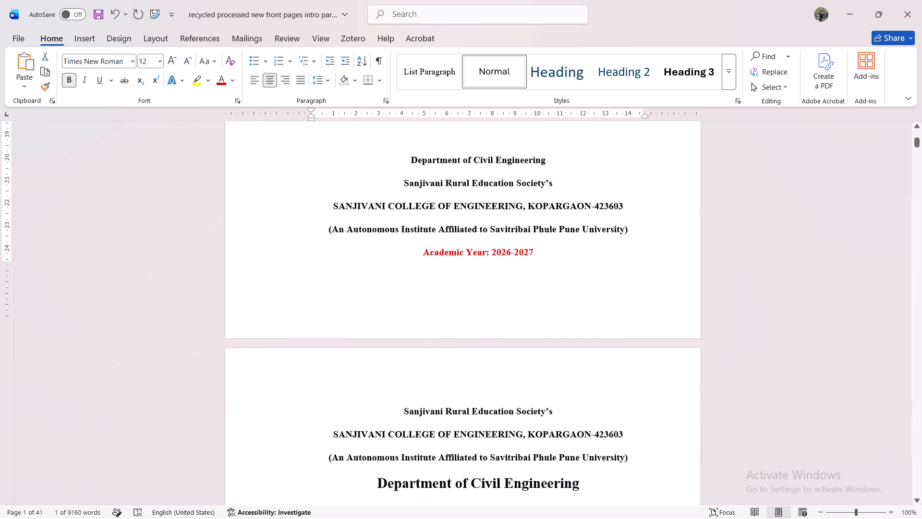
scroll(290, 410, up, 3)
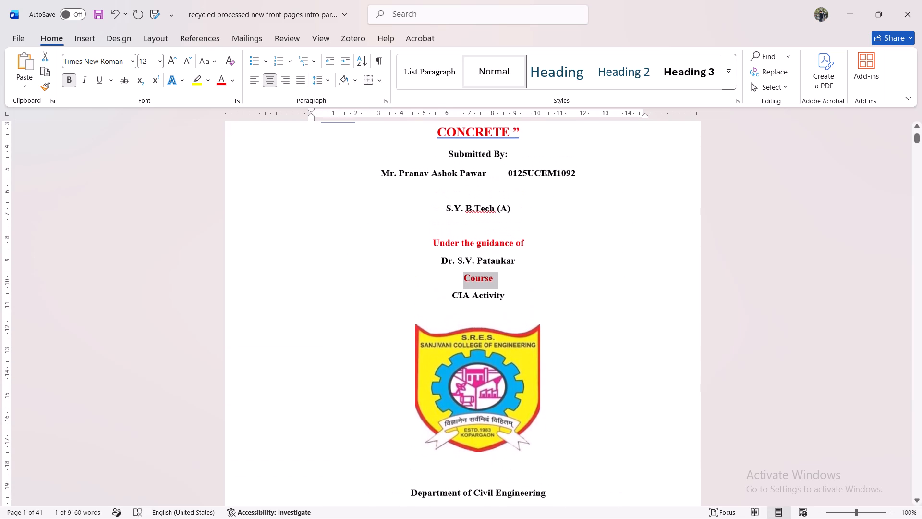
scroll(463, 221, up, 2)
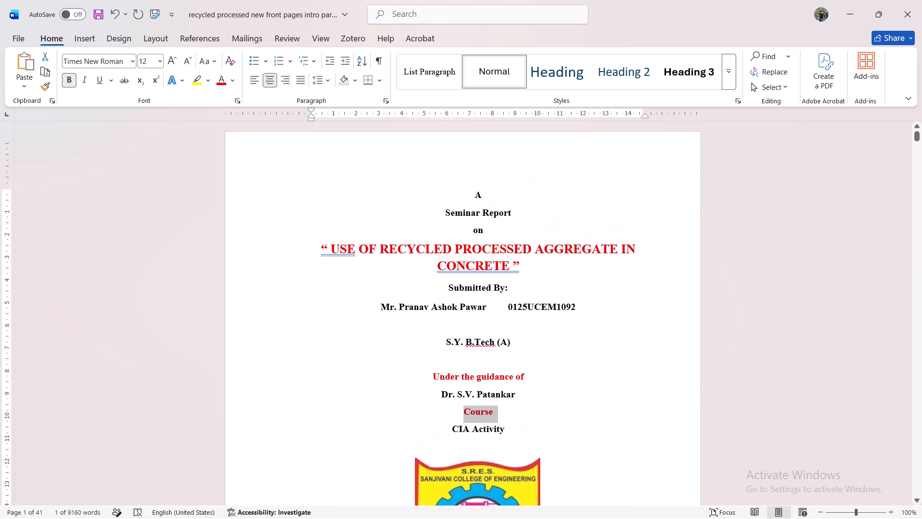
click(381, 310)
drag(381, 310, 539, 317)
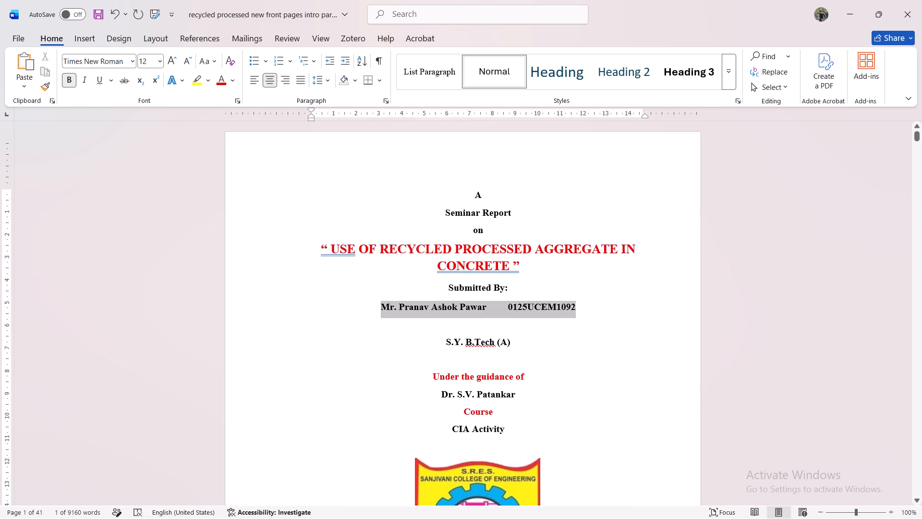
drag(539, 317, 545, 292)
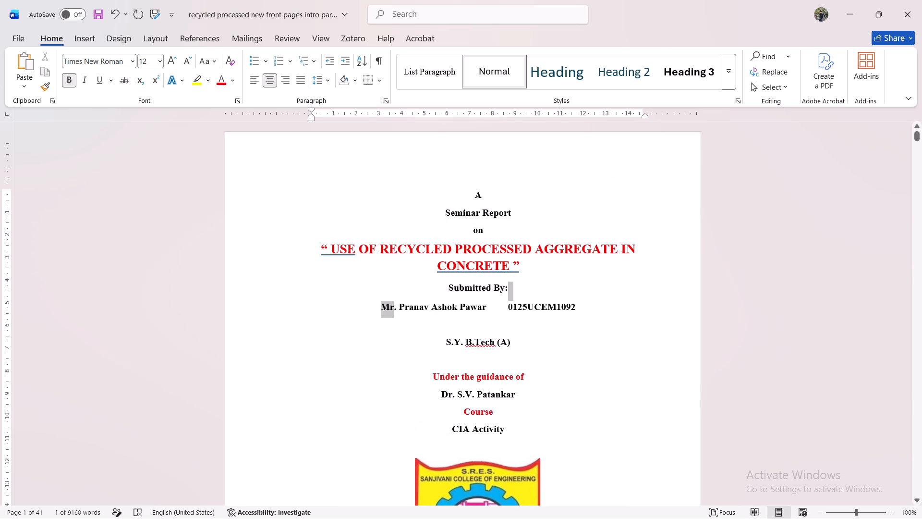
drag(545, 292, 460, 294)
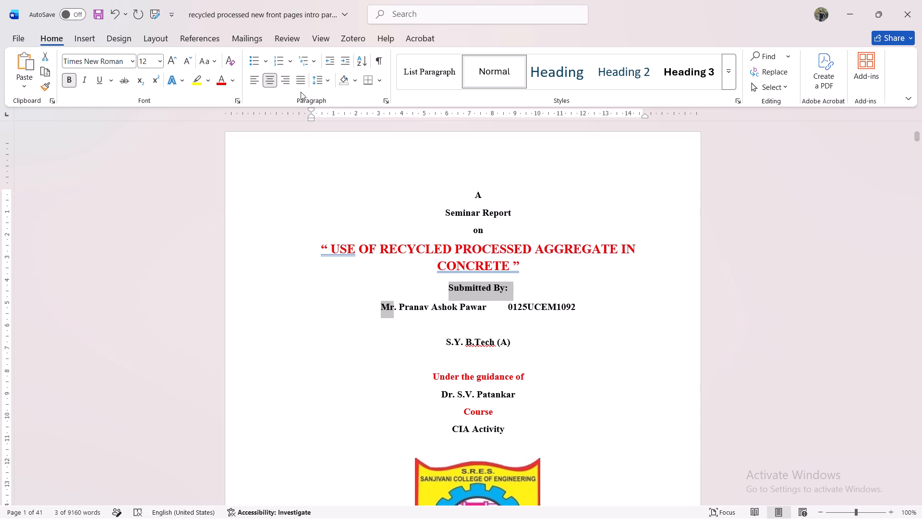
click(329, 81)
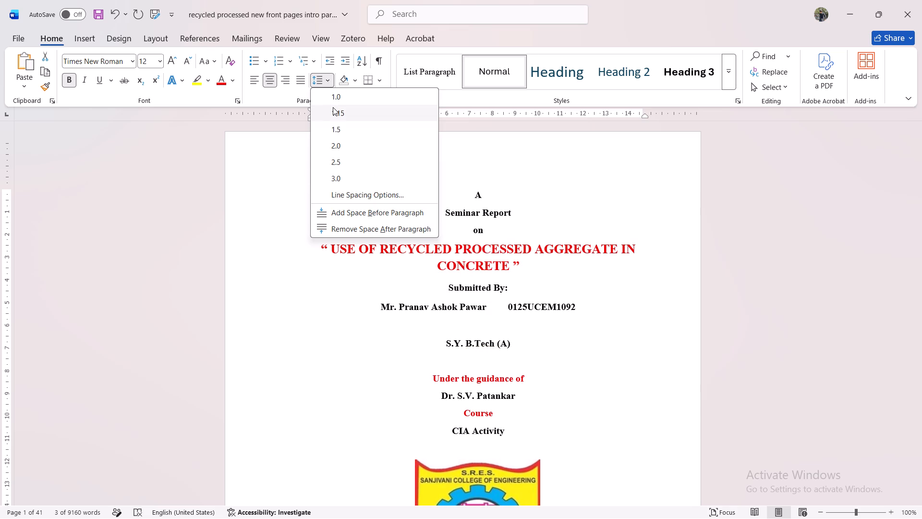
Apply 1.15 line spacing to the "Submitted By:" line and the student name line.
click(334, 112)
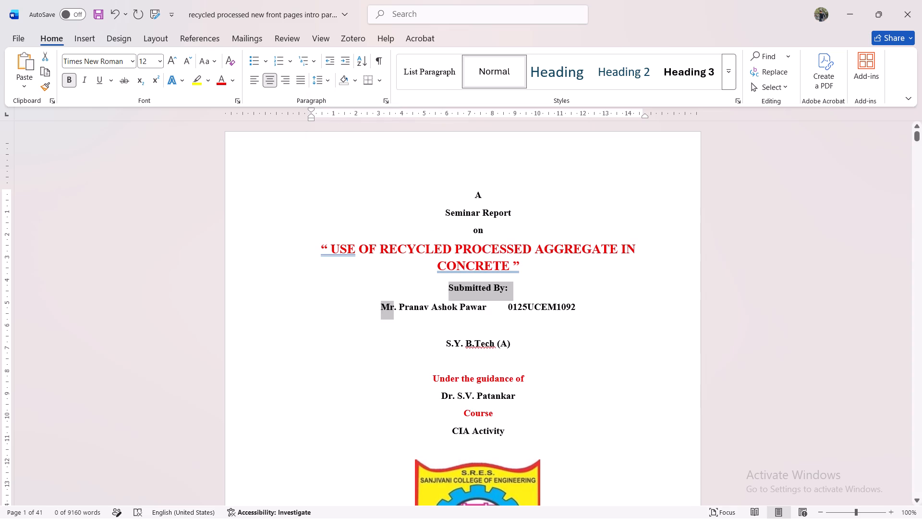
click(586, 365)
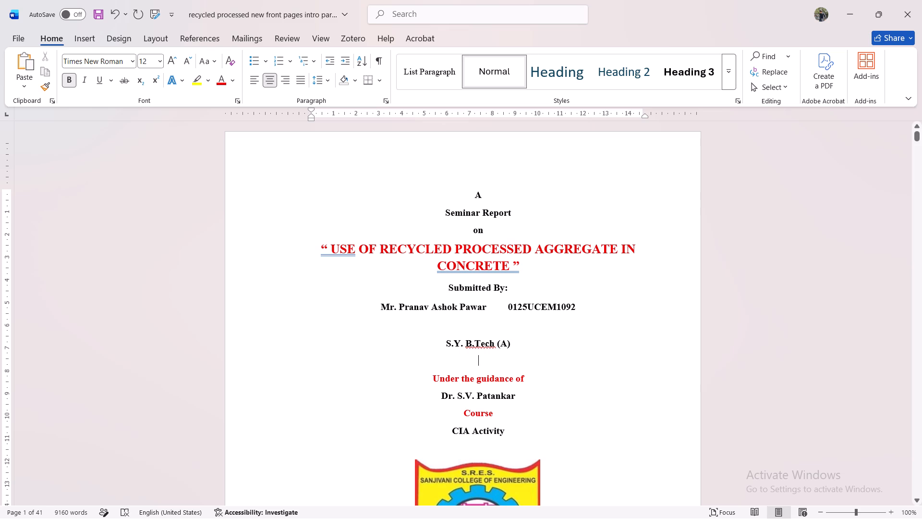
Try 1.5 line spacing on the cover page lines from the report title to "S.Y. B.Tech (A)", then set them to 1.15.
drag(315, 242, 536, 350)
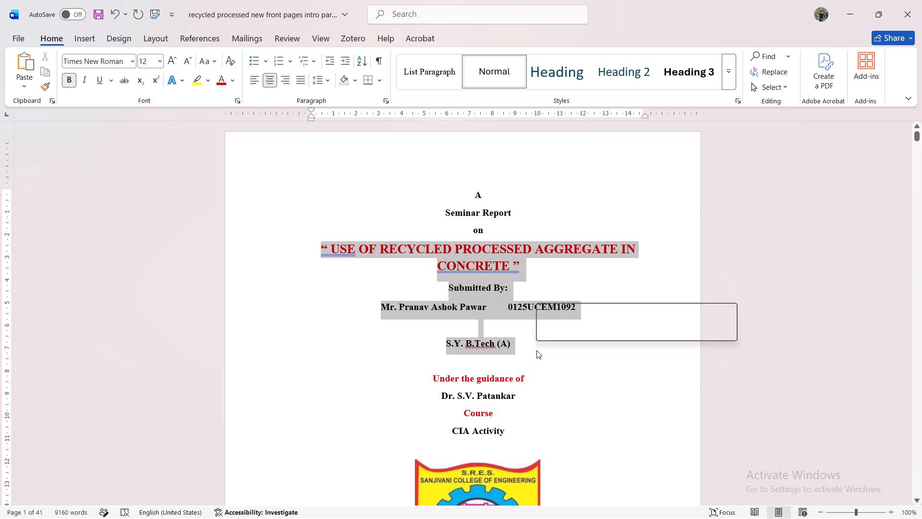
click(323, 80)
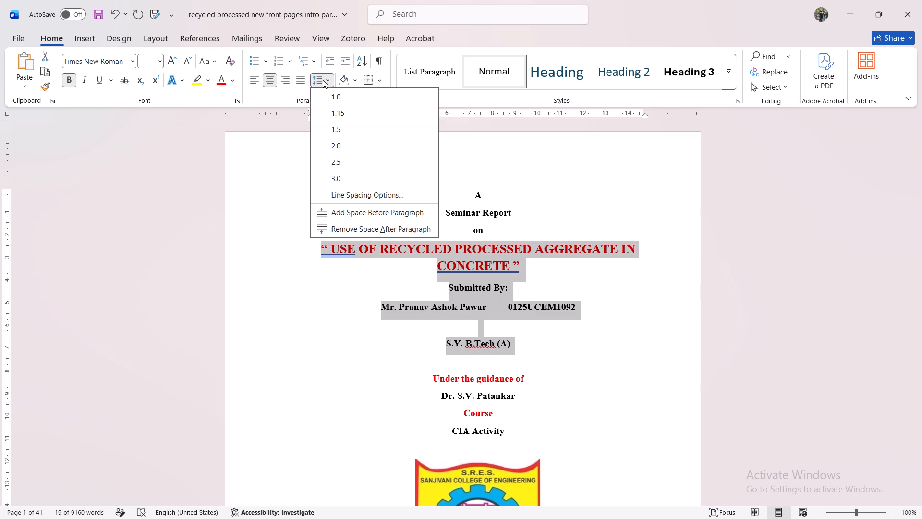
click(349, 126)
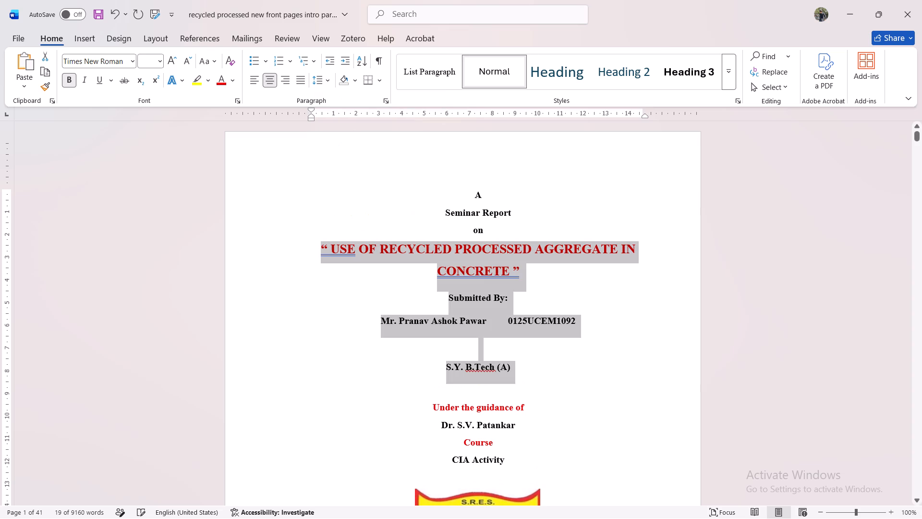
scroll(415, 202, down, 2)
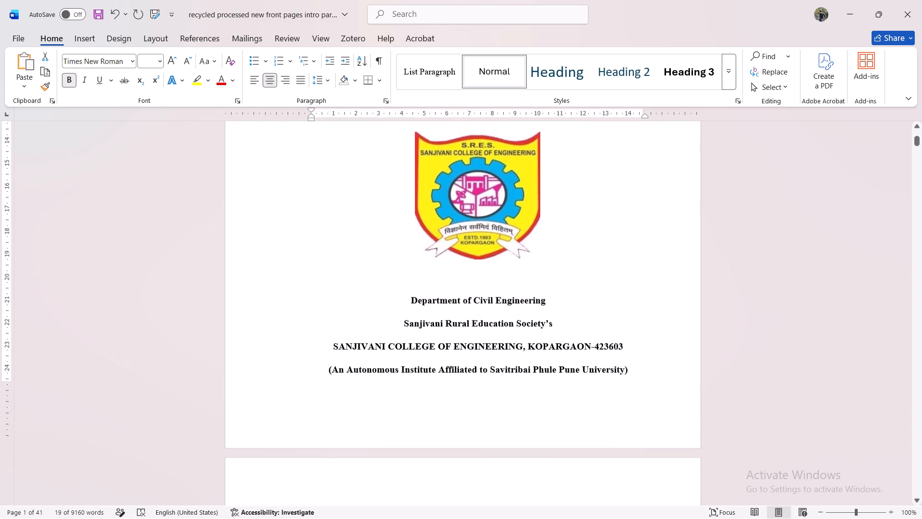
scroll(415, 202, down, 1)
scroll(415, 202, up, 11)
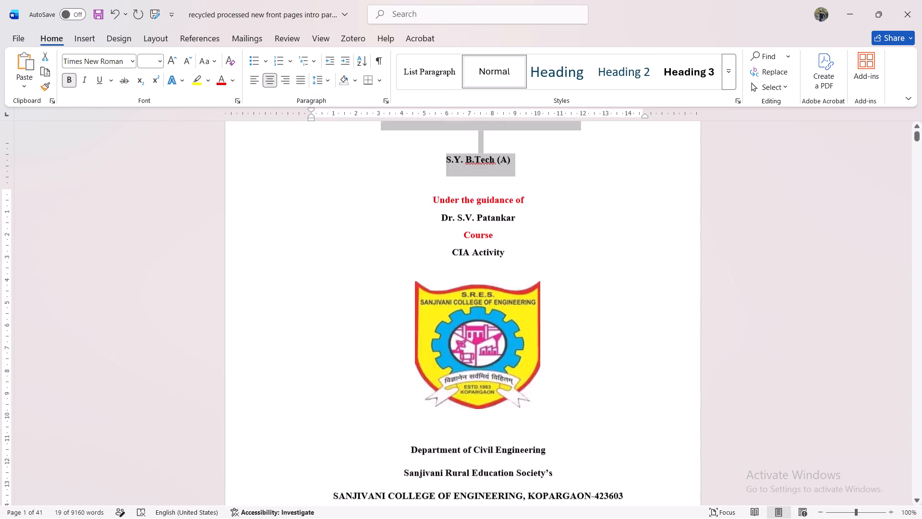
click(327, 83)
click(328, 113)
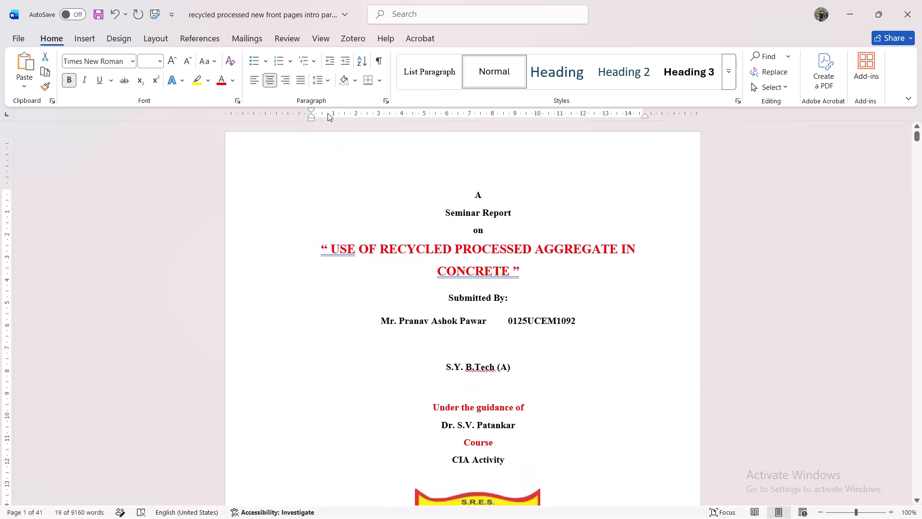
Examine the cover page's text spacing, logo and academic year placement, and the layout of the certificate page.
scroll(499, 260, down, 1)
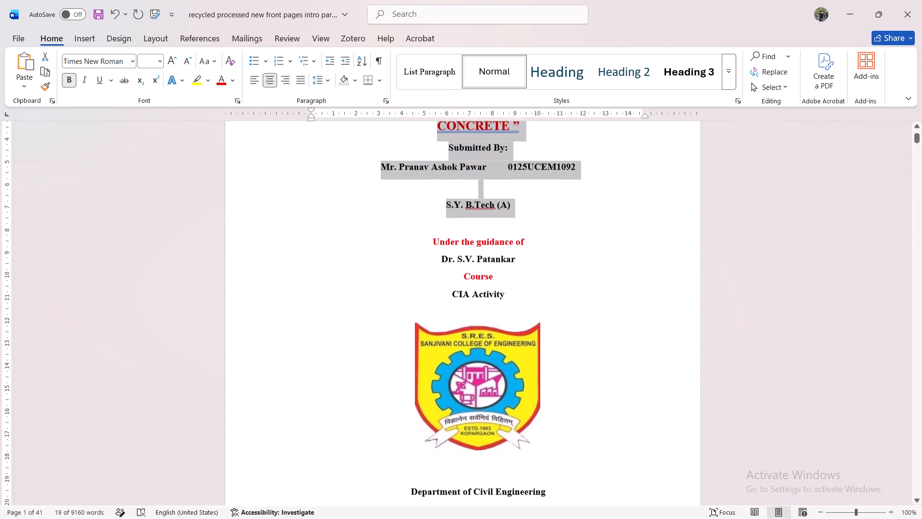
scroll(499, 260, down, 2)
click(535, 250)
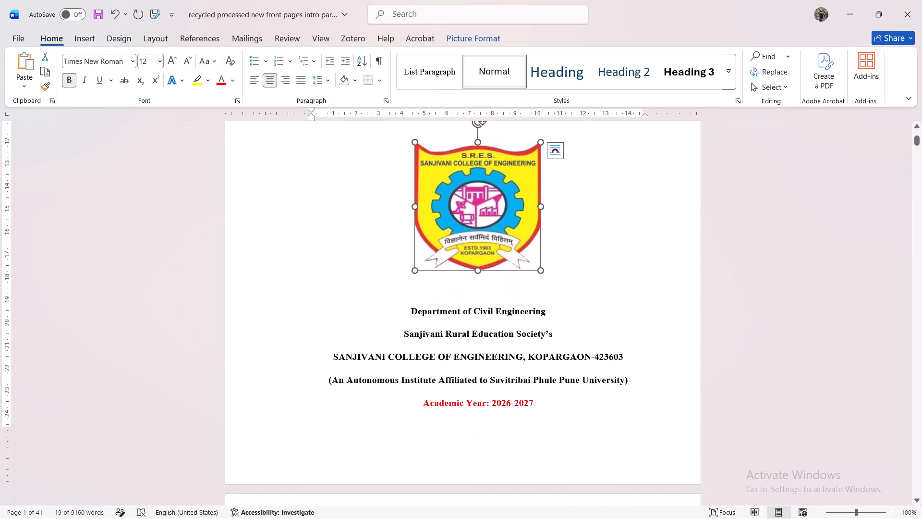
click(598, 244)
scroll(598, 244, up, 2)
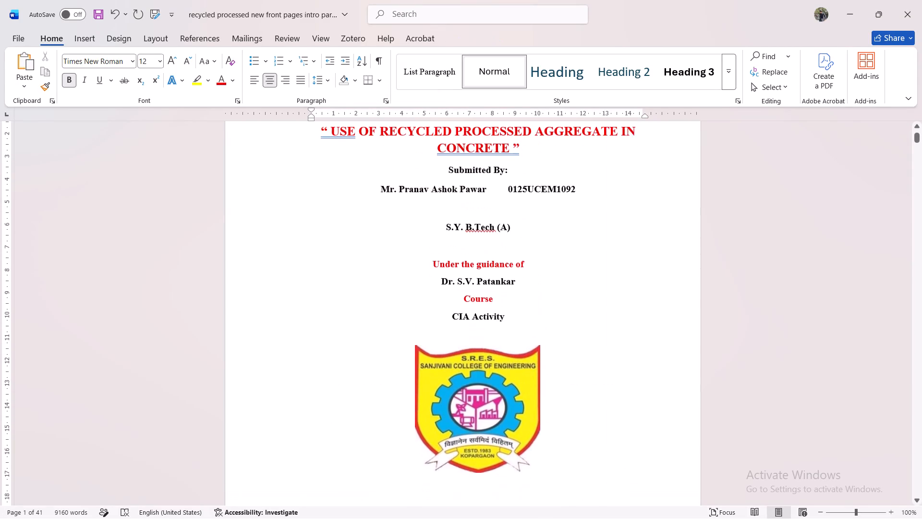
scroll(598, 244, up, 1)
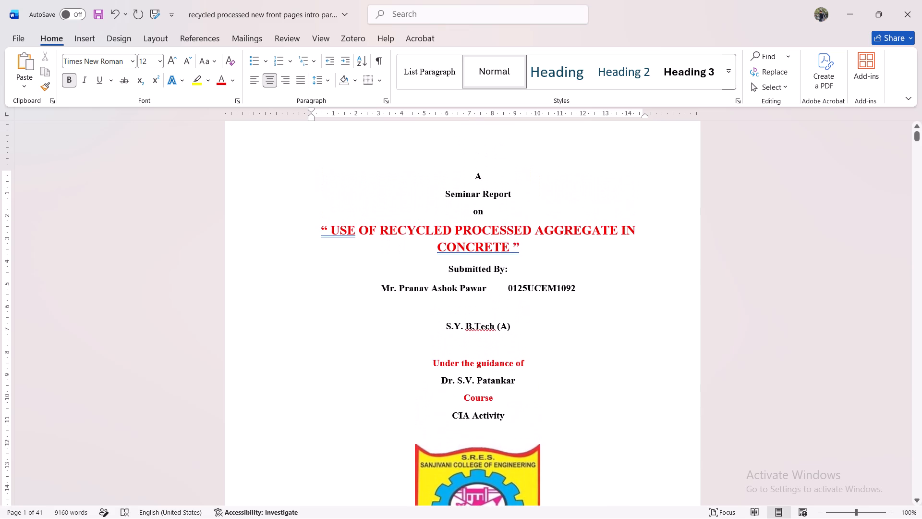
scroll(598, 244, down, 2)
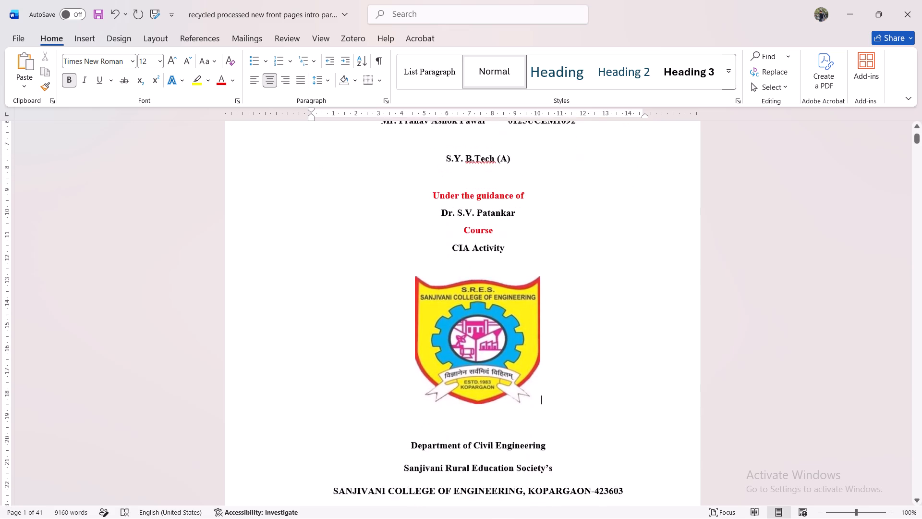
scroll(598, 244, down, 3)
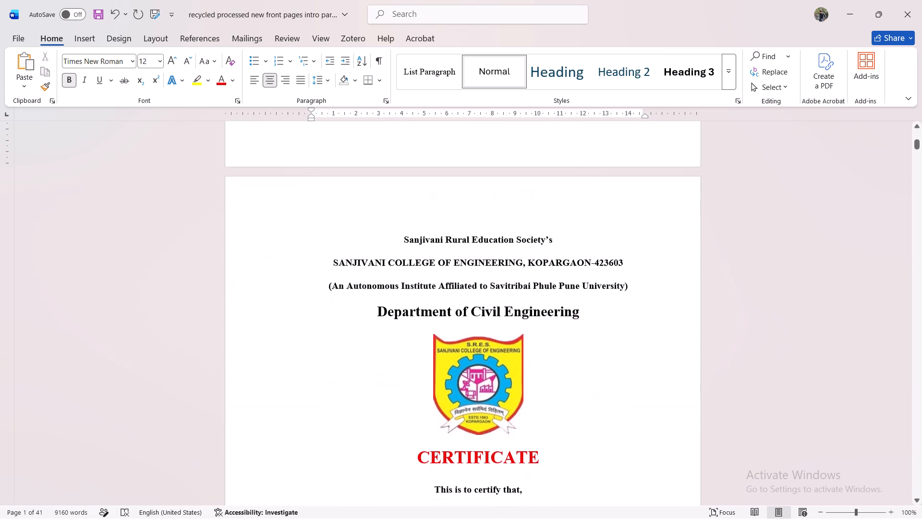
scroll(598, 244, up, 3)
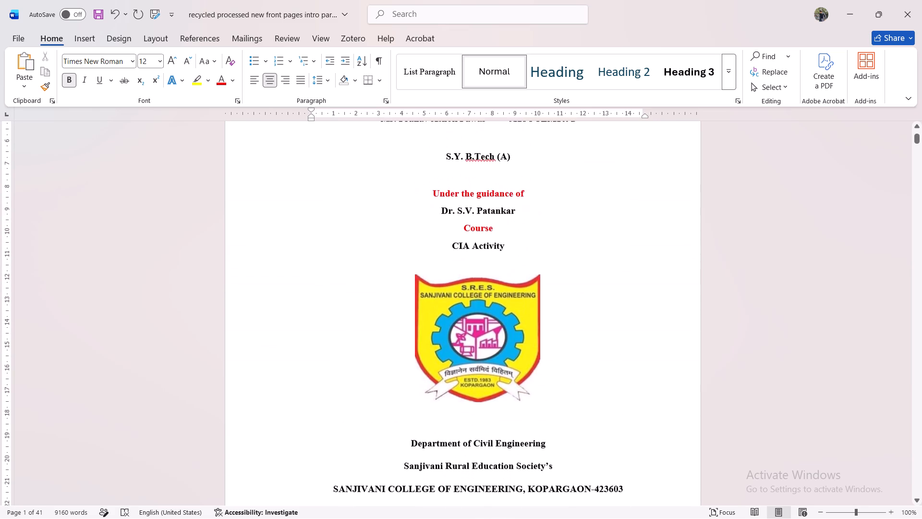
scroll(600, 248, down, 4)
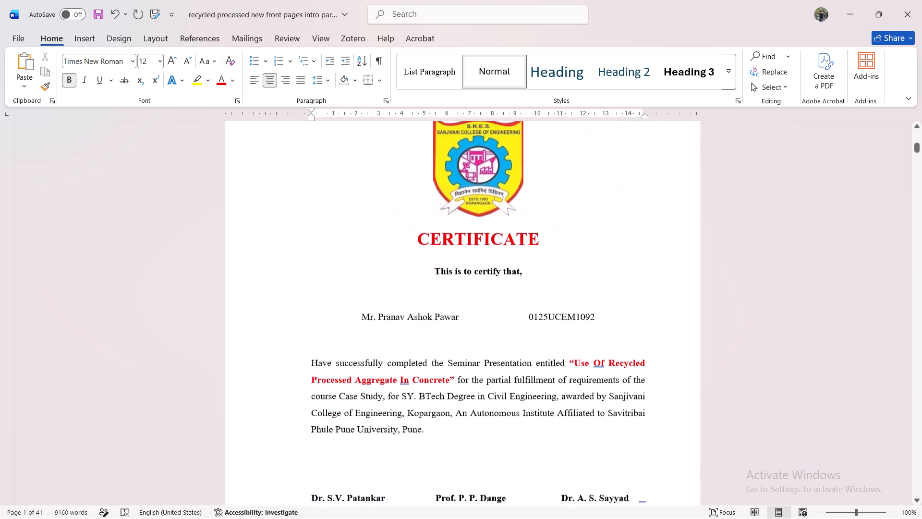
scroll(600, 248, up, 1)
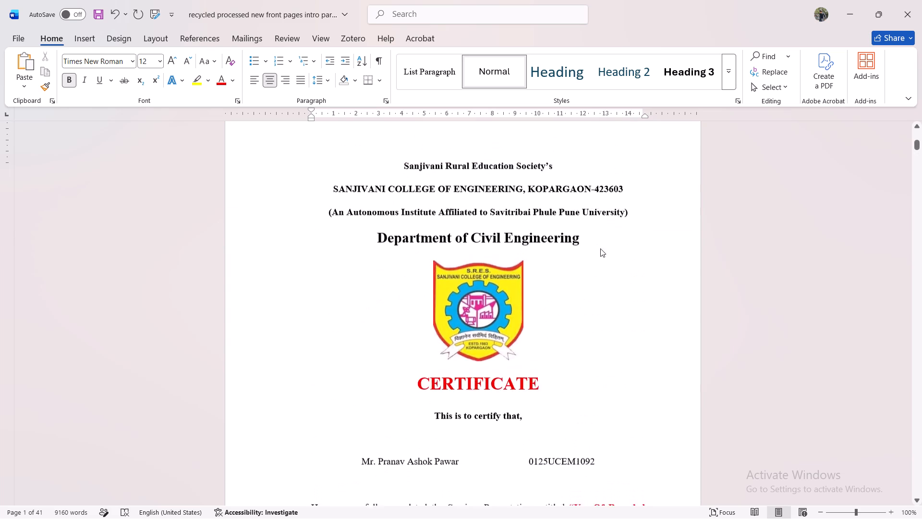
scroll(600, 248, up, 3)
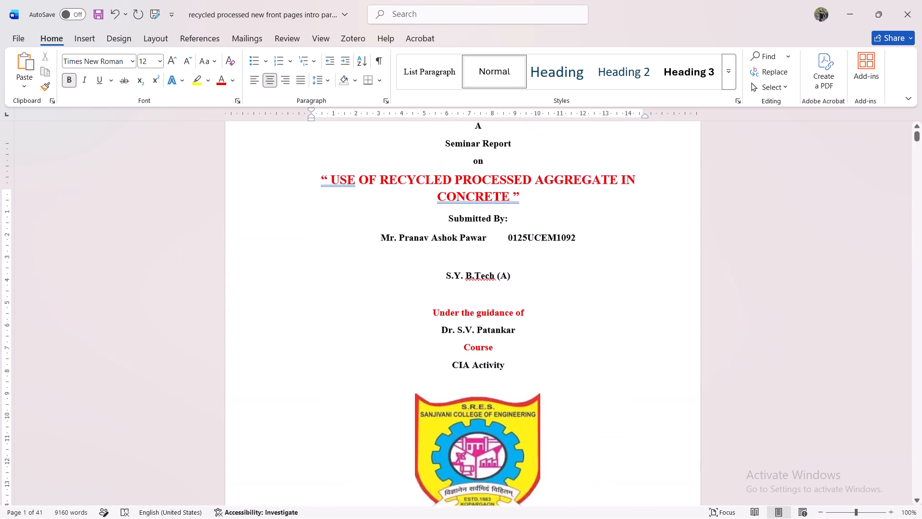
scroll(600, 248, up, 1)
Enter the roman page number "i", preceded by spaces, in the cover page's first-page footer.
scroll(599, 238, down, 6)
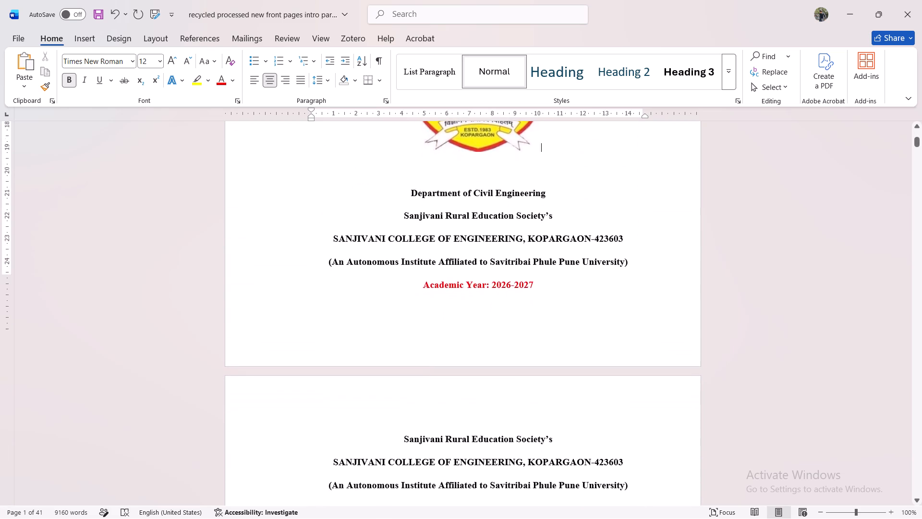
scroll(599, 238, down, 1)
double_click(522, 243)
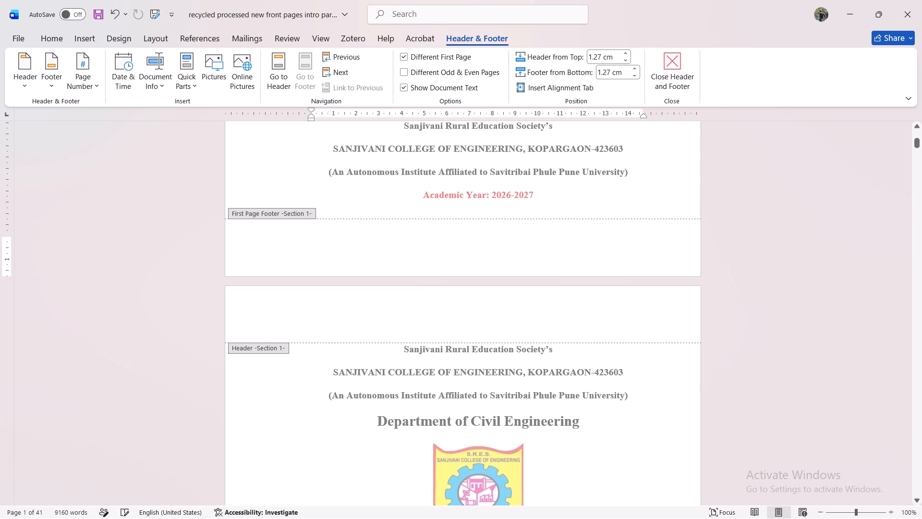
key(space)
key(space)
key(space)
key(space)
text(i)
double_click(581, 219)
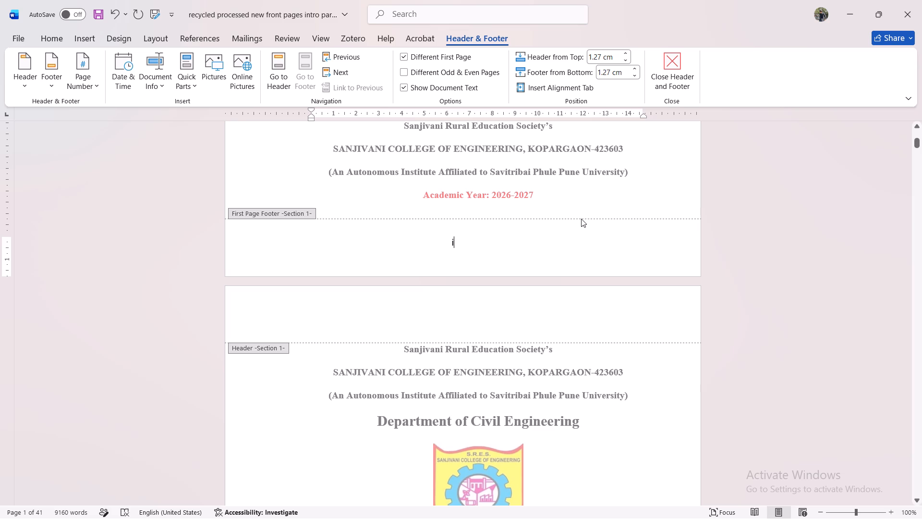
Shift the cover page's footer number "i" further along its line by inserting eight more spaces before it.
click(486, 255)
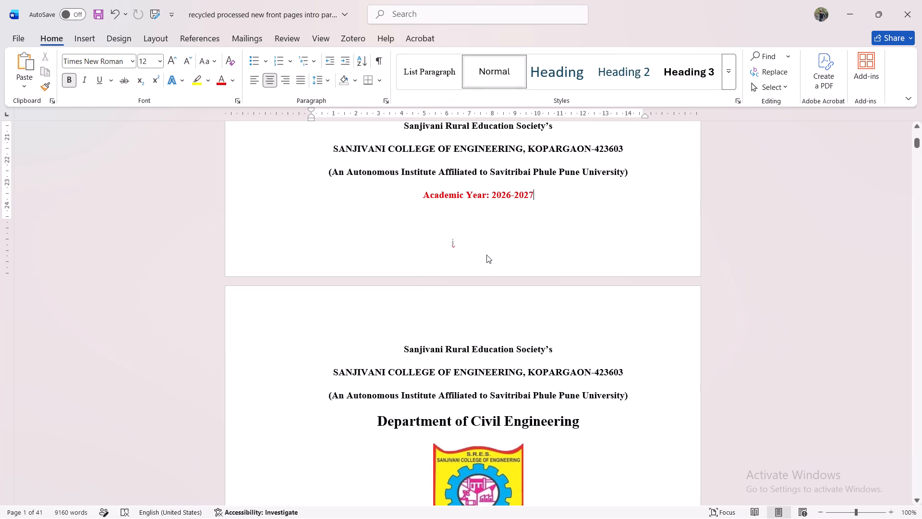
ctrl+scroll(486, 255, up, 3)
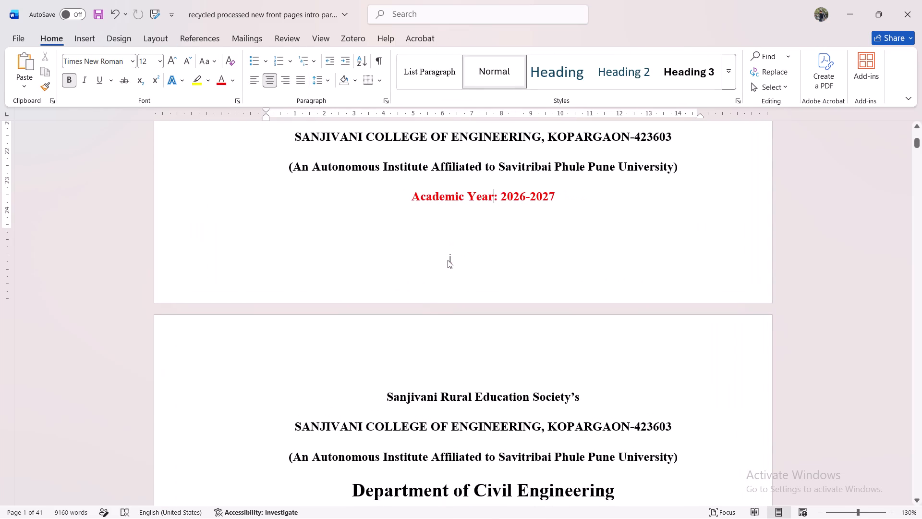
ctrl+scroll(447, 260, up, 8)
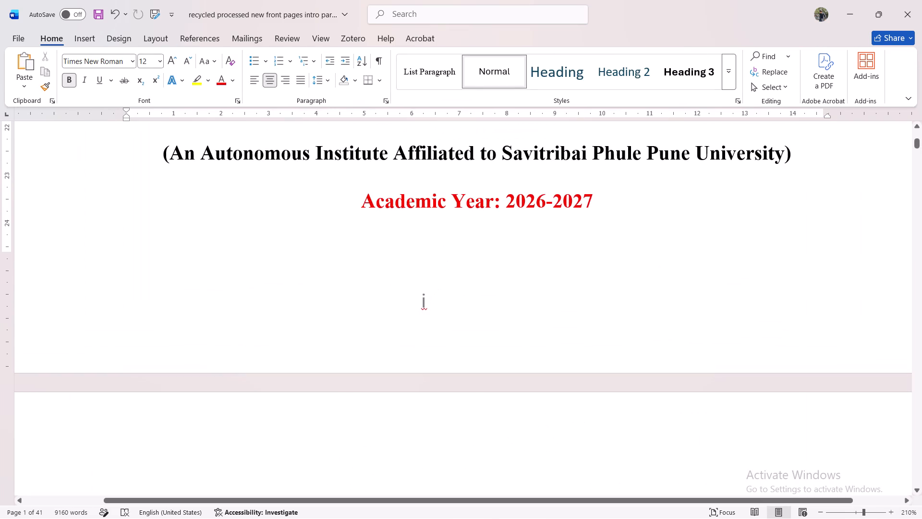
ctrl+scroll(447, 260, down, 11)
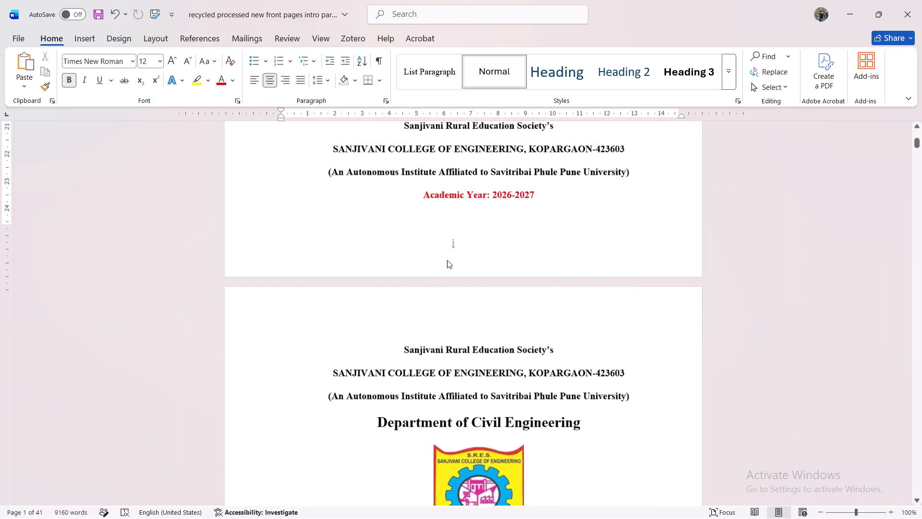
ctrl+scroll(447, 260, down, 1)
ctrl+scroll(345, 236, up, 1)
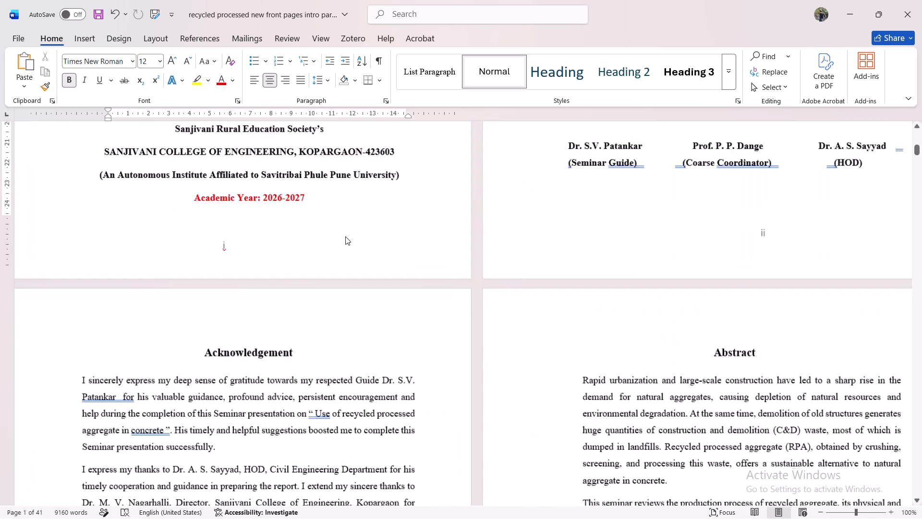
ctrl+scroll(345, 236, up, 2)
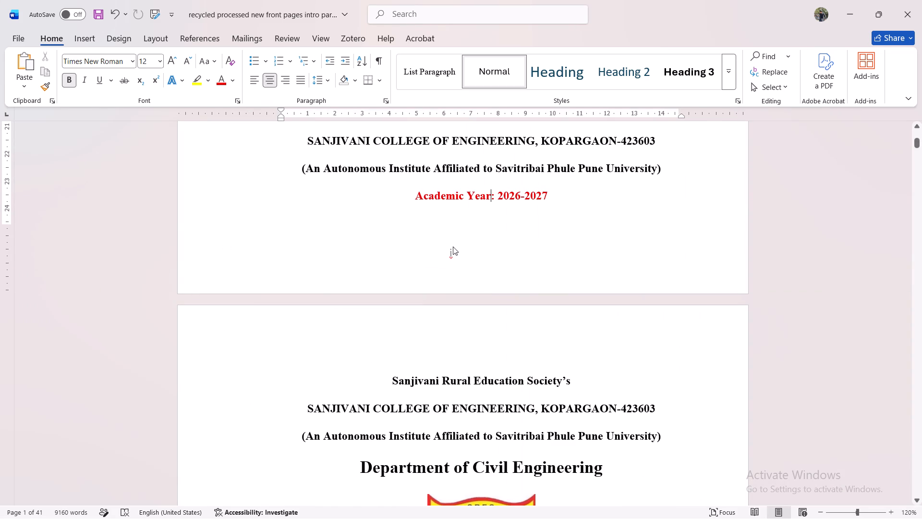
double_click(452, 248)
click(435, 258)
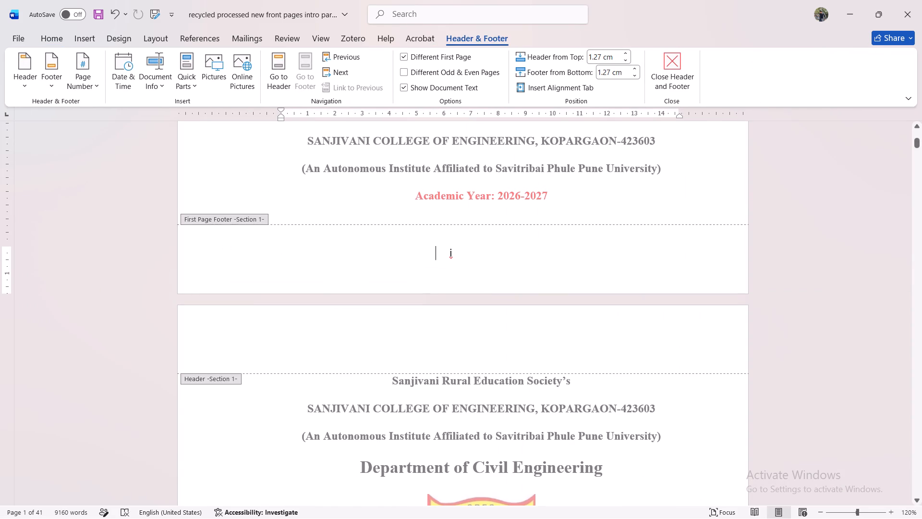
key(space)
key(space)
key(space)
key(space)
key(space)
key(space)
key(space)
key(space)
Examine the footer page numbers and layout of the front pages, from the contents page back to the cover page.
scroll(435, 258, down, 2)
scroll(435, 258, up, 1)
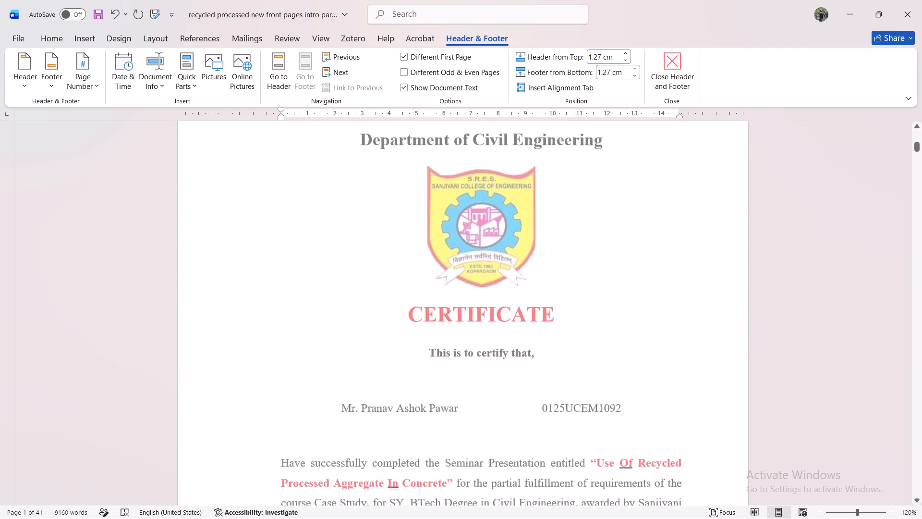
scroll(435, 258, up, 1)
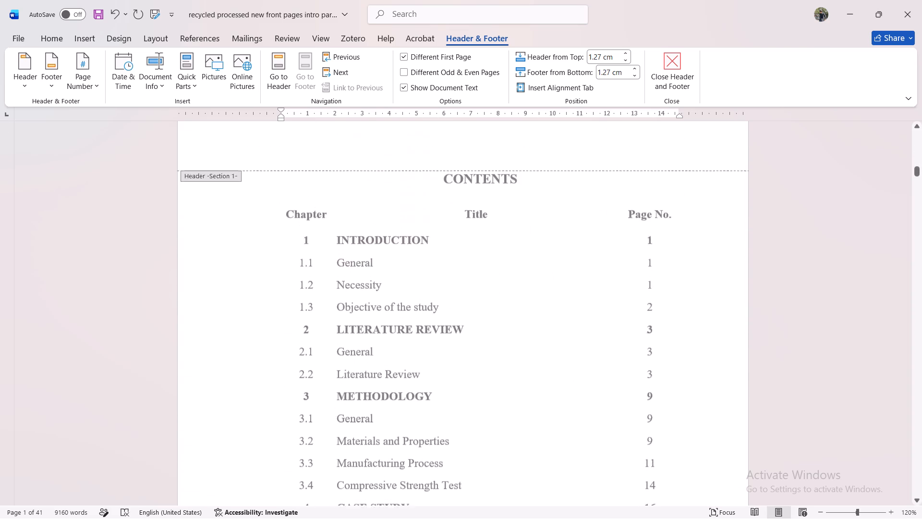
scroll(435, 258, up, 4)
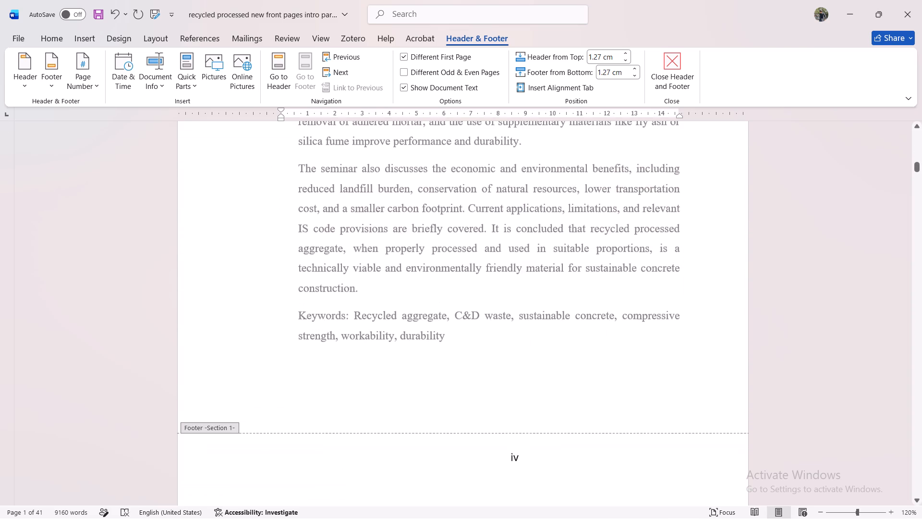
scroll(435, 258, up, 4)
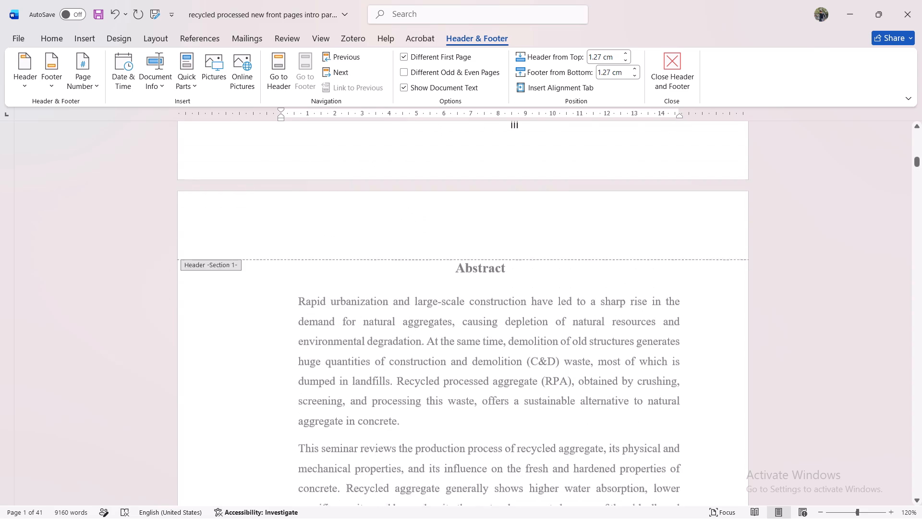
scroll(435, 258, up, 3)
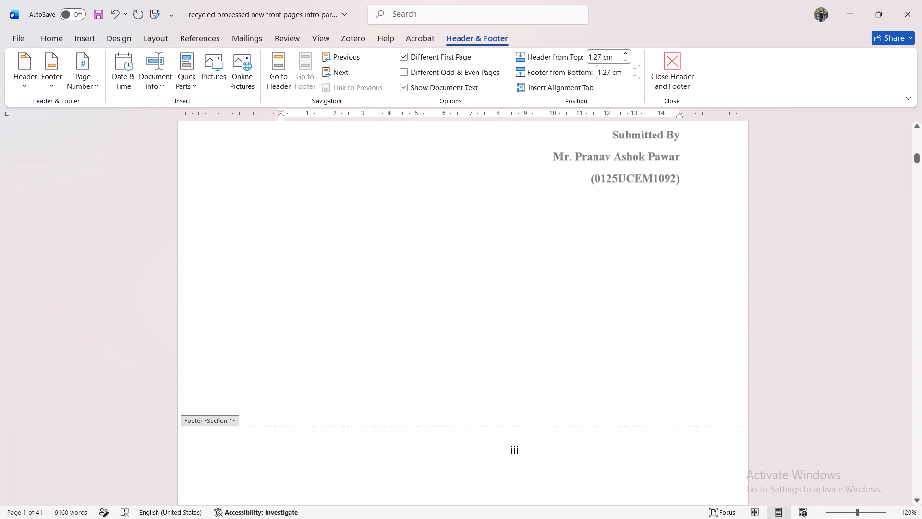
scroll(435, 258, up, 3)
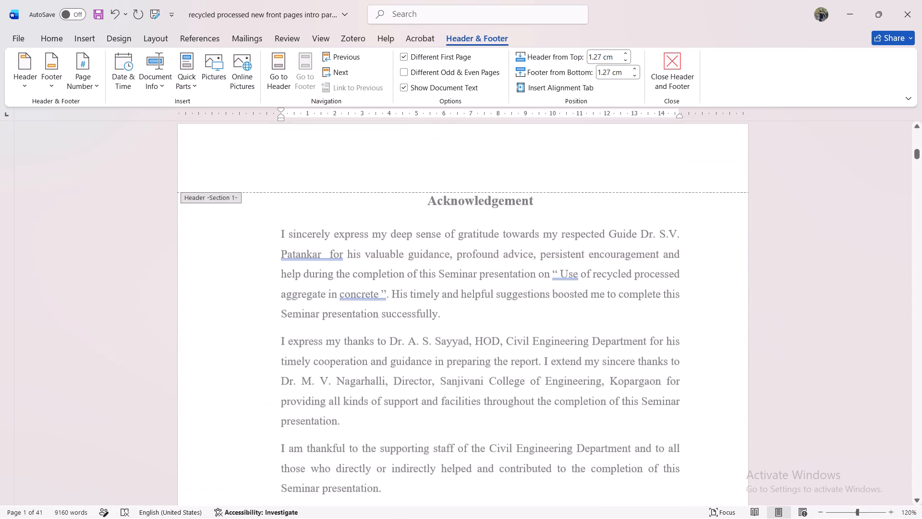
scroll(435, 258, up, 5)
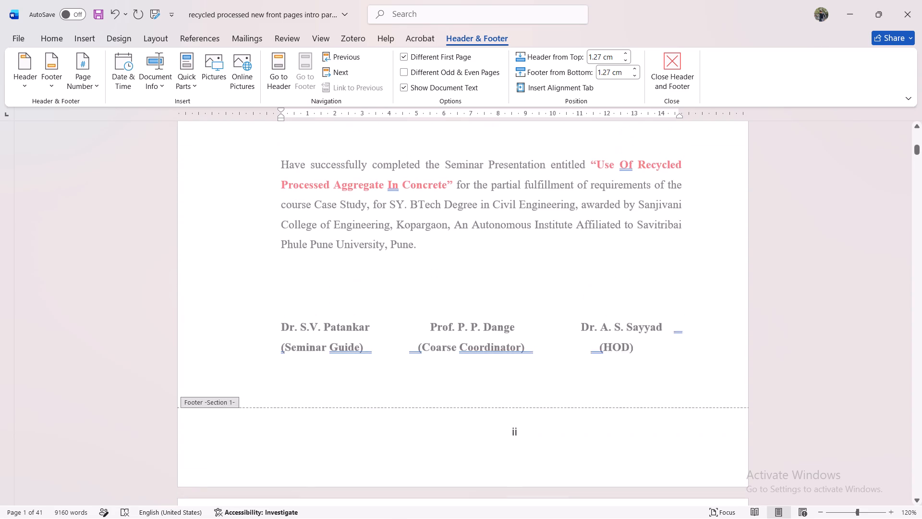
scroll(435, 258, up, 2)
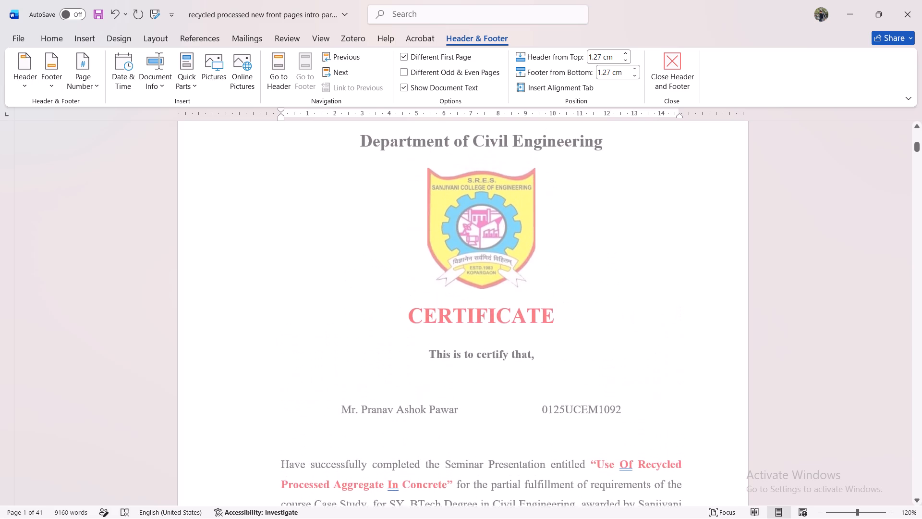
scroll(435, 258, up, 5)
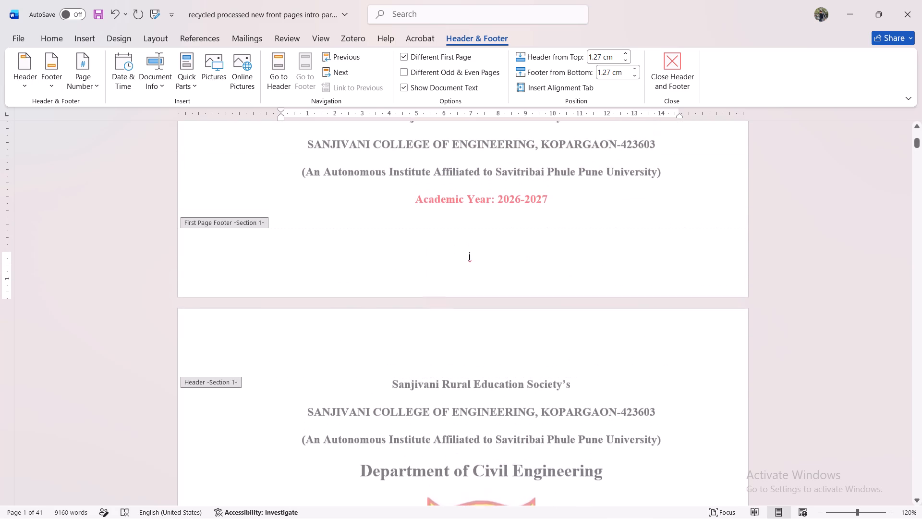
scroll(435, 258, up, 4)
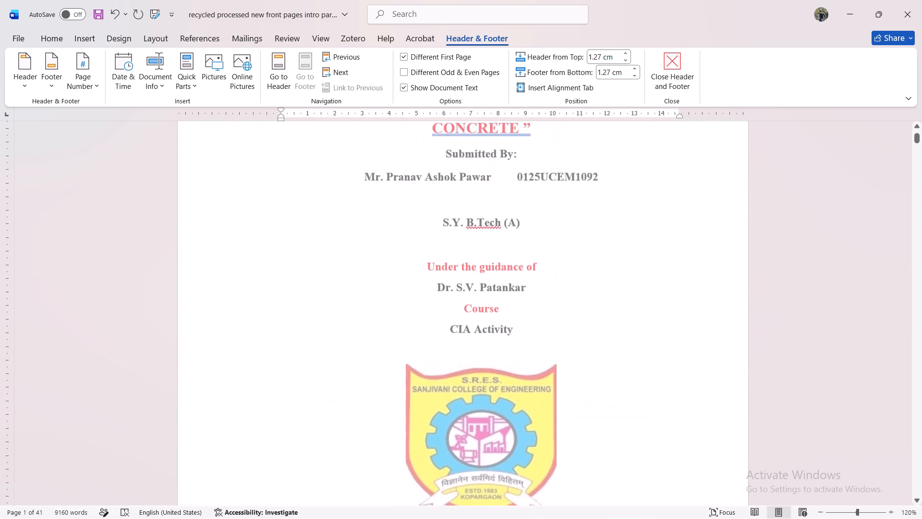
scroll(435, 258, up, 1)
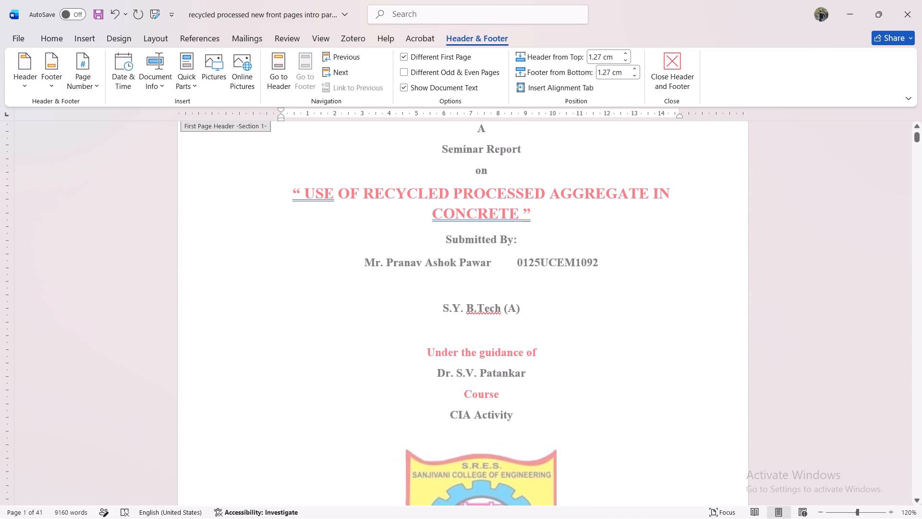
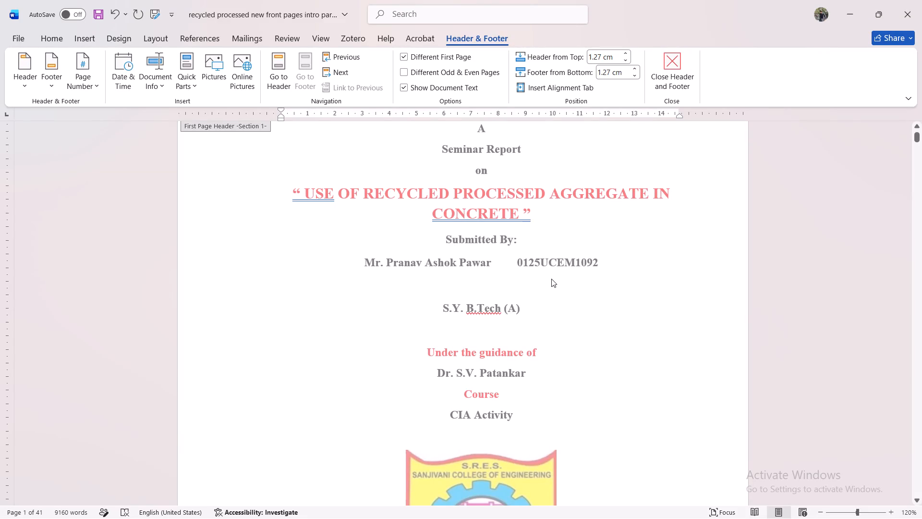
Leave header editing and slightly reduce the height of the college logo on the cover page.
key(Escape)
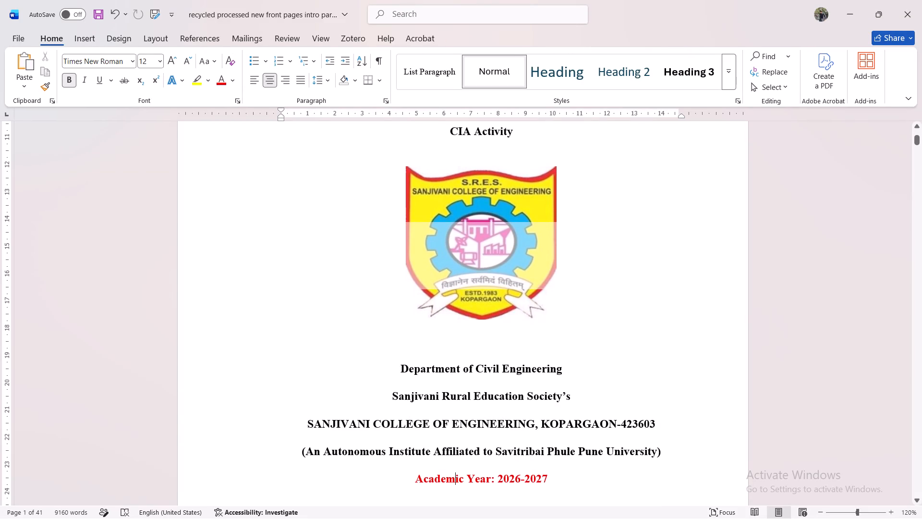
key(Escape)
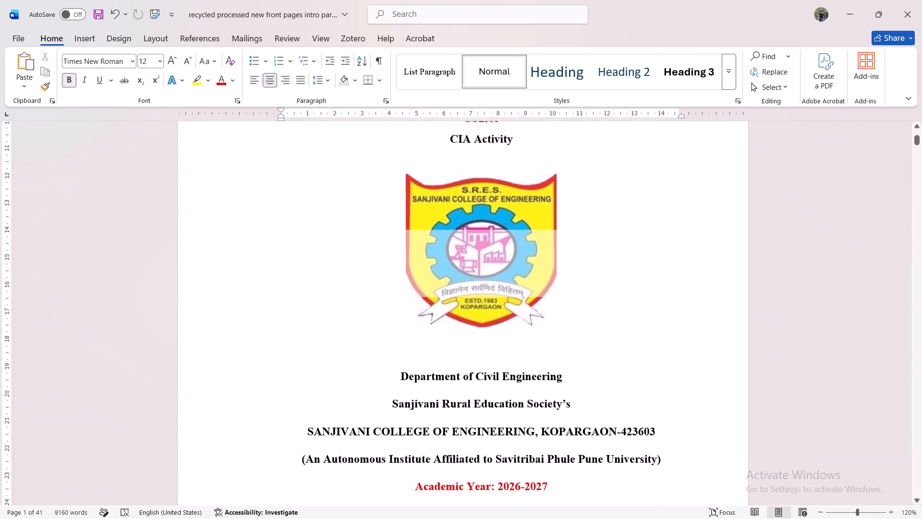
click(530, 252)
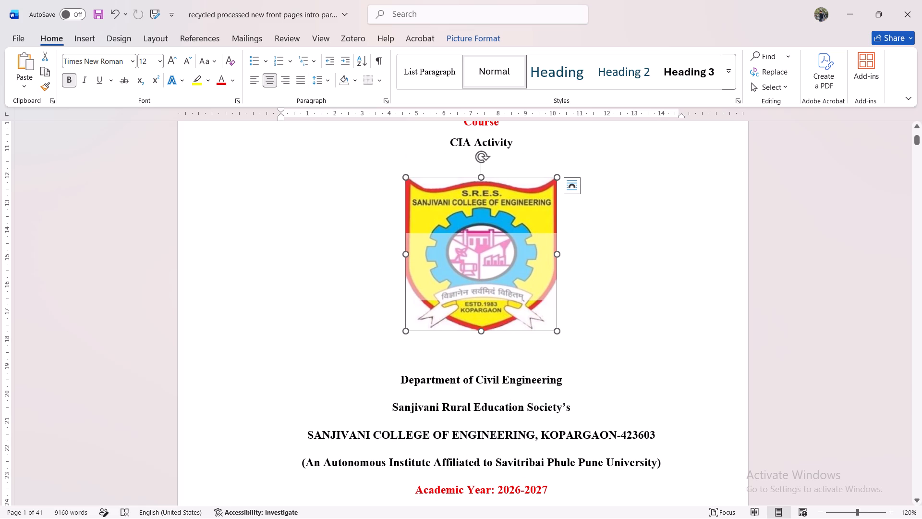
drag(499, 232, 498, 227)
drag(483, 176, 483, 161)
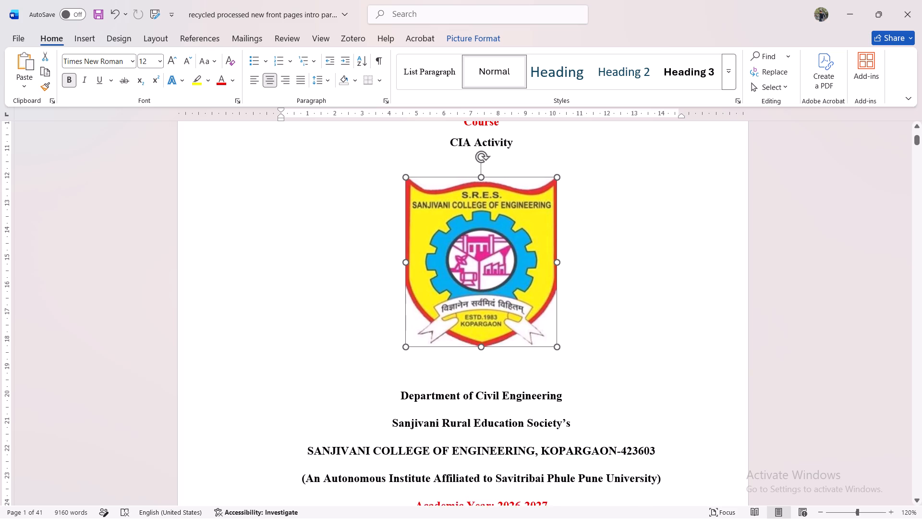
drag(483, 161, 483, 179)
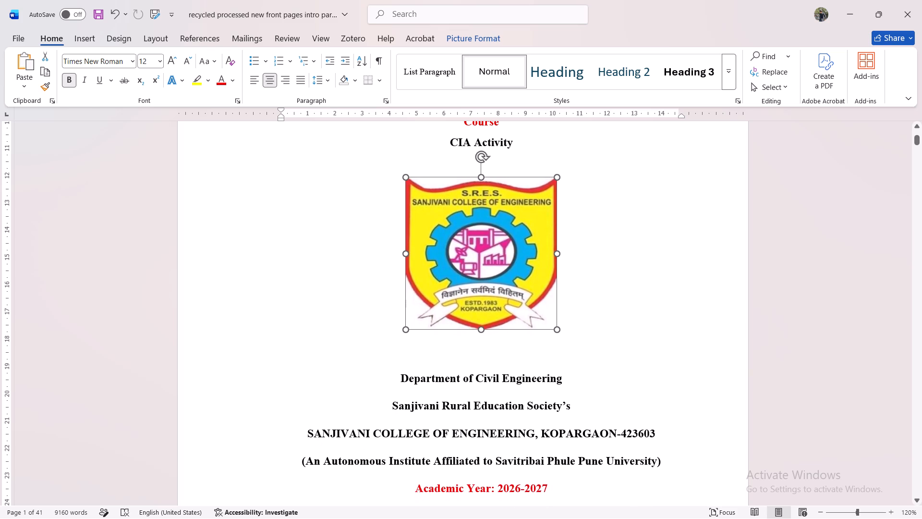
drag(483, 179, 483, 185)
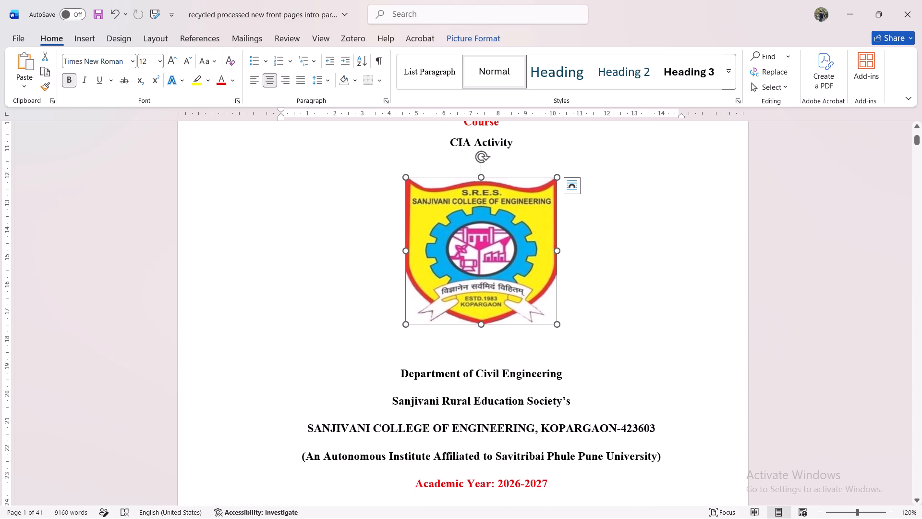
click(580, 256)
Shift the page number "i" in the cover page's footer rightward by inserting 13 spaces before it, and return to the body text.
scroll(526, 253, down, 1)
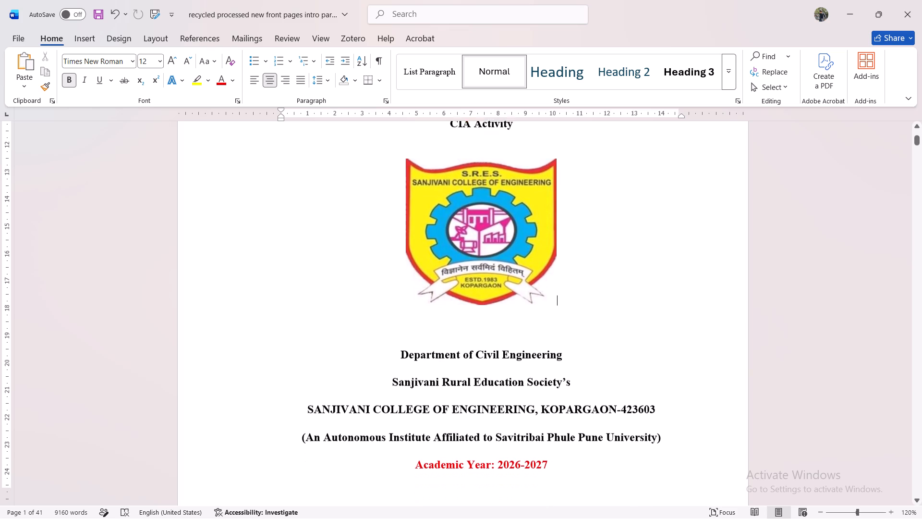
scroll(526, 253, down, 2)
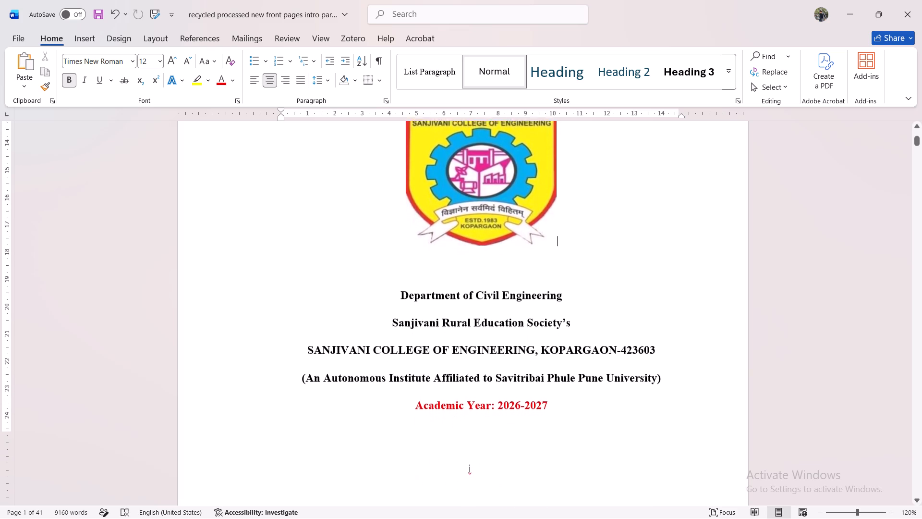
scroll(526, 253, down, 1)
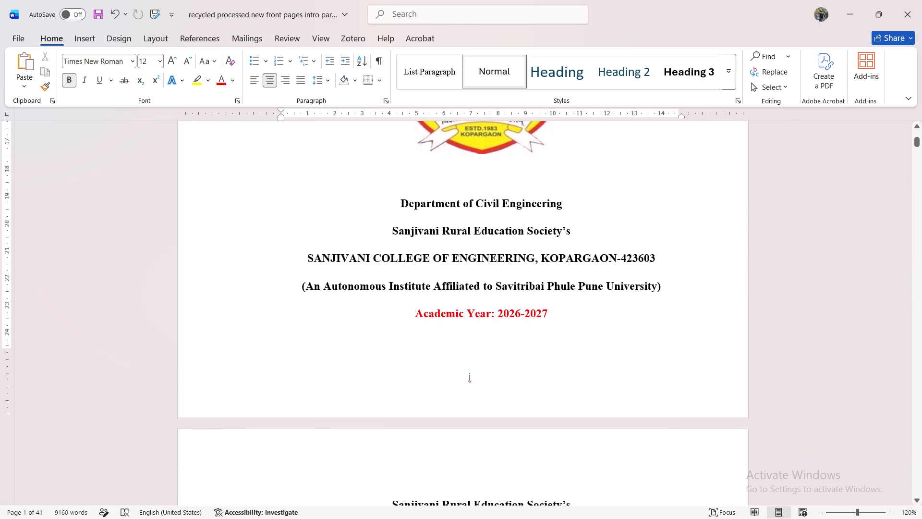
scroll(526, 253, down, 3)
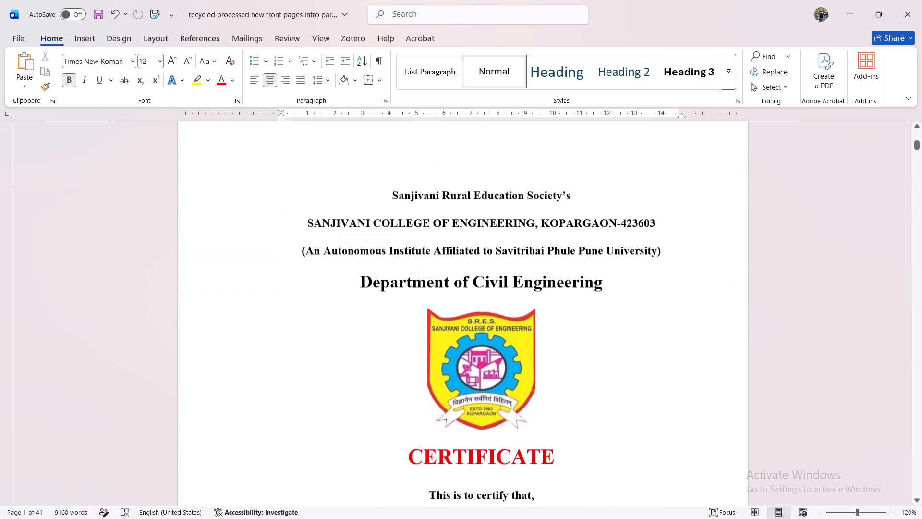
scroll(526, 253, down, 2)
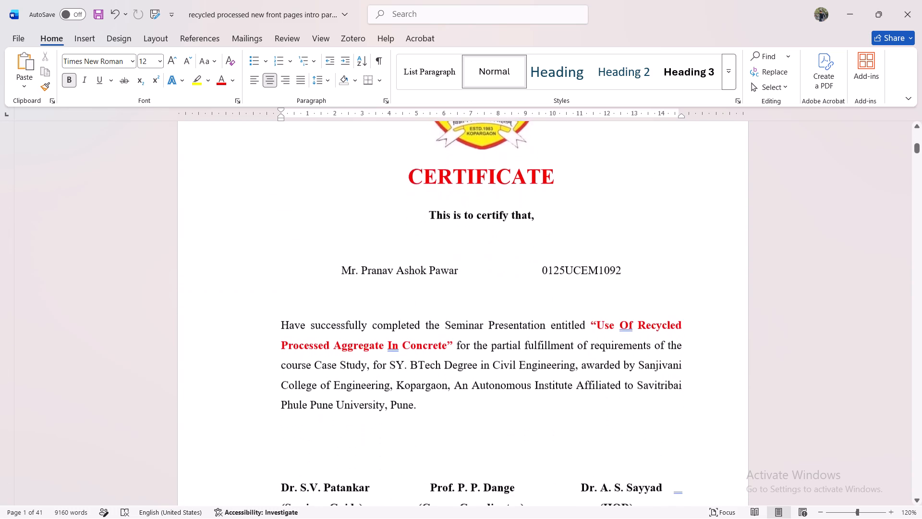
scroll(526, 253, down, 1)
scroll(526, 253, up, 1)
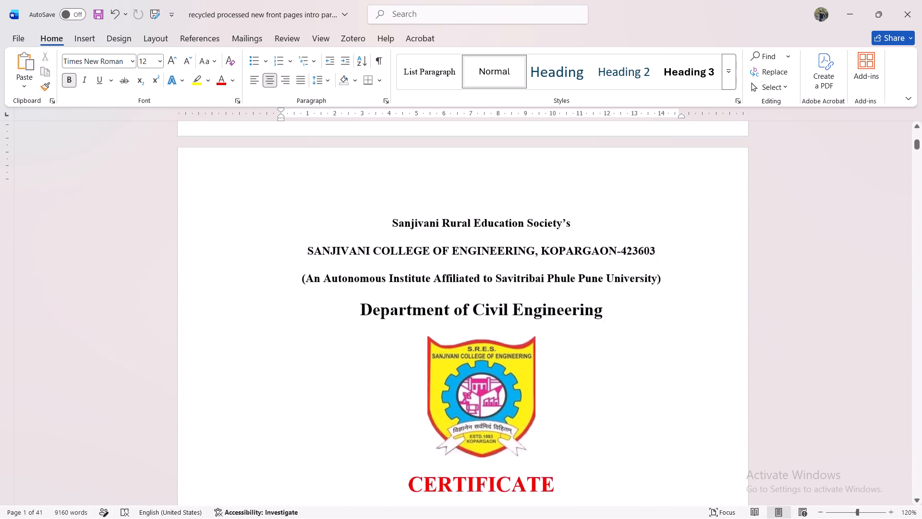
scroll(526, 253, up, 1)
click(468, 182)
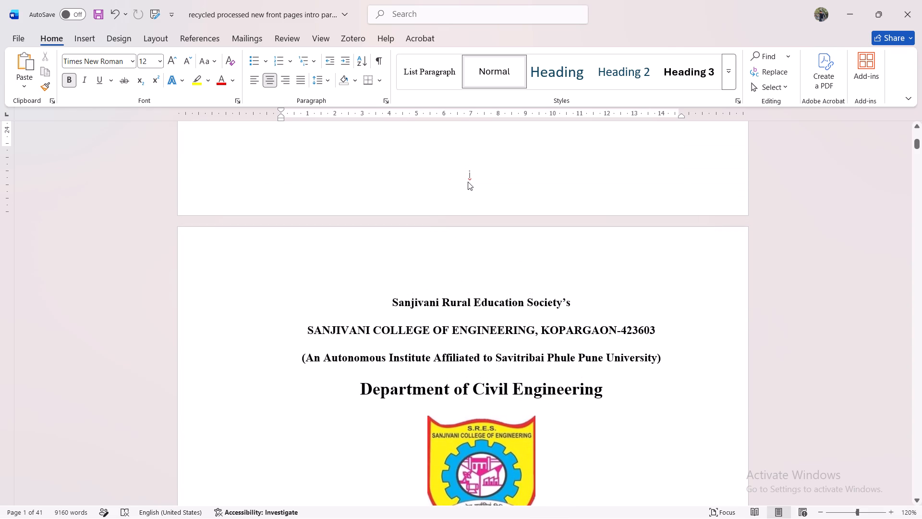
triple_click(468, 182)
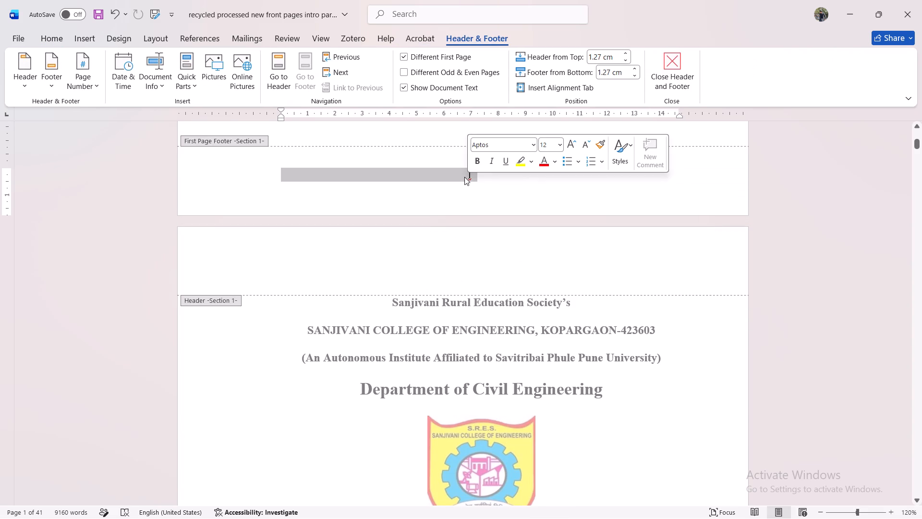
click(467, 176)
key(space)
key(space)
key(space)
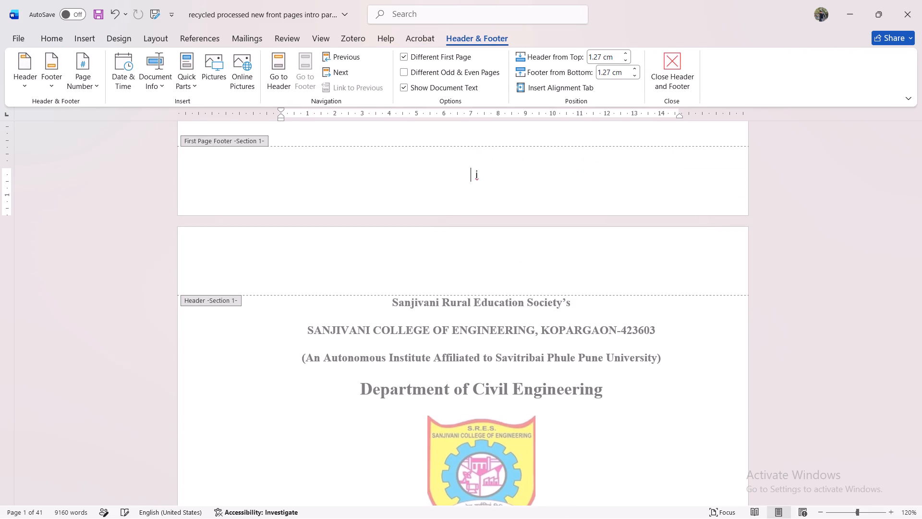
key(space)
key(space)
key(space)
key(space)
key(space)
key(space)
key(space)
key(space)
key(space)
key(space)
double_click(524, 190)
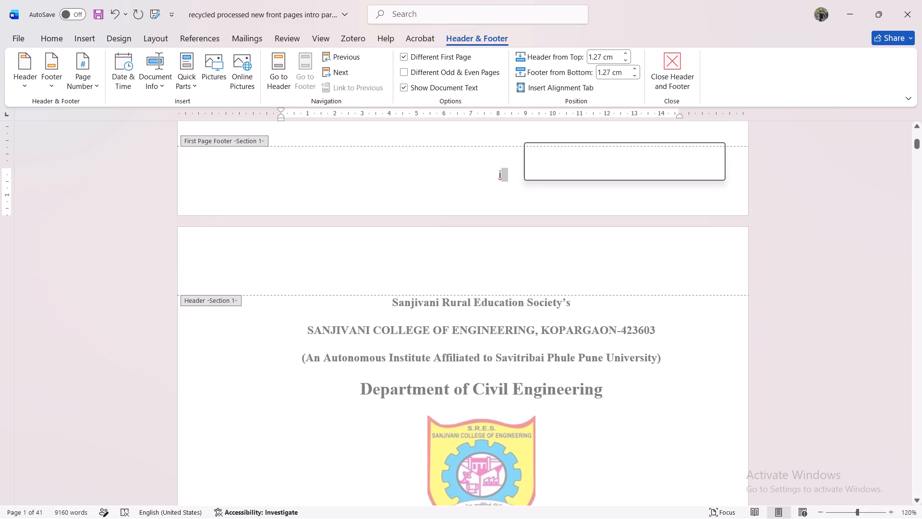
double_click(524, 190)
double_click(524, 190)
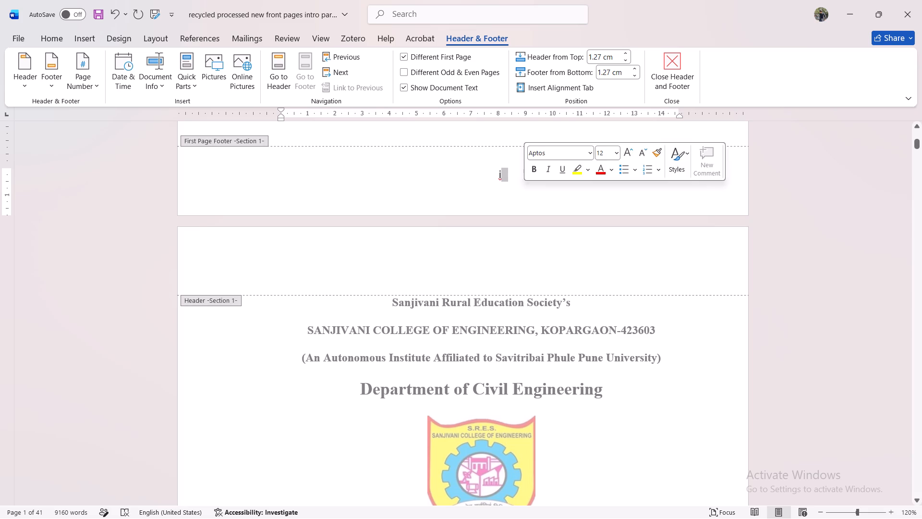
double_click(480, 132)
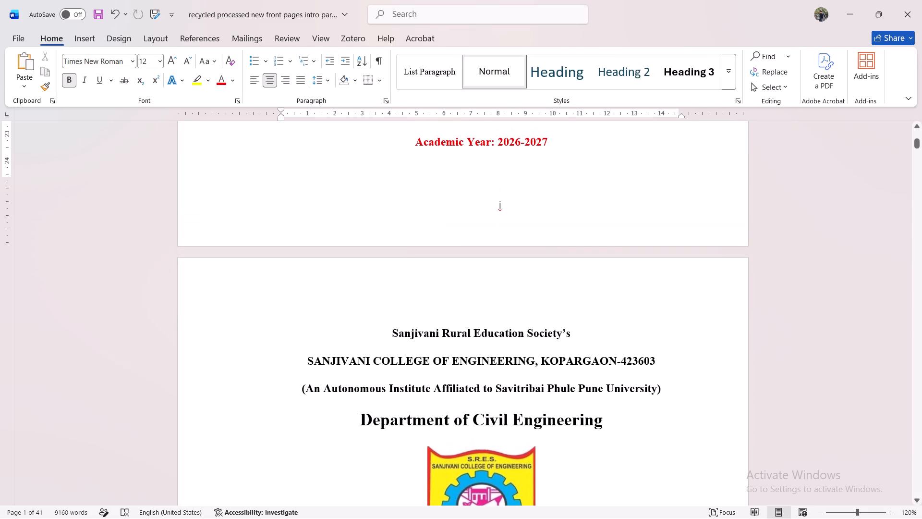
Compare the footer page-number positions on the cover and certificate pages and review the certificate page's layout.
scroll(544, 252, down, 2)
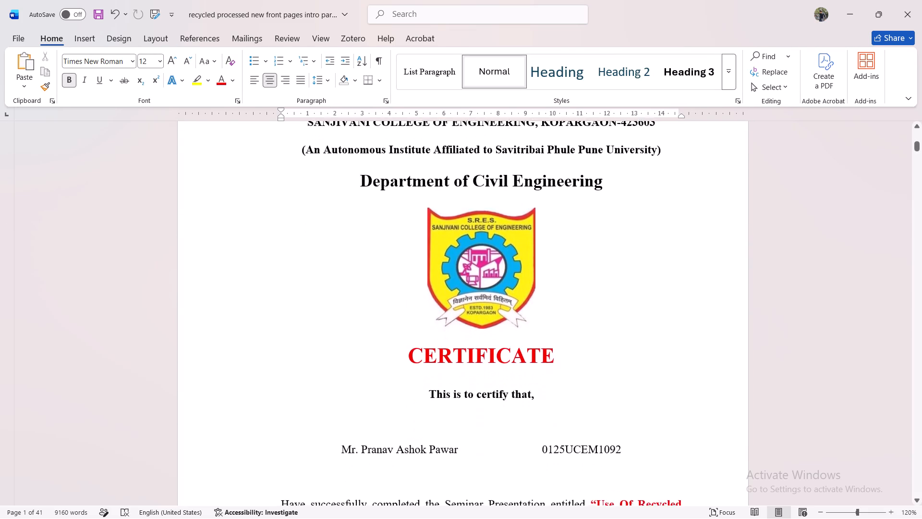
scroll(544, 252, down, 2)
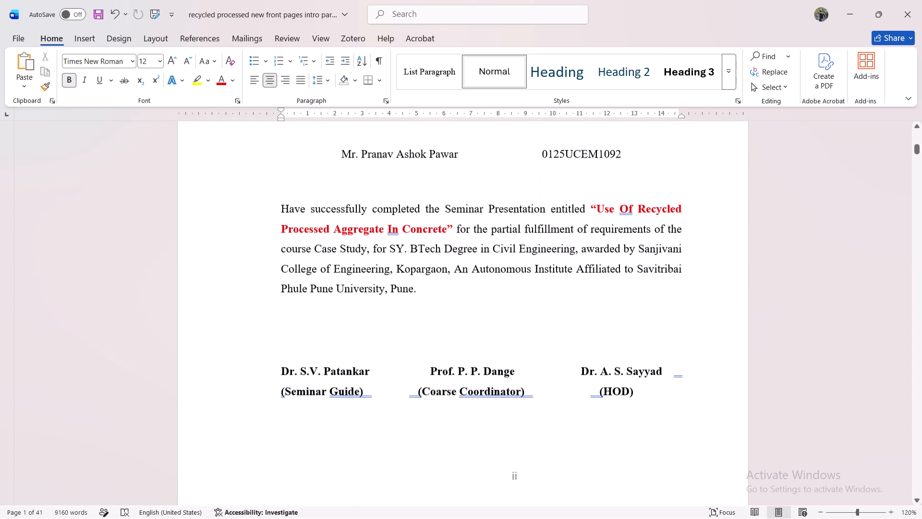
scroll(544, 252, down, 1)
scroll(544, 252, up, 2)
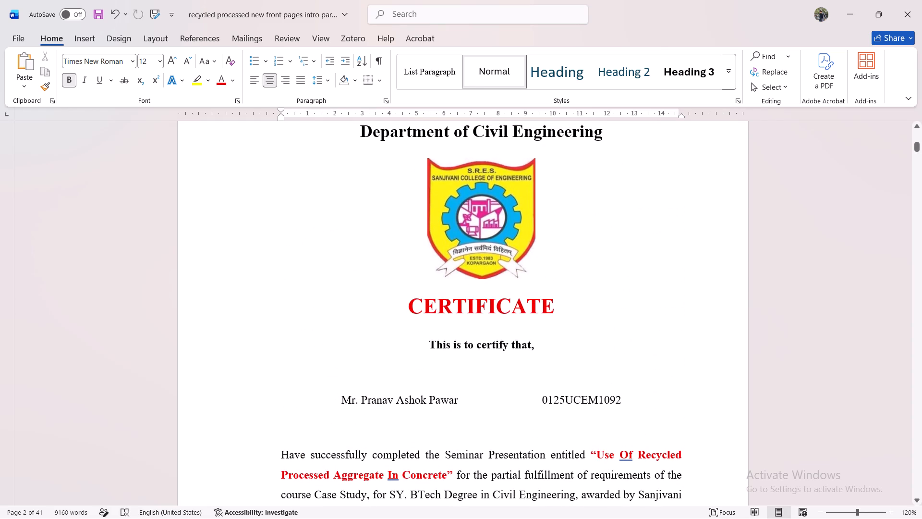
scroll(544, 252, up, 2)
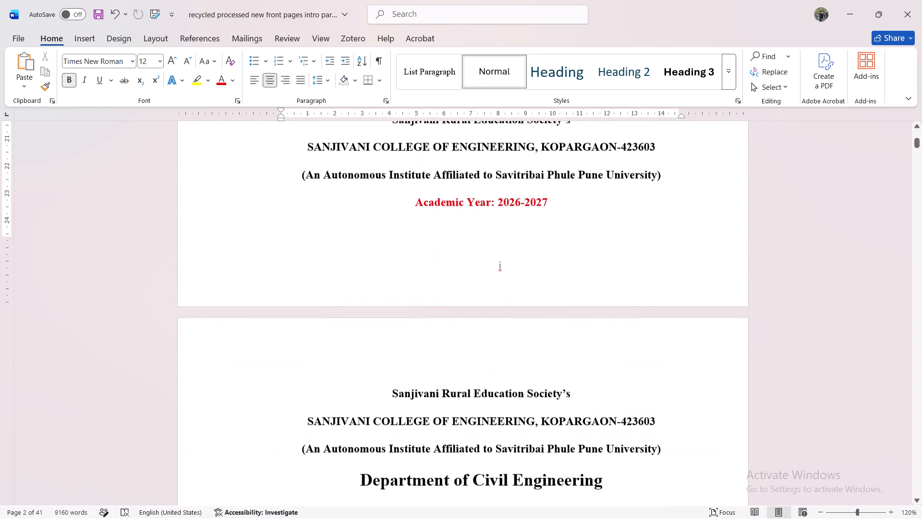
scroll(544, 252, down, 1)
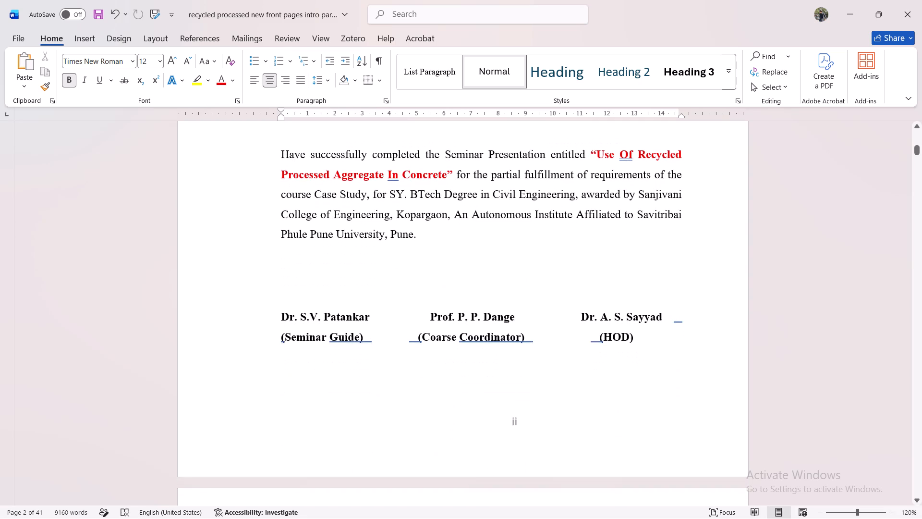
scroll(544, 252, down, 2)
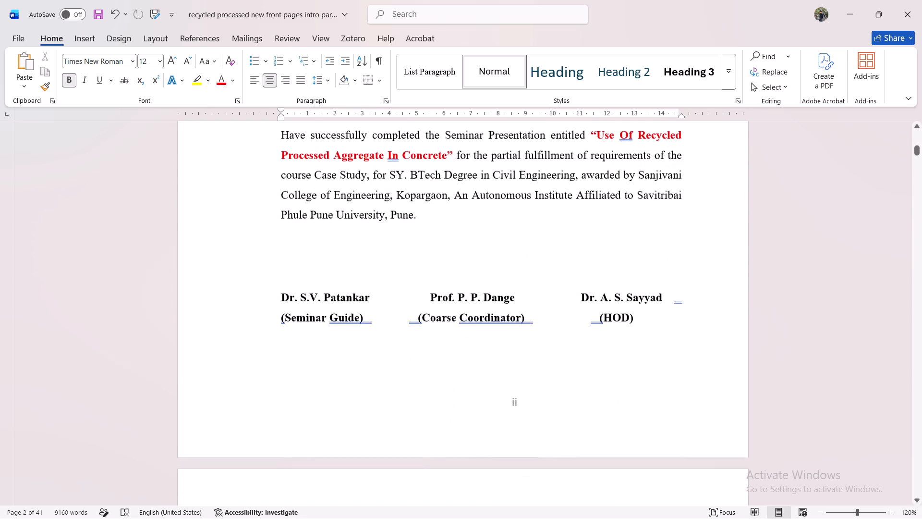
scroll(544, 252, down, 1)
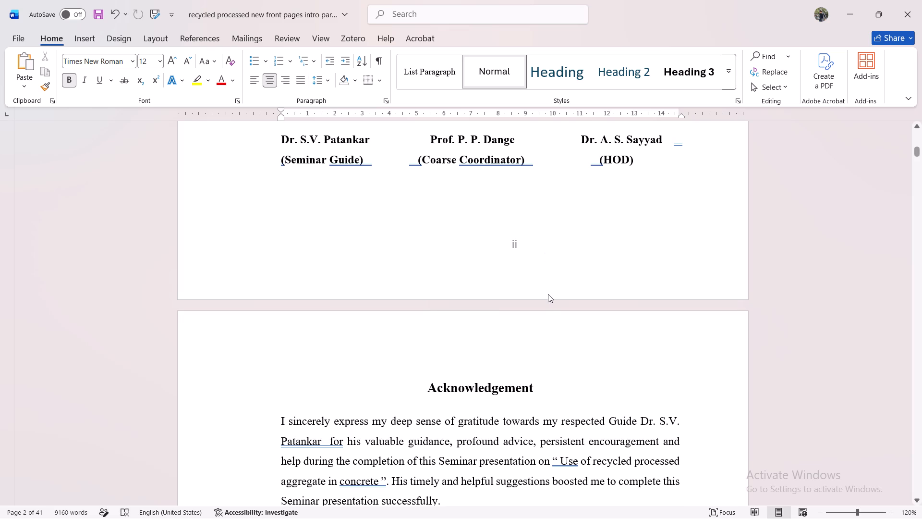
scroll(548, 294, down, 1)
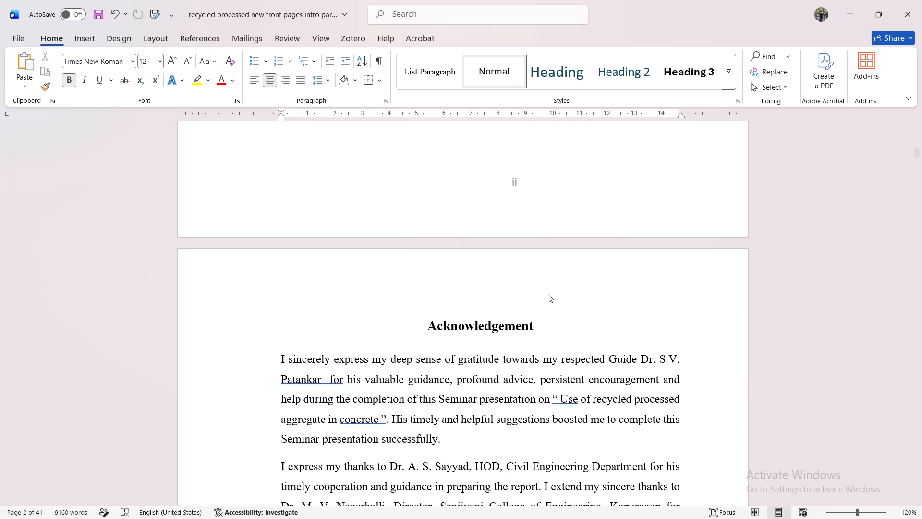
scroll(548, 294, up, 5)
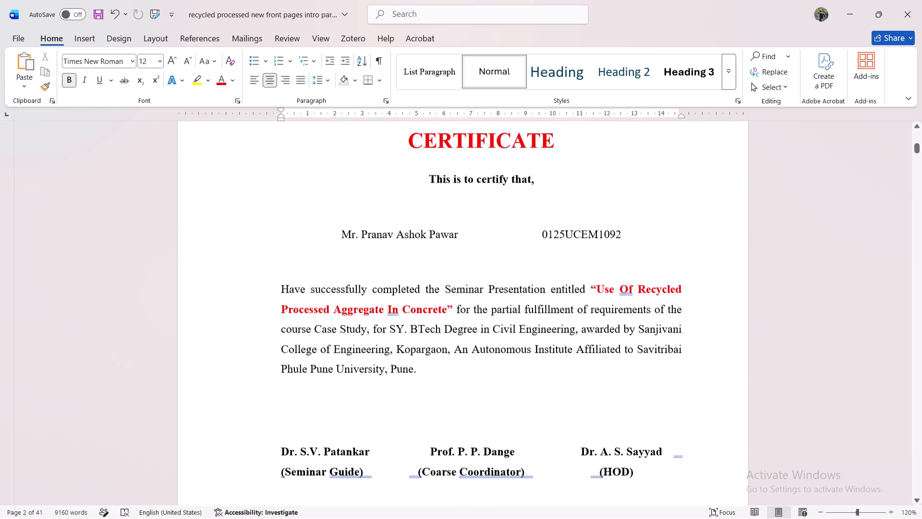
scroll(548, 294, right, 1)
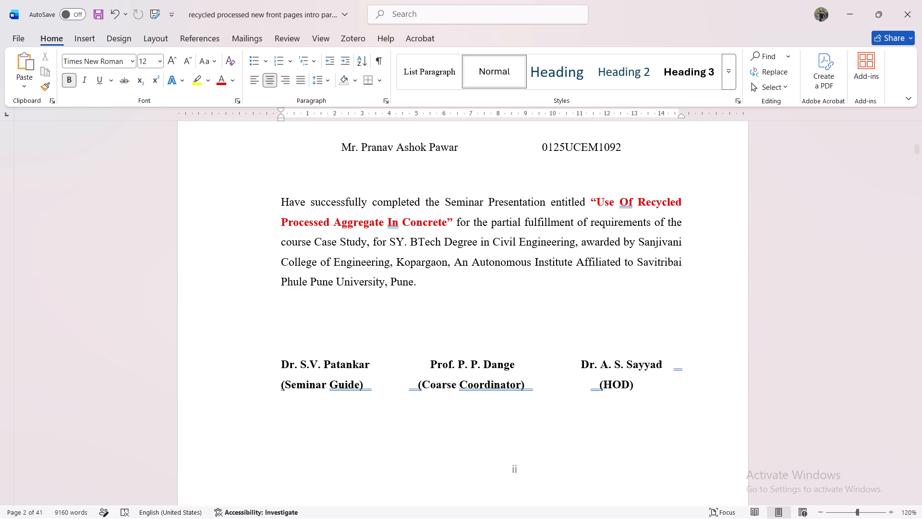
Set the font size of the CERTIFICATE heading on the certificate page to 16.
scroll(498, 247, up, 1)
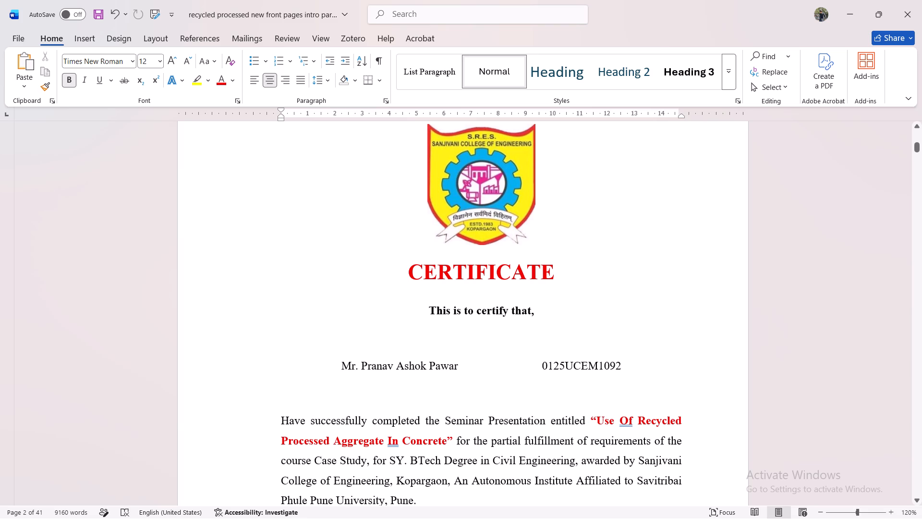
drag(482, 270, 553, 272)
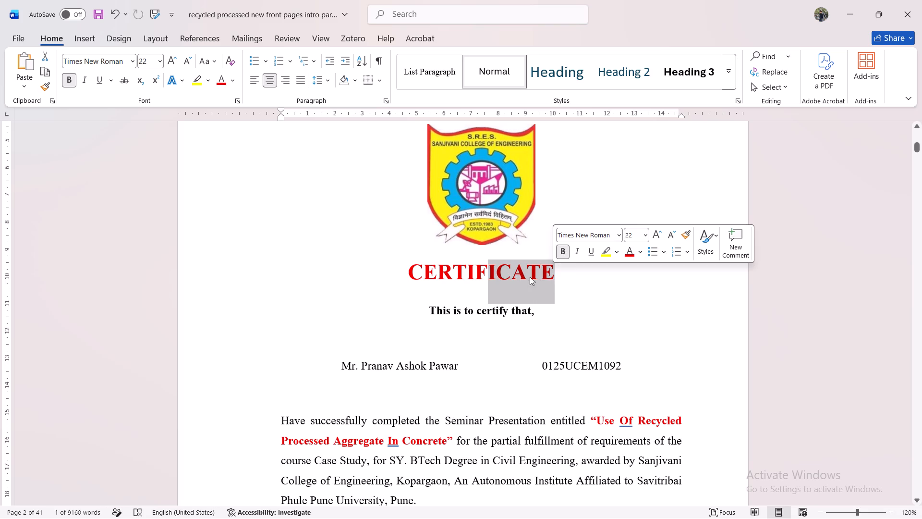
click(399, 265)
drag(399, 265, 499, 279)
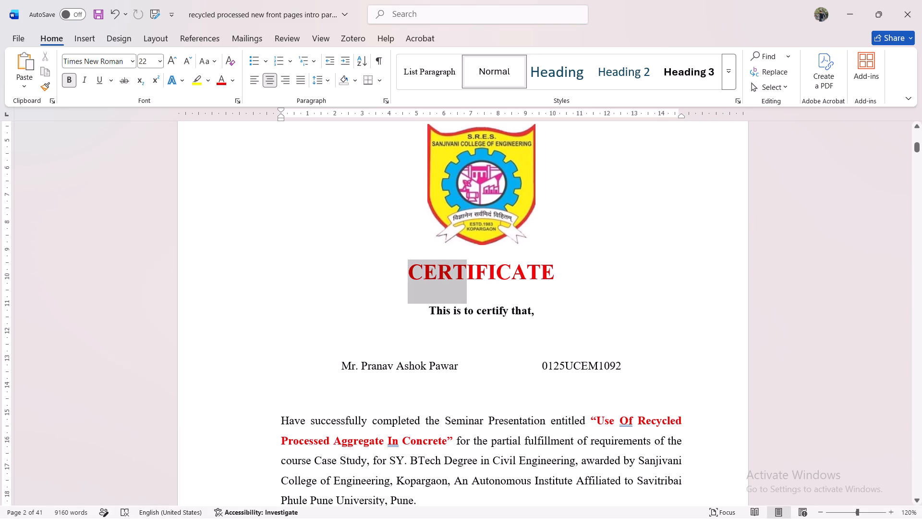
drag(499, 279, 580, 272)
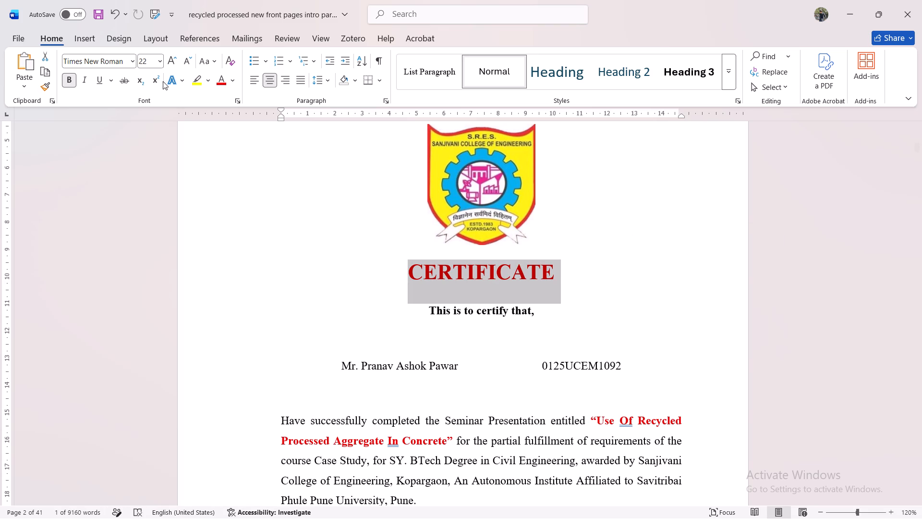
click(158, 64)
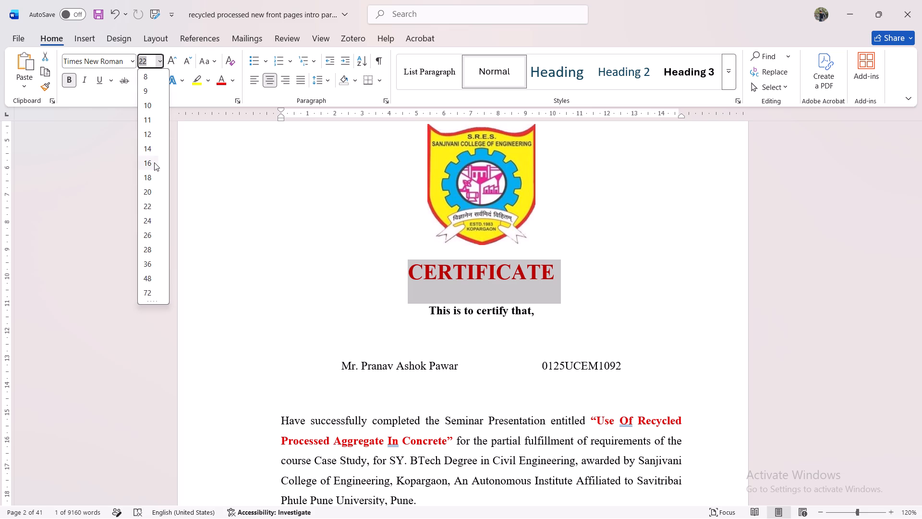
click(154, 162)
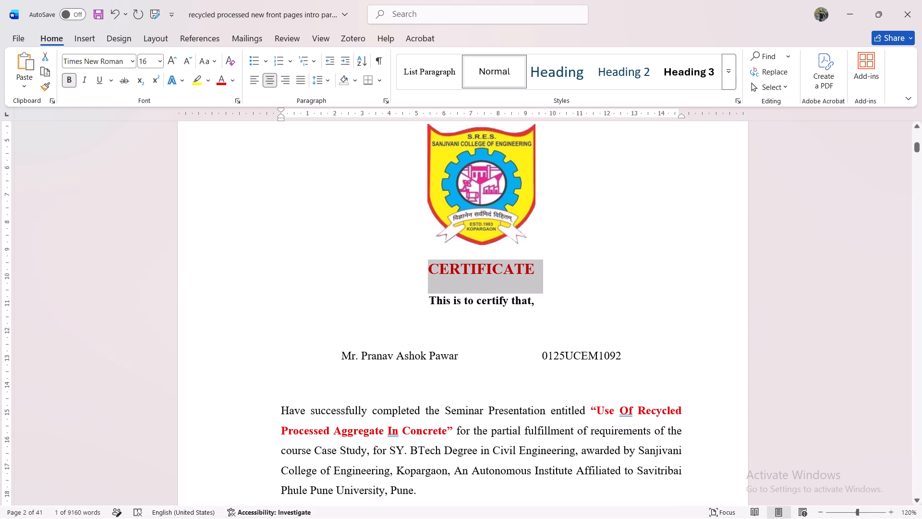
click(595, 217)
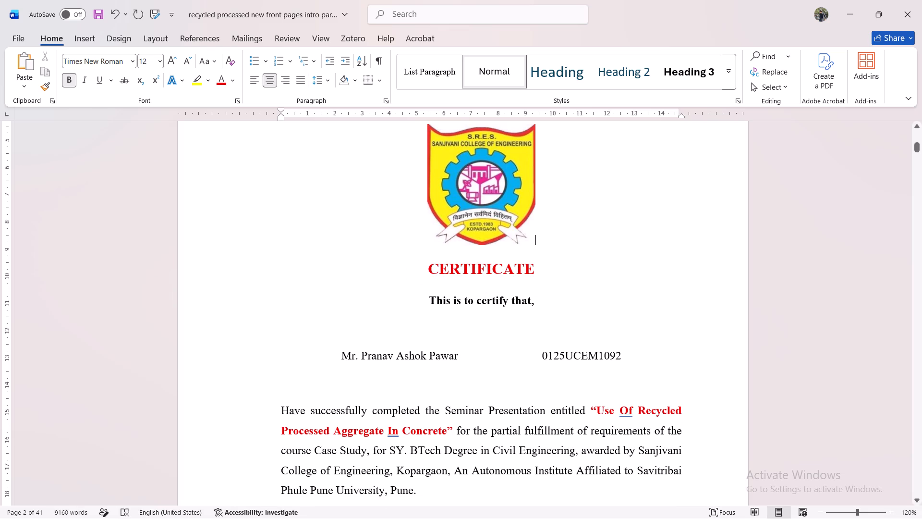
Push the Acknowledgement heading off the certificate page by inserting an empty paragraph before it.
scroll(597, 215, down, 1)
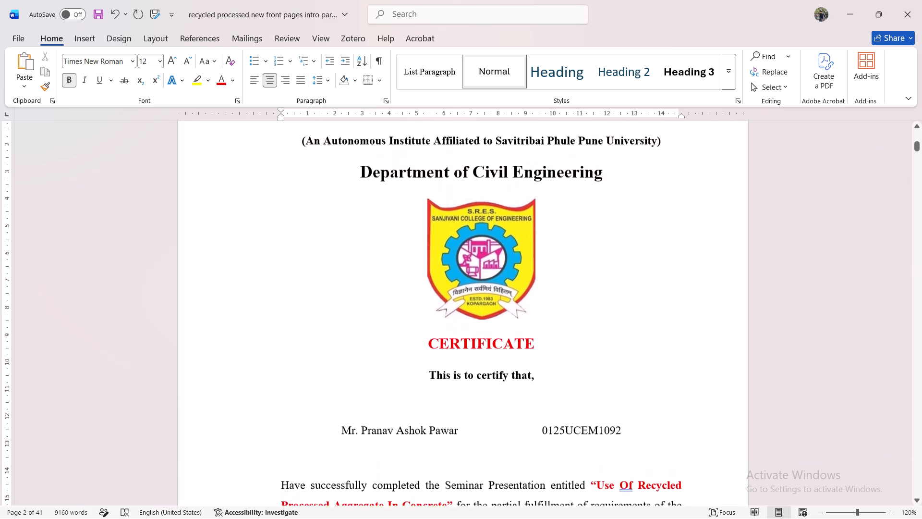
scroll(597, 215, down, 2)
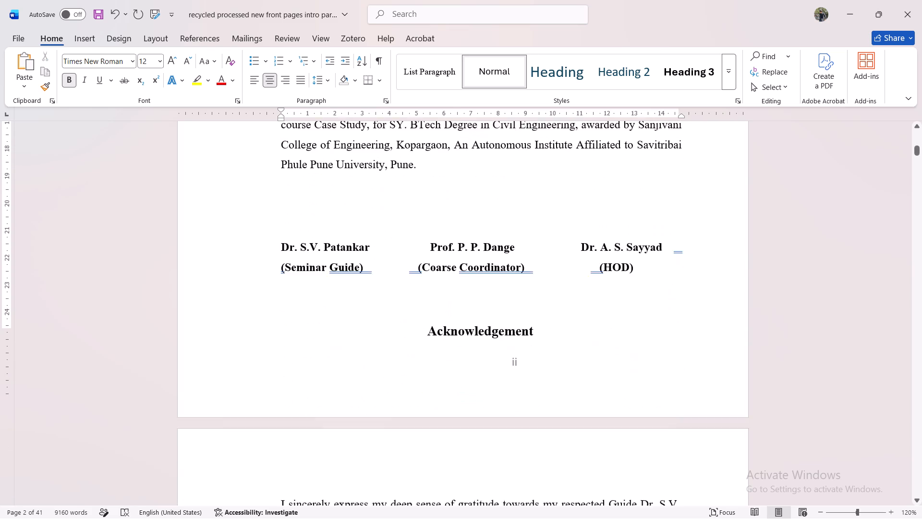
scroll(597, 215, down, 1)
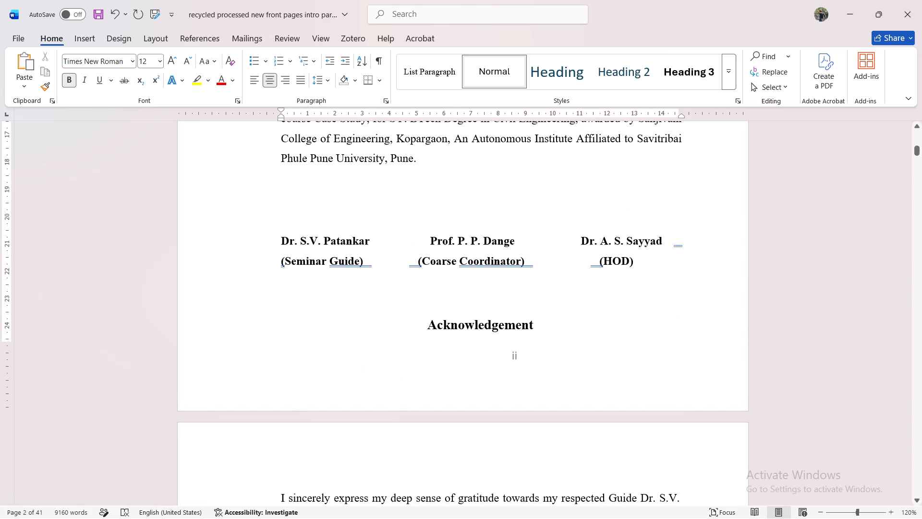
click(420, 322)
key(Return)
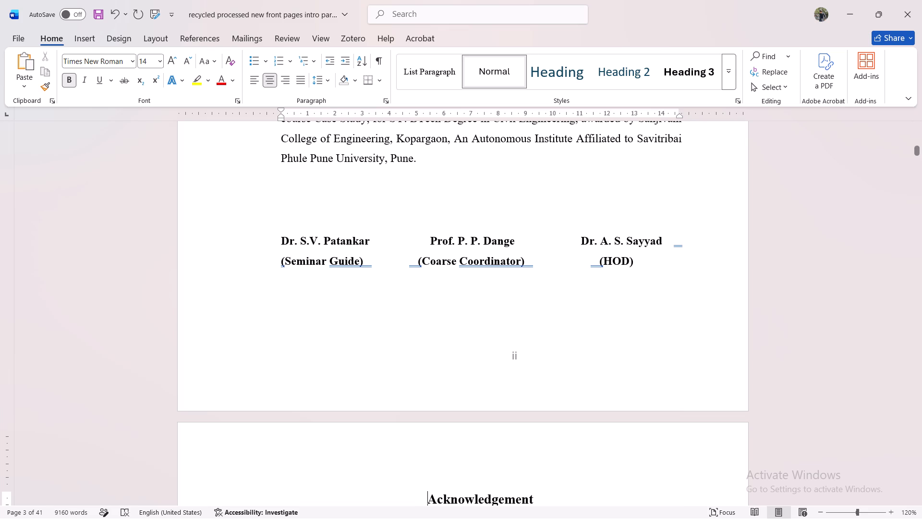
Review the layout and footer page numbers of the Acknowledgement and Abstract pages and the table on the Contents page.
scroll(449, 247, down, 2)
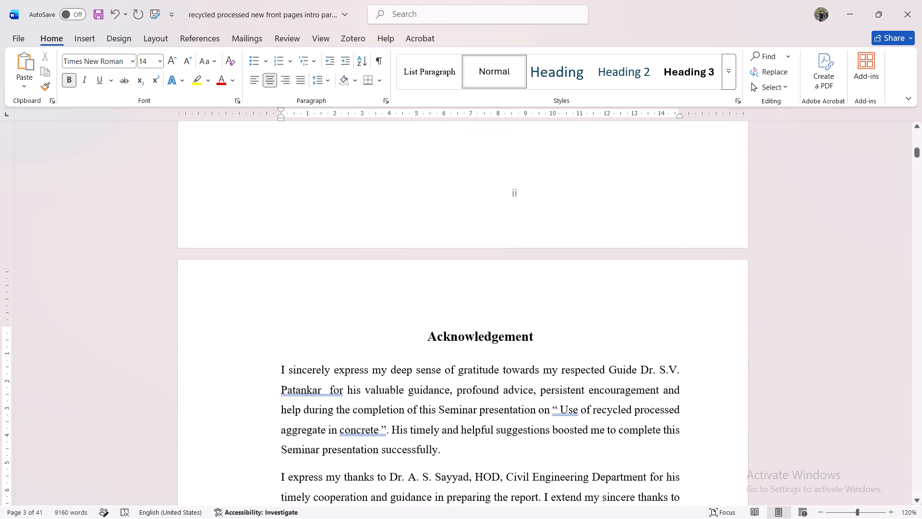
scroll(449, 247, down, 1)
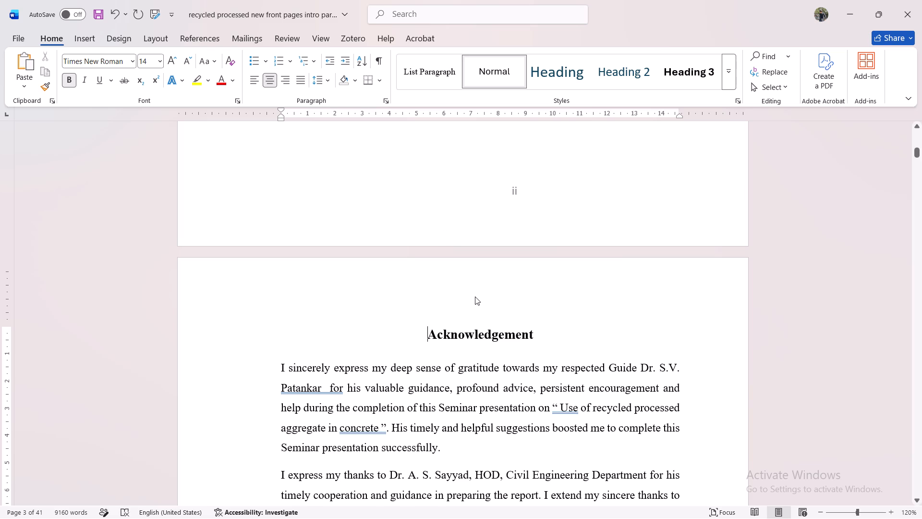
scroll(475, 297, up, 1)
scroll(475, 297, down, 2)
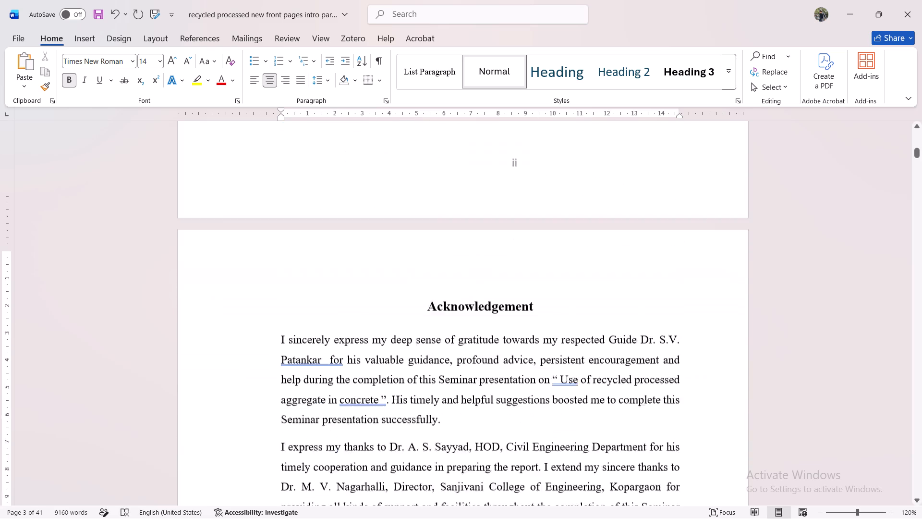
scroll(475, 297, down, 5)
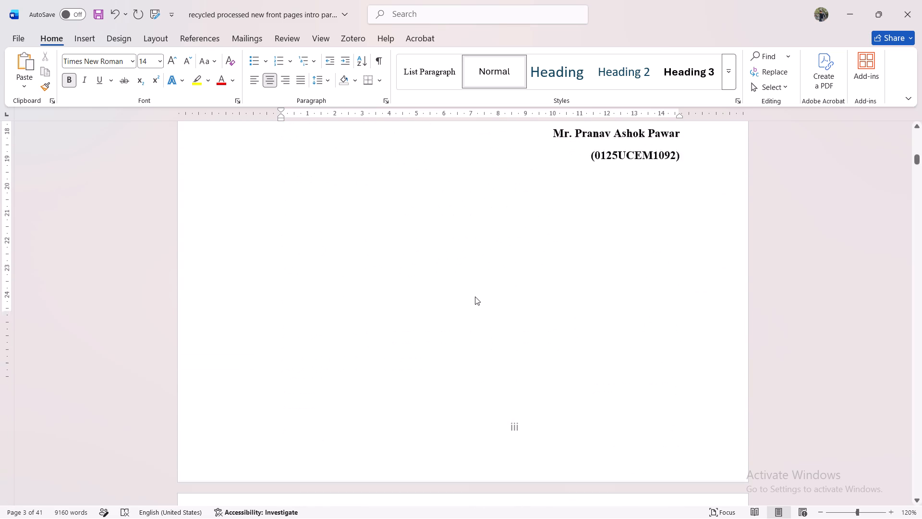
scroll(475, 297, down, 3)
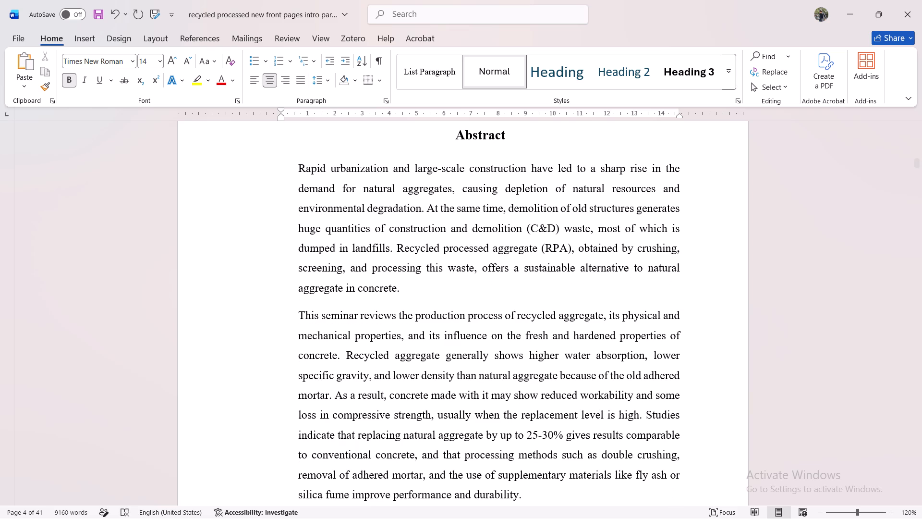
scroll(475, 297, down, 4)
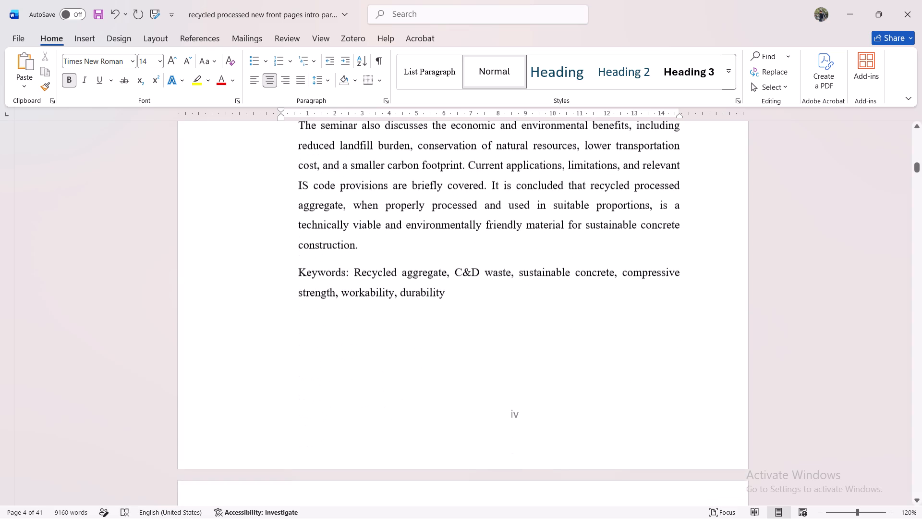
scroll(475, 297, down, 5)
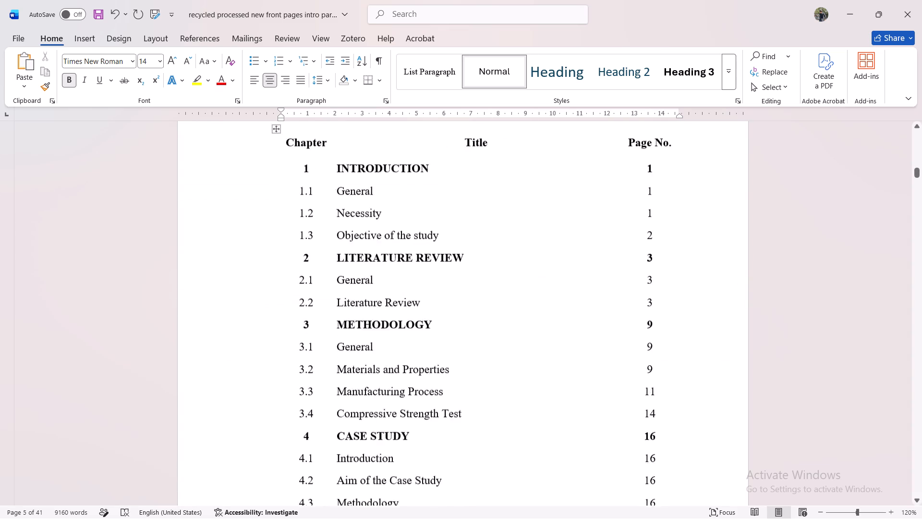
scroll(475, 297, down, 1)
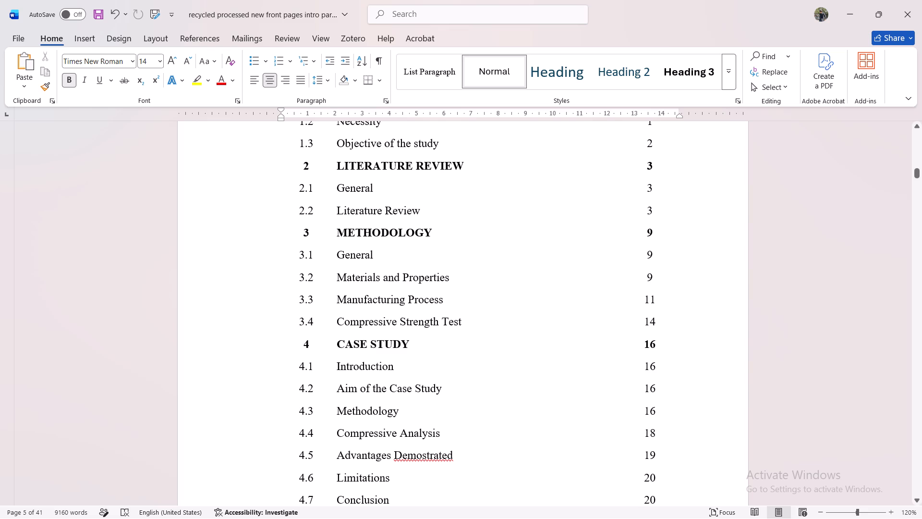
Insert a blank line above the first entry in the Chapter and Title columns of the contents table.
scroll(450, 271, up, 2)
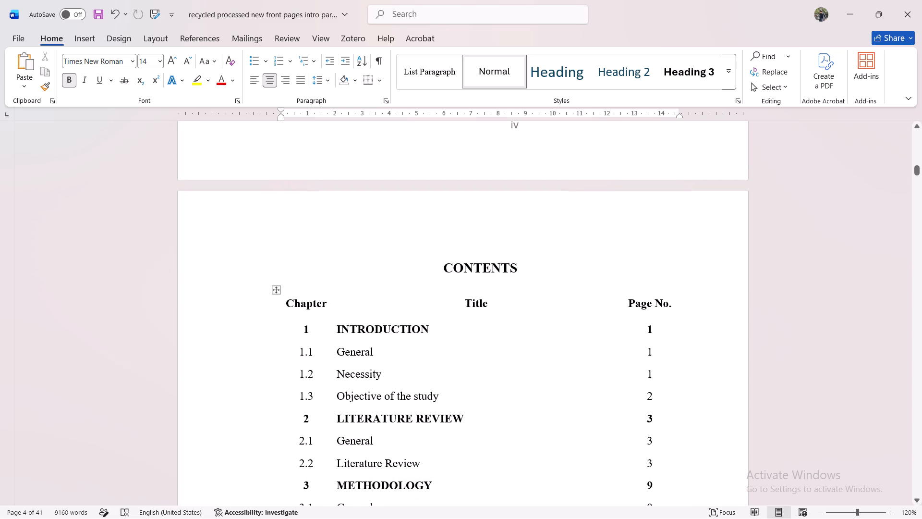
click(301, 331)
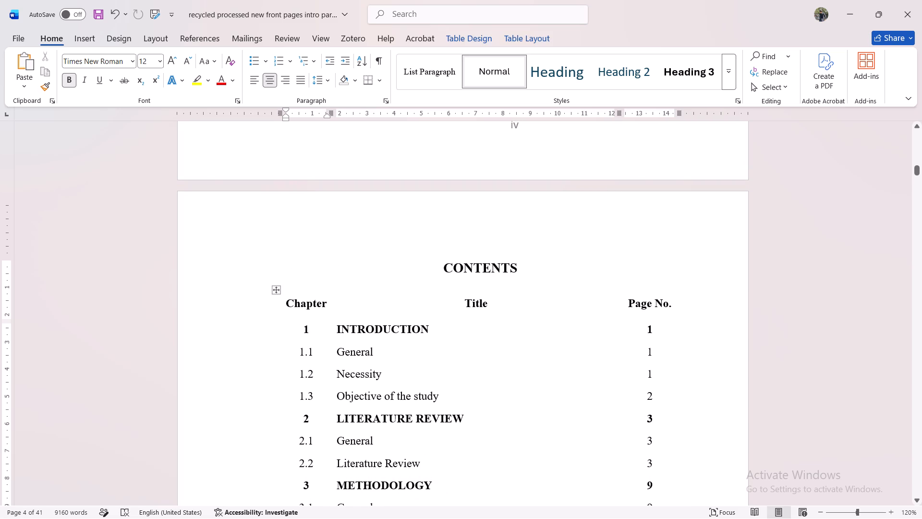
key(Return)
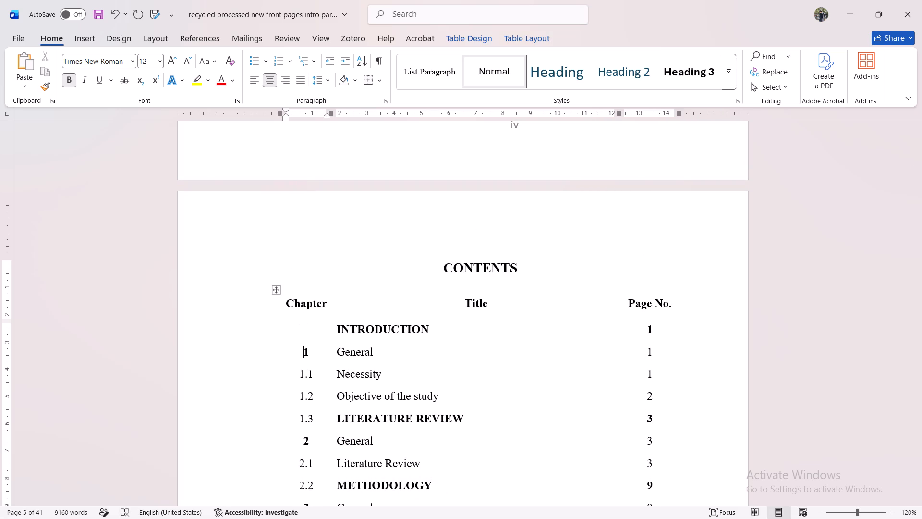
click(335, 334)
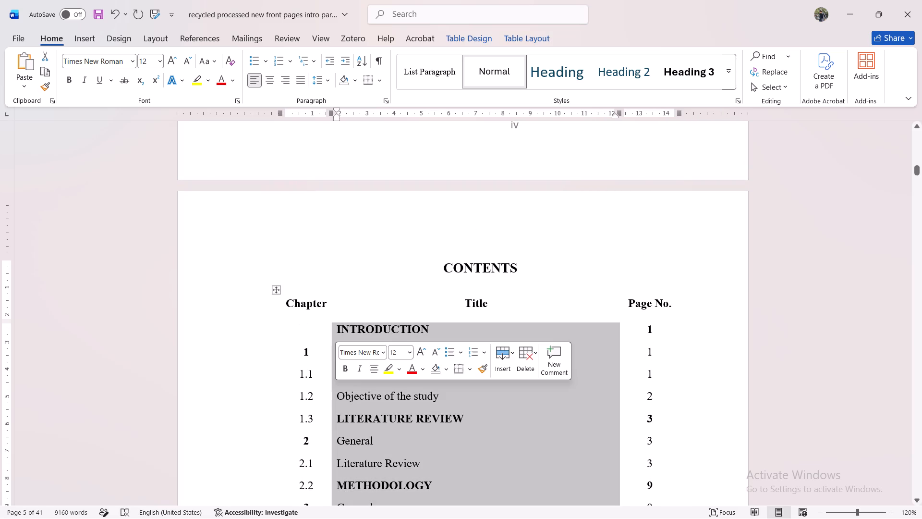
click(322, 311)
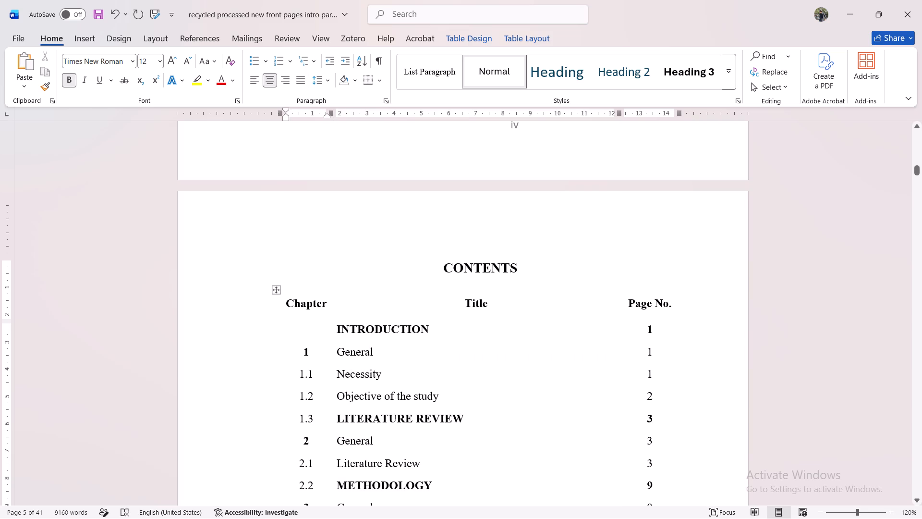
click(335, 330)
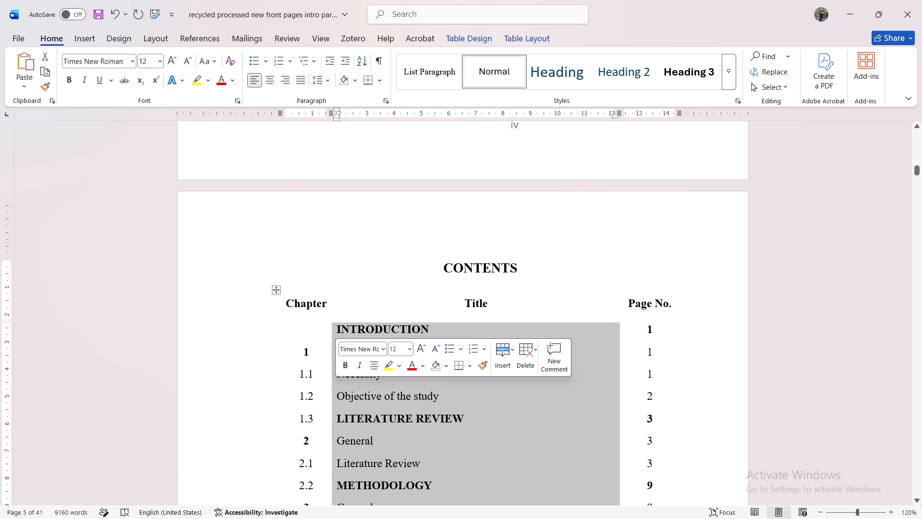
click(334, 309)
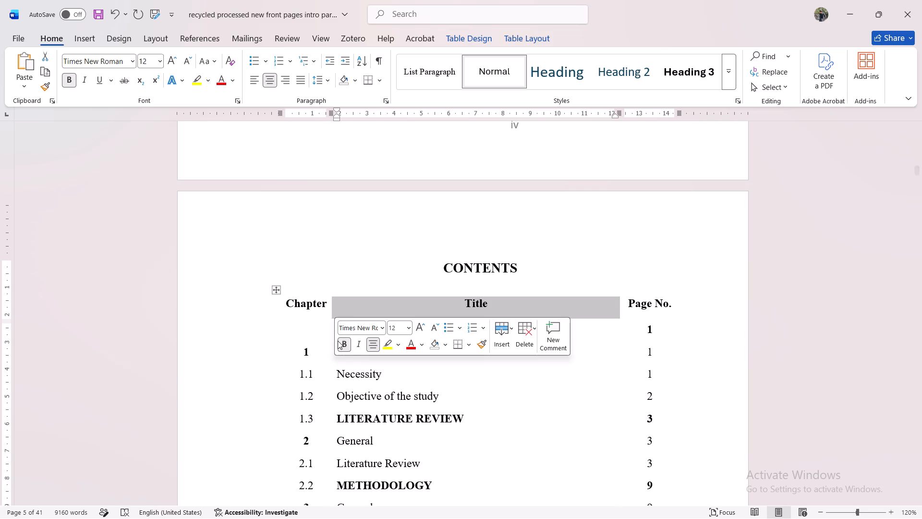
click(355, 388)
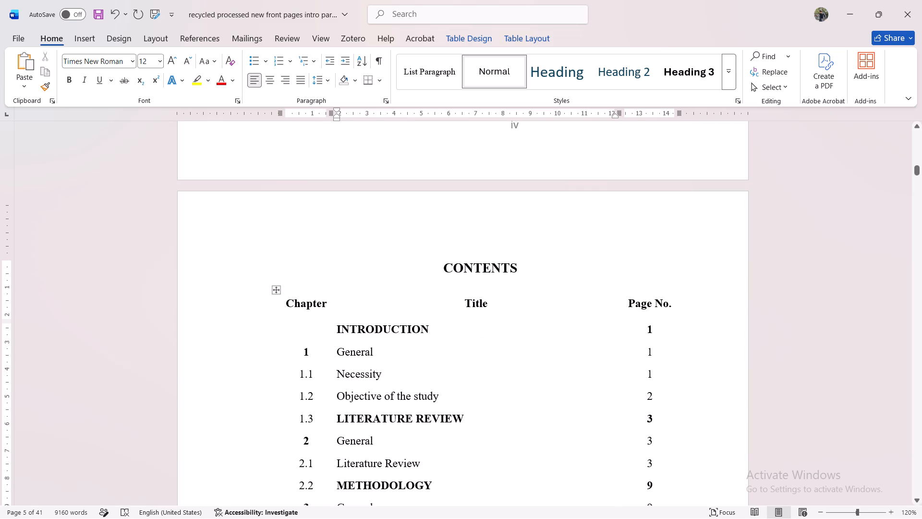
click(335, 329)
drag(375, 435, 345, 355)
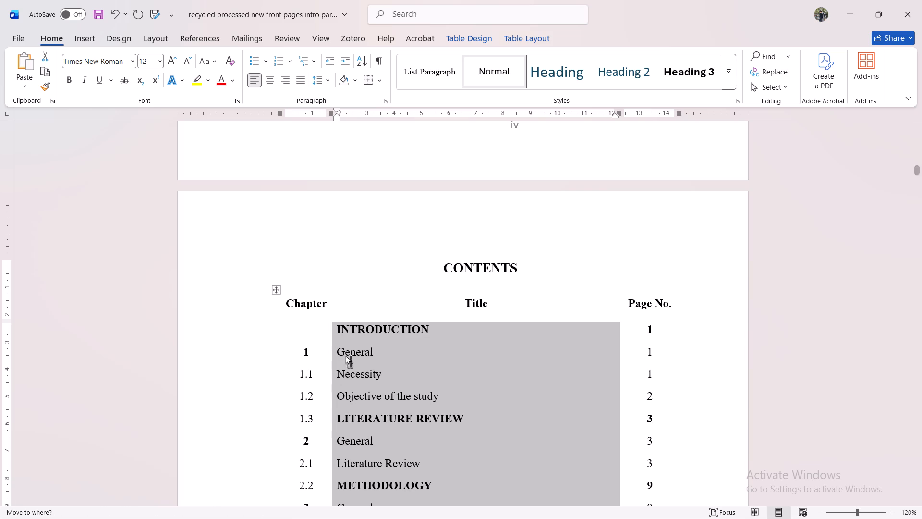
drag(345, 355, 338, 337)
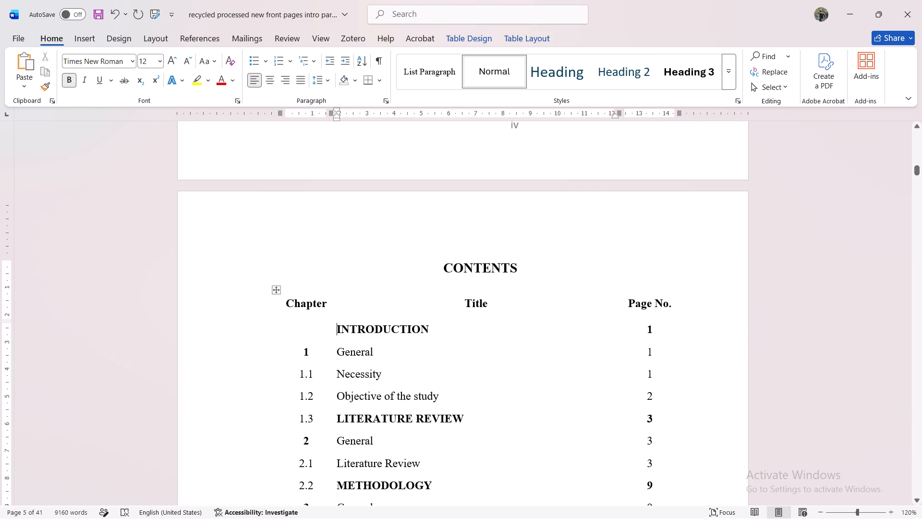
key(Return)
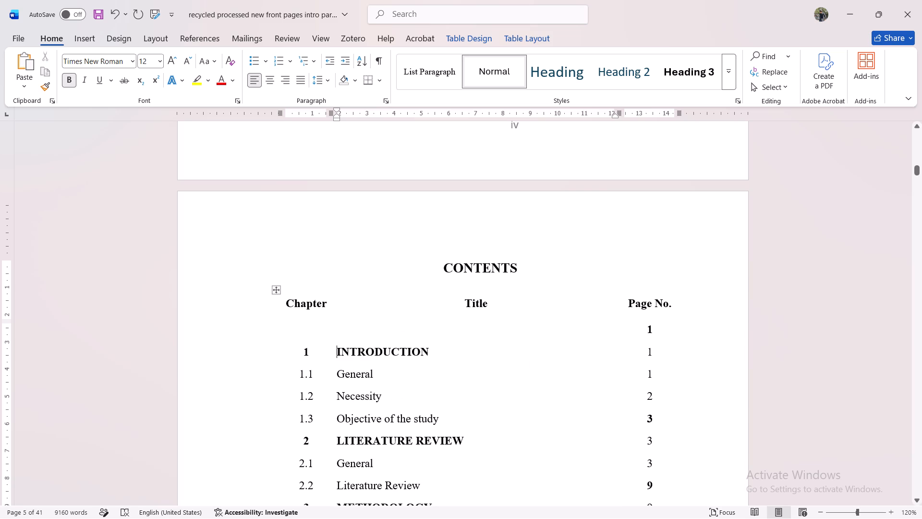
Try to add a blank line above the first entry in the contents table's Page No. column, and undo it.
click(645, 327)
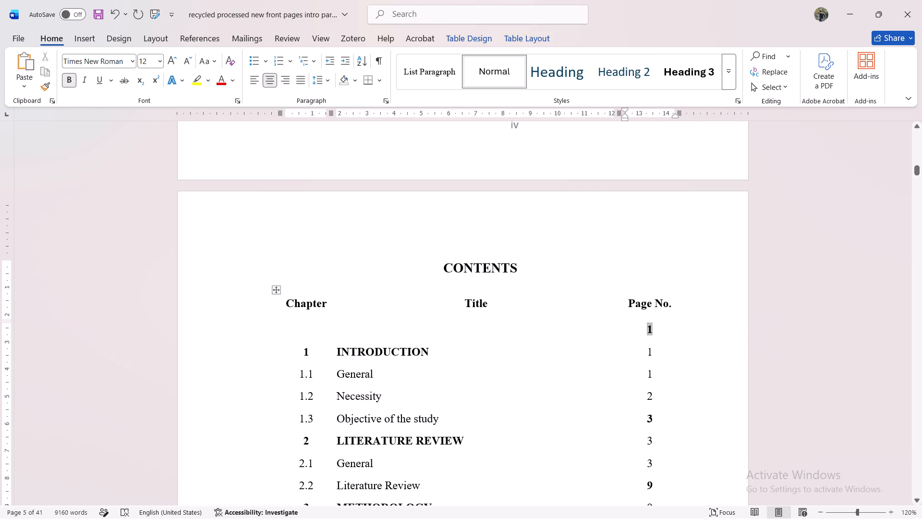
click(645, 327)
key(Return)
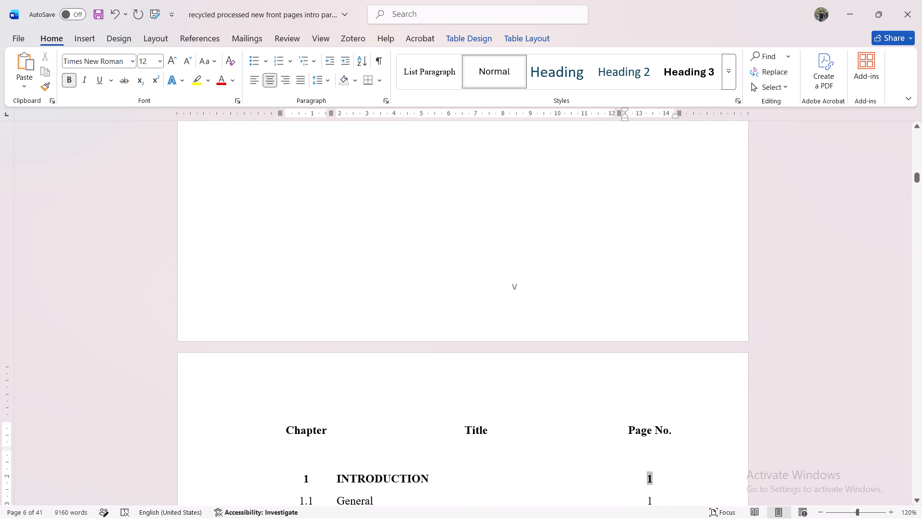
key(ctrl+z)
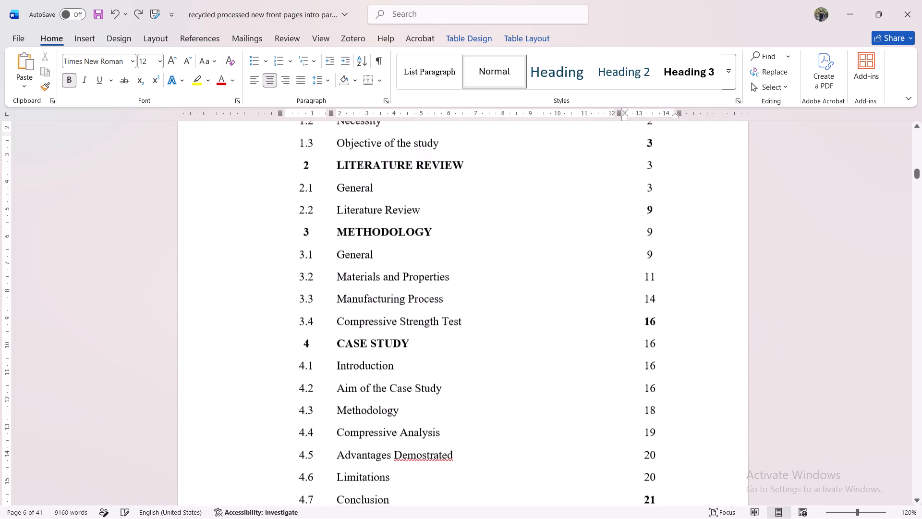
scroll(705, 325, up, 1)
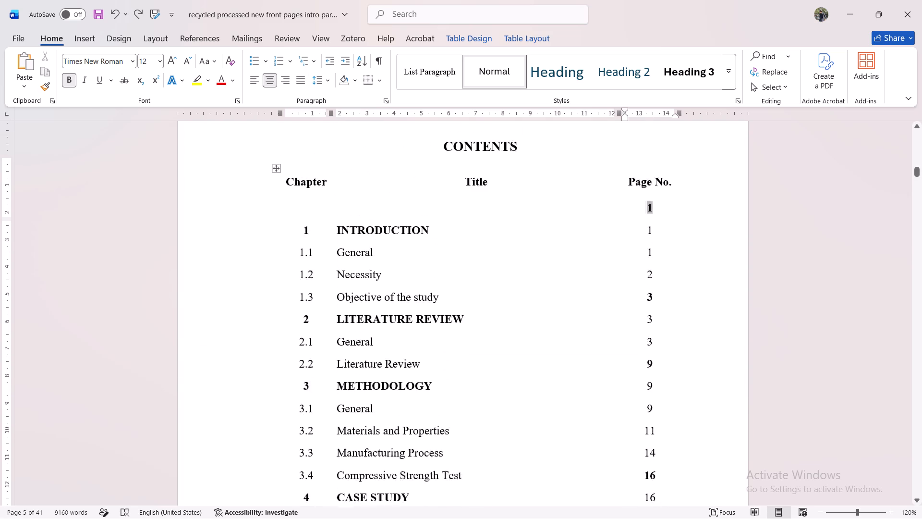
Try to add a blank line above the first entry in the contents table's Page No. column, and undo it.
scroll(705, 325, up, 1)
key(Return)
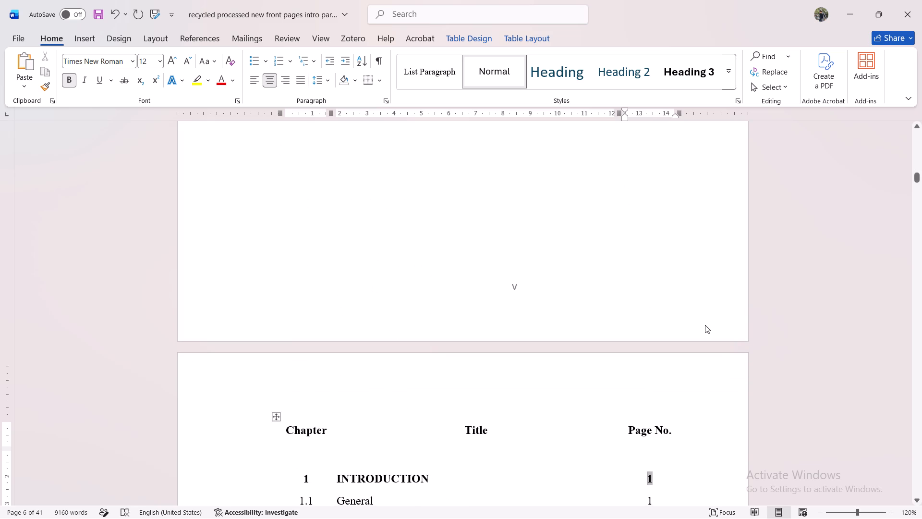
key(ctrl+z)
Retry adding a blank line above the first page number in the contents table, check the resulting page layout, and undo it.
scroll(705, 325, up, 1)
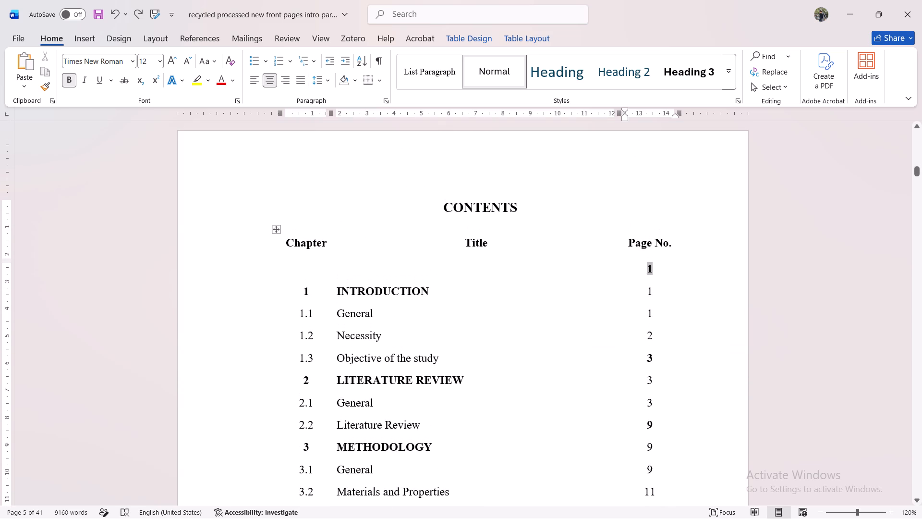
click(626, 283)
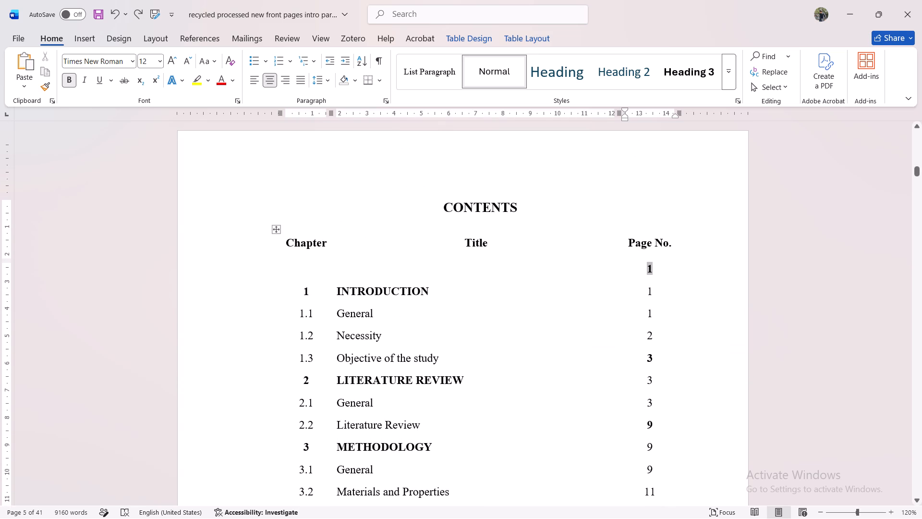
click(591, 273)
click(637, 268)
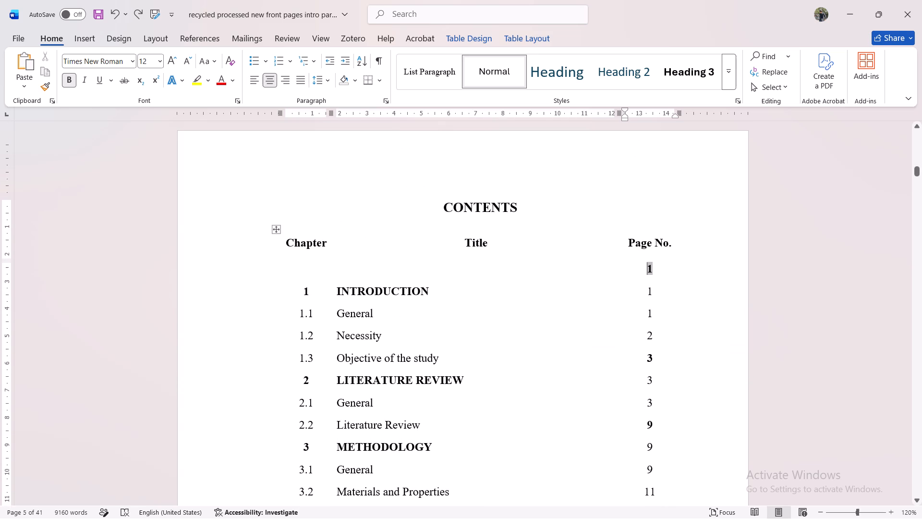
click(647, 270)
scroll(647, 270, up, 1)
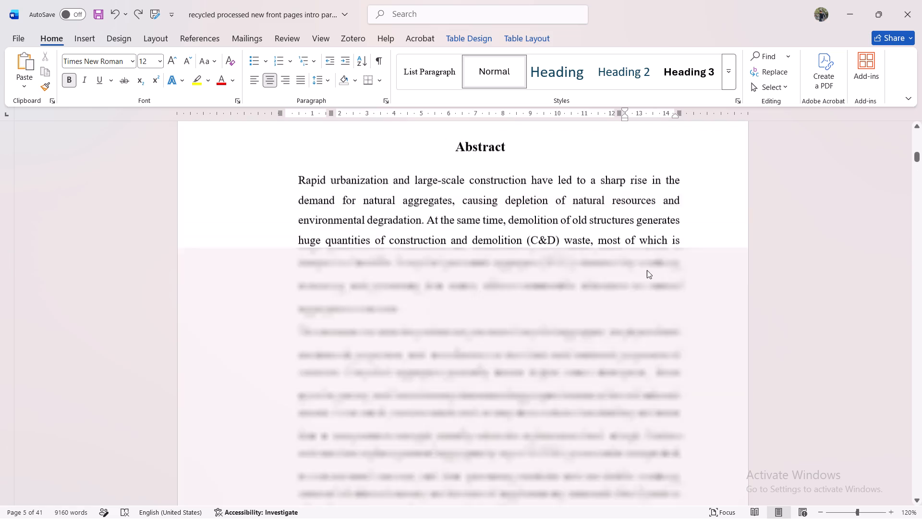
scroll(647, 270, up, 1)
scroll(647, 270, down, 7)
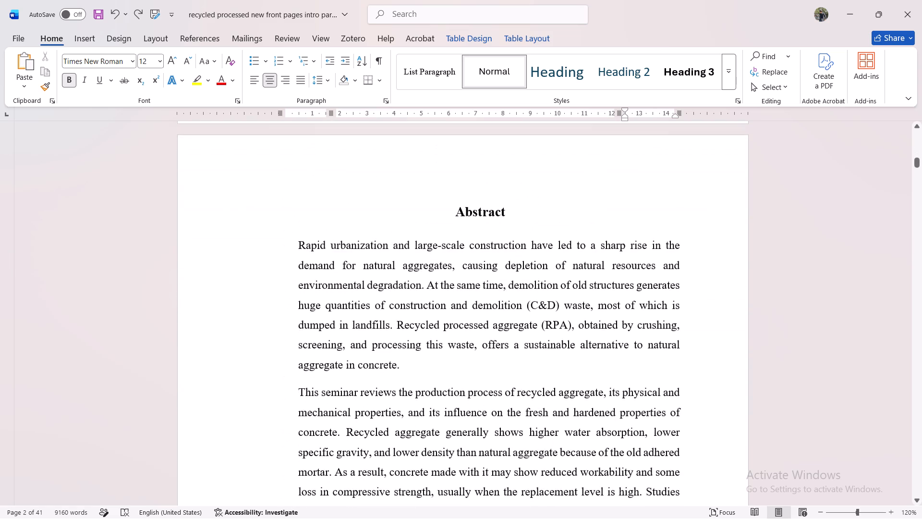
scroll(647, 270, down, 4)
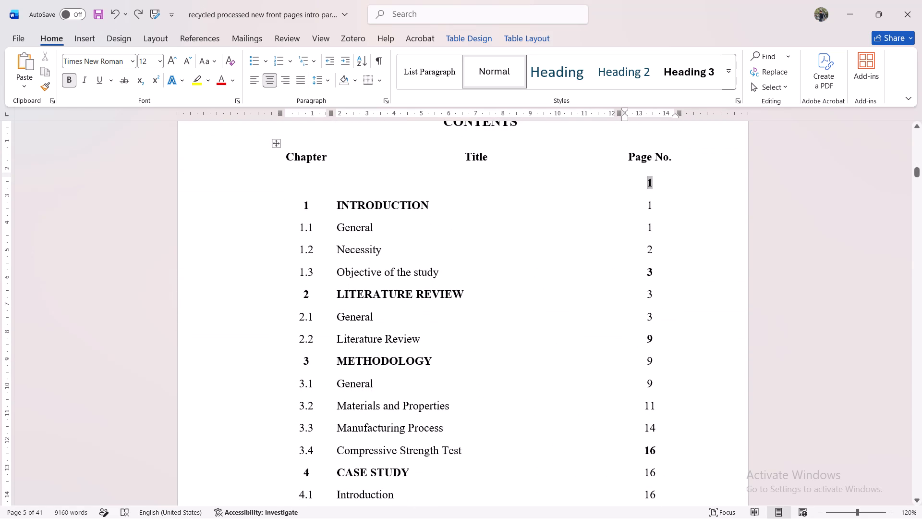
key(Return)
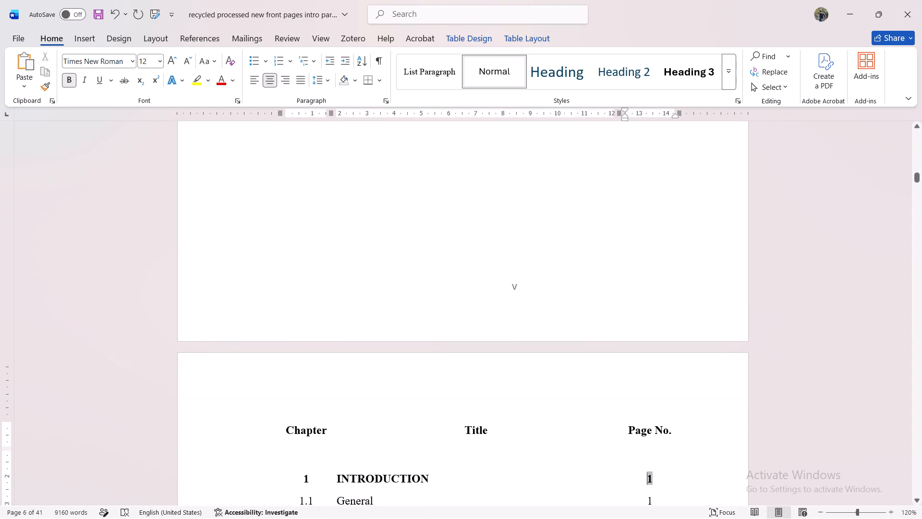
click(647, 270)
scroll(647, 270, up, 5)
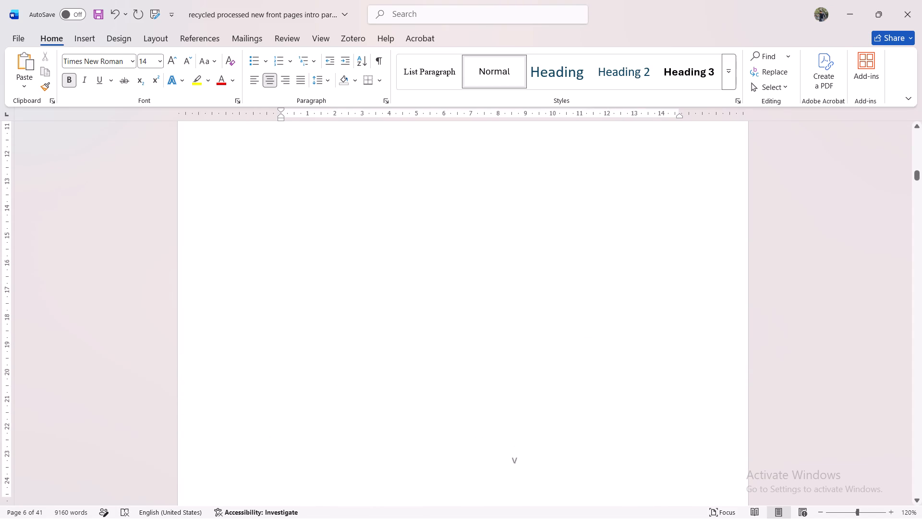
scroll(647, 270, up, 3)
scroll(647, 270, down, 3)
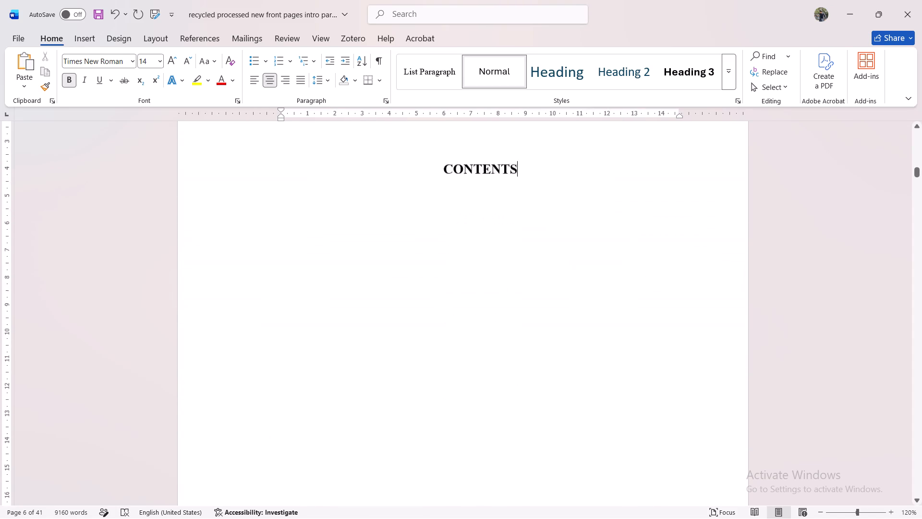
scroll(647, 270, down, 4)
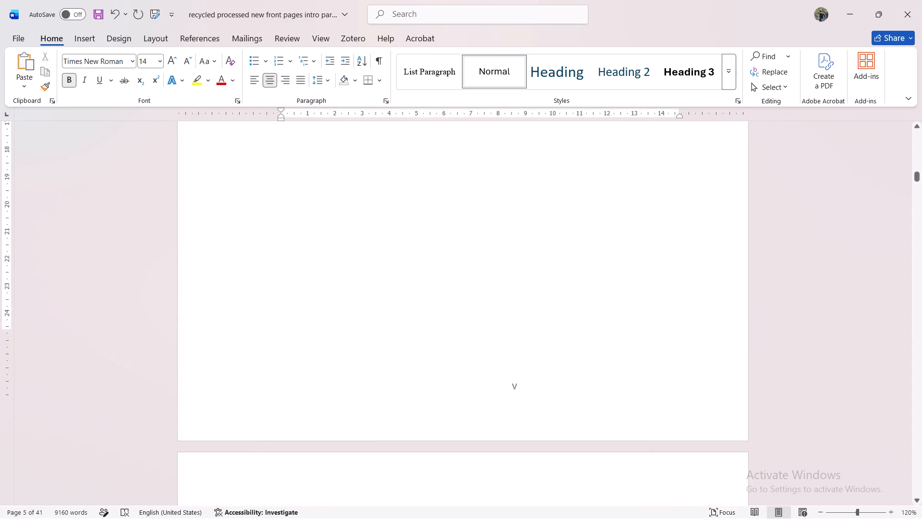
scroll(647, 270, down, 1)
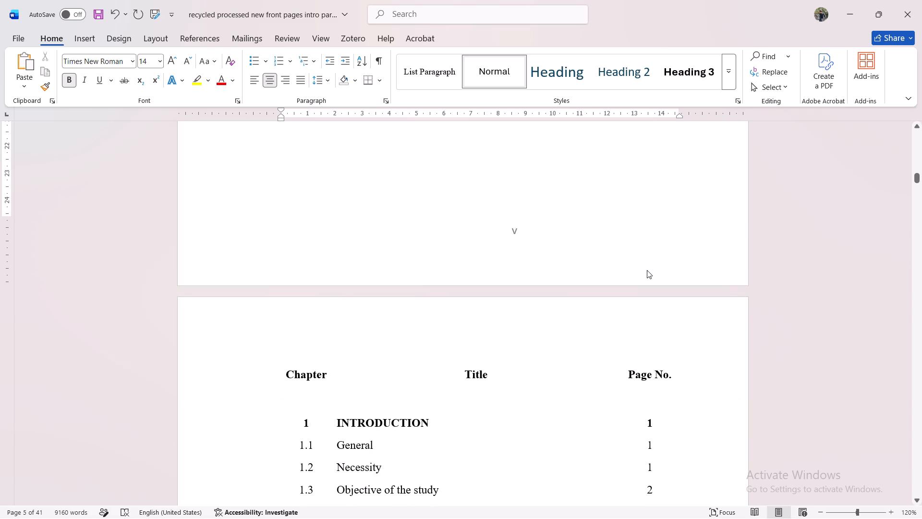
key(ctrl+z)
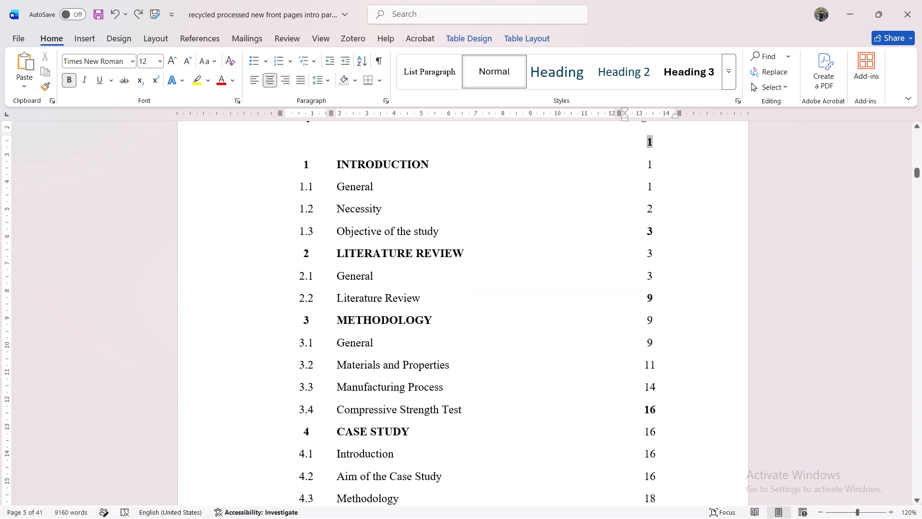
Delete the extra bold 1 above the INTRODUCTION row in the contents table's Page No. column, leaving that line blank.
click(539, 268)
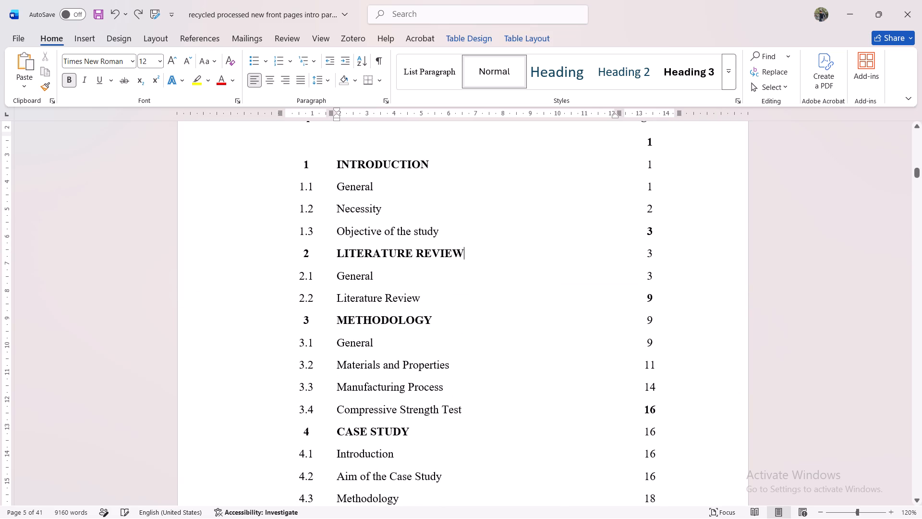
scroll(537, 289, up, 1)
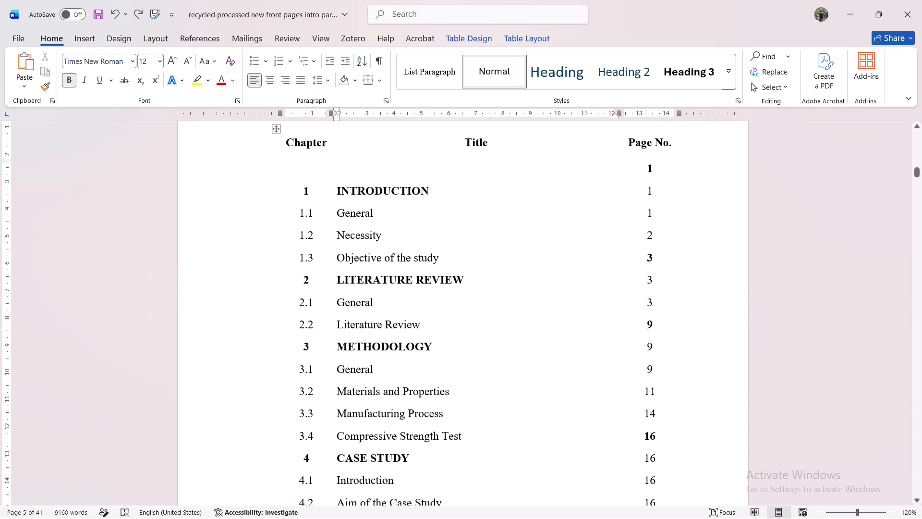
scroll(537, 289, up, 1)
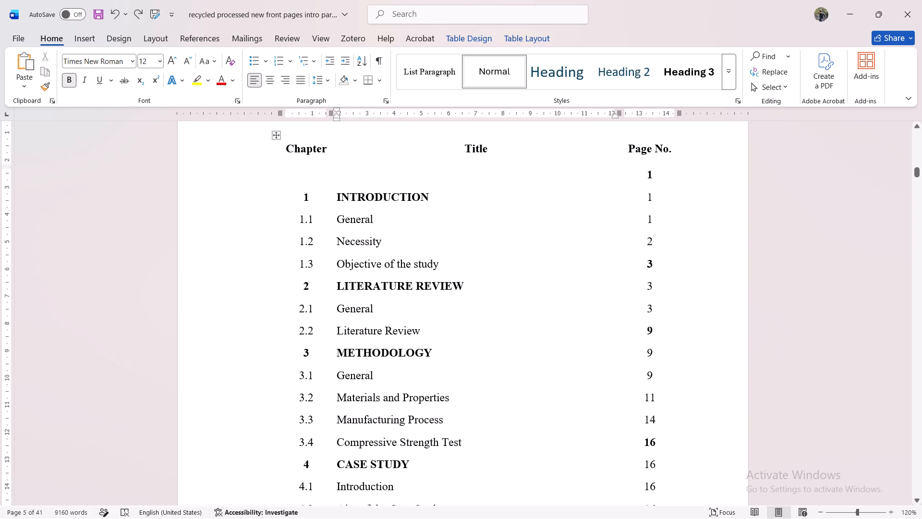
click(653, 178)
key(BackSpace)
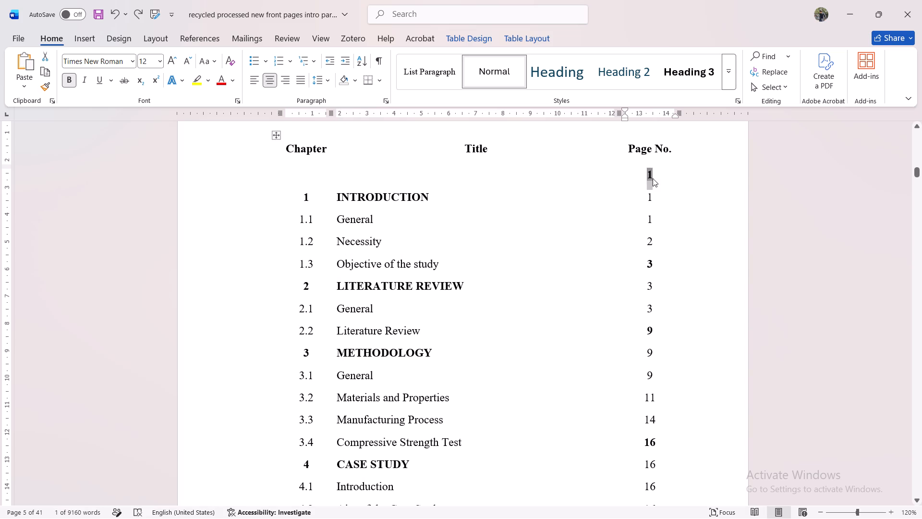
key(BackSpace)
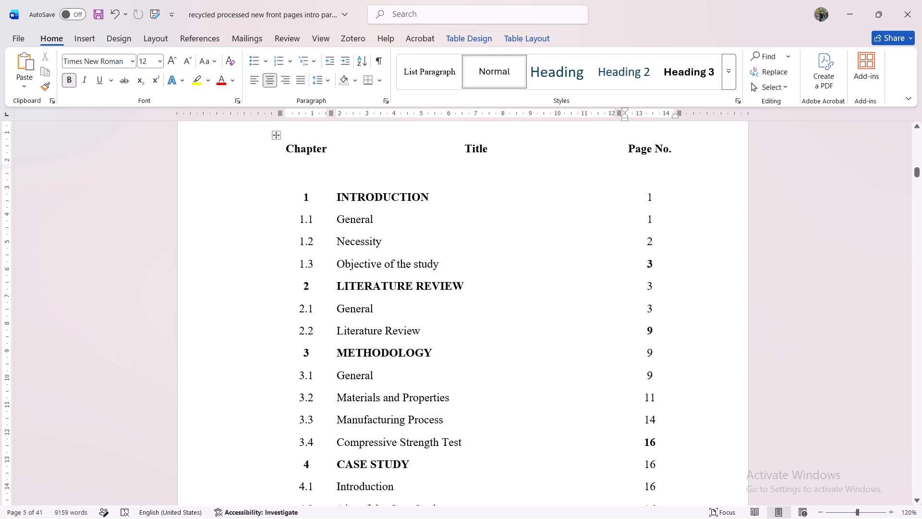
Make the page number in the INTRODUCTION row of the contents table bold.
click(655, 201)
drag(655, 201, 634, 196)
click(643, 180)
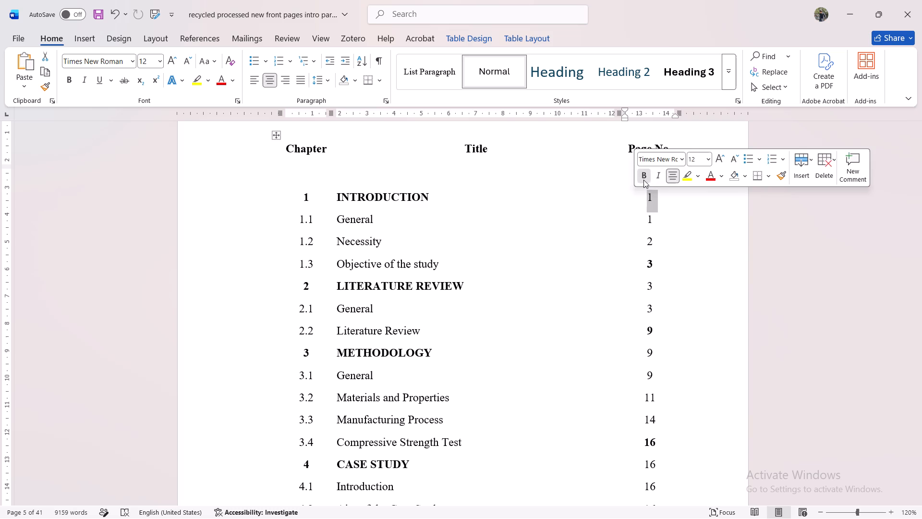
click(623, 252)
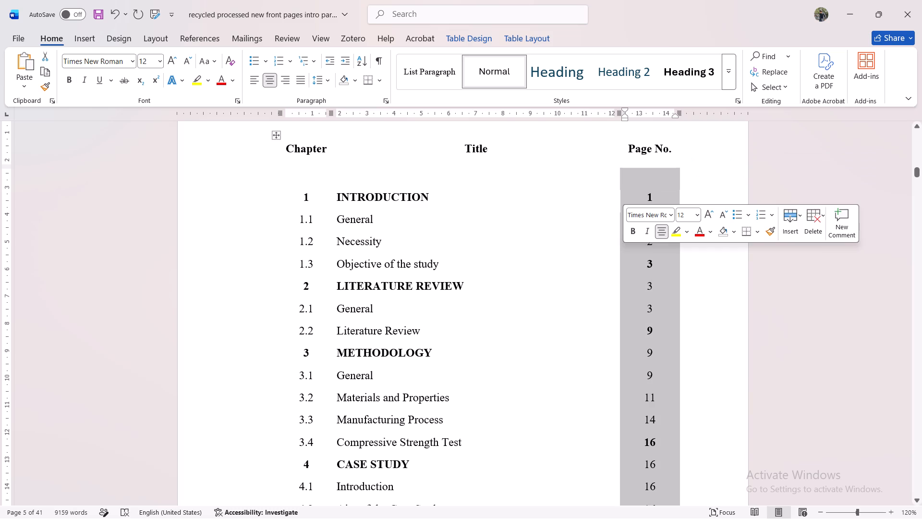
click(553, 274)
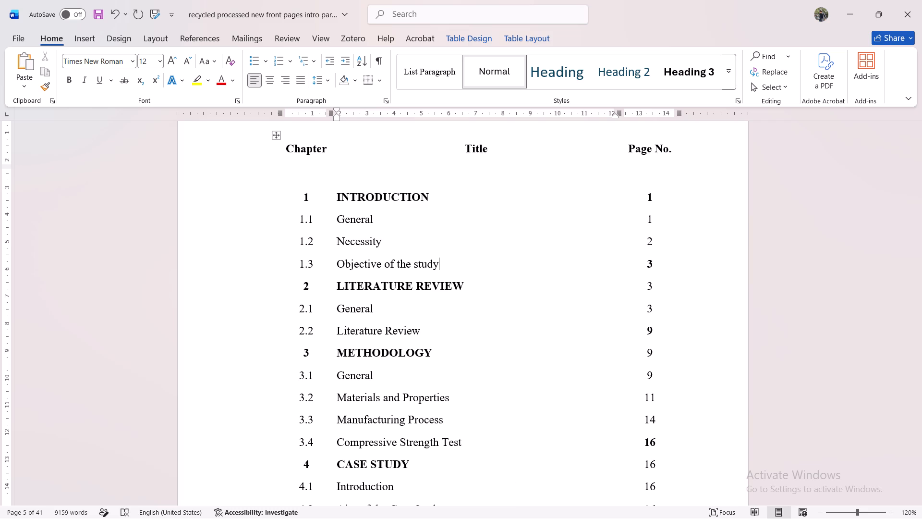
Set the page number of the 1.2 Necessity entry in the contents table to 1.
click(662, 243)
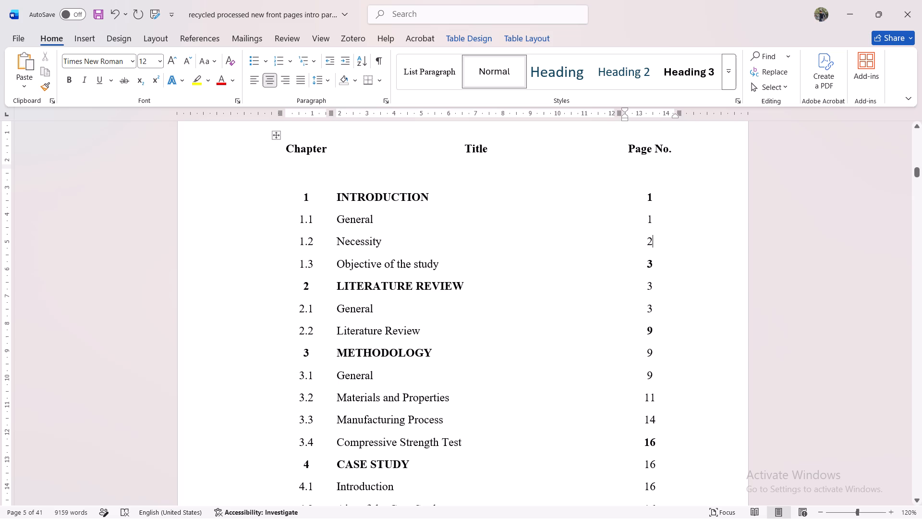
key(BackSpace)
key(End)
key(End)
key(1)
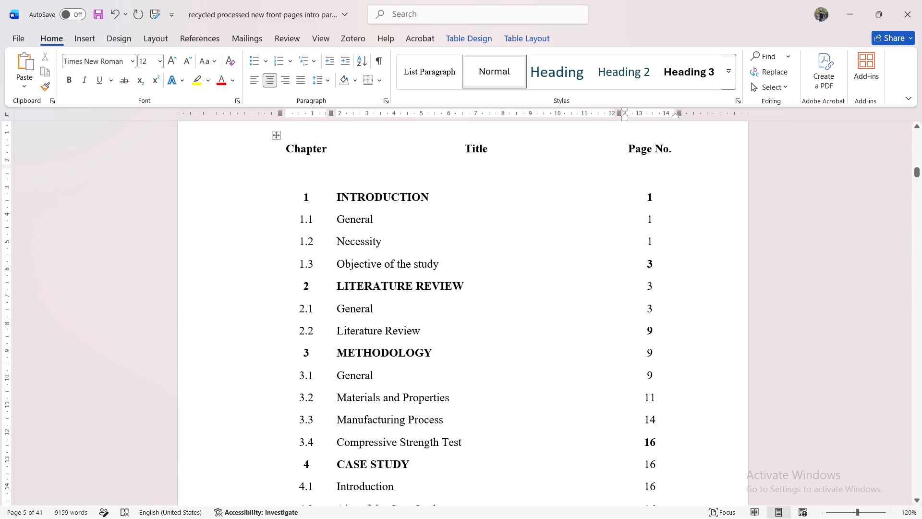
Set the page number of the 1.3 Objective of the study entry to 2 and remove its bold formatting.
click(654, 261)
key(BackSpace)
key(2)
drag(654, 261, 632, 265)
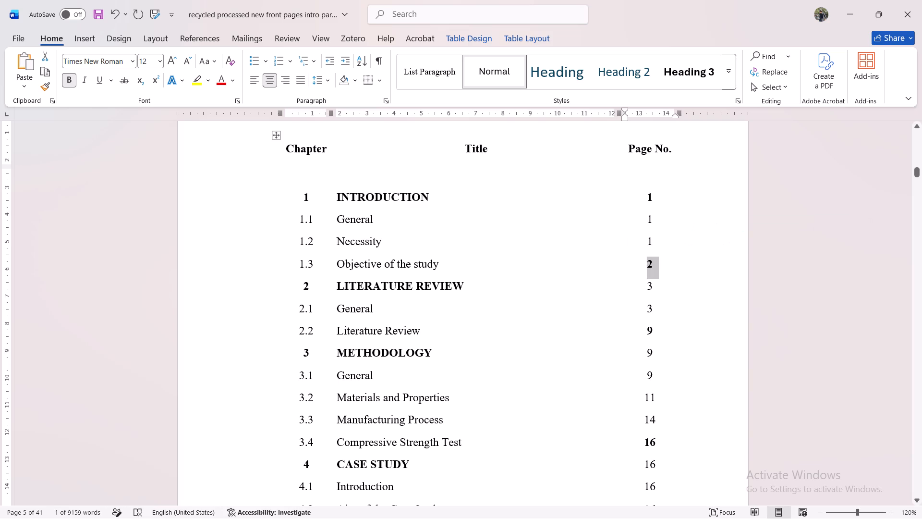
click(71, 87)
click(674, 276)
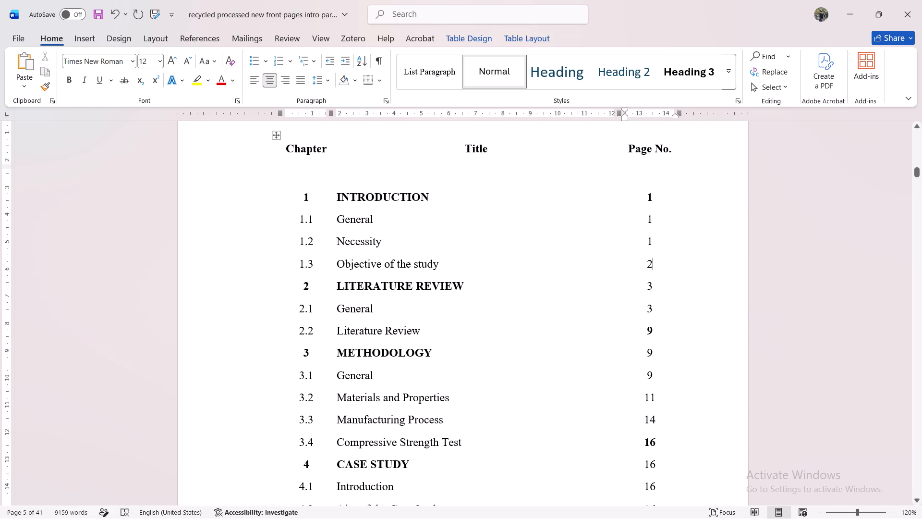
Make the page number in the LITERATURE REVIEW chapter row of the contents table bold.
drag(654, 290, 642, 288)
click(650, 267)
Set the page number of the 2.2 Literature Review entry in the contents table to 3 and remove its bold formatting.
click(663, 312)
key(Down)
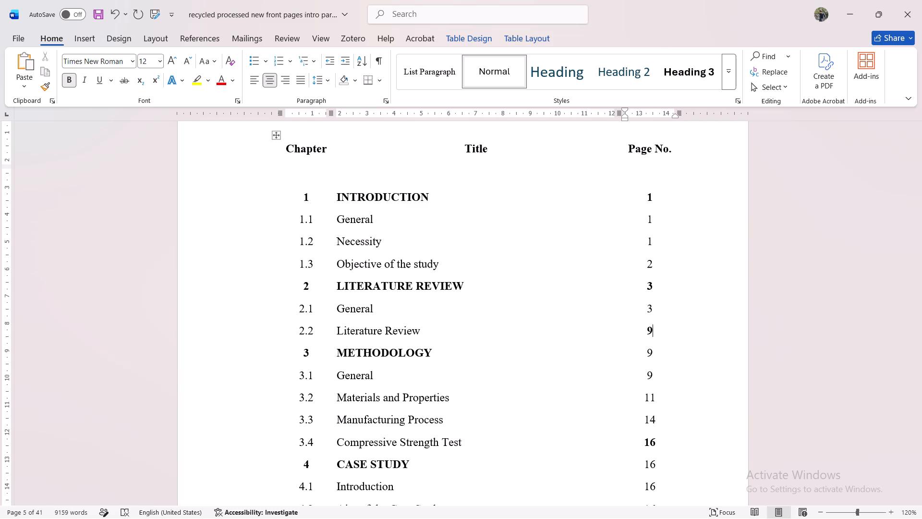
key(BackSpace)
key(3)
drag(662, 312, 658, 311)
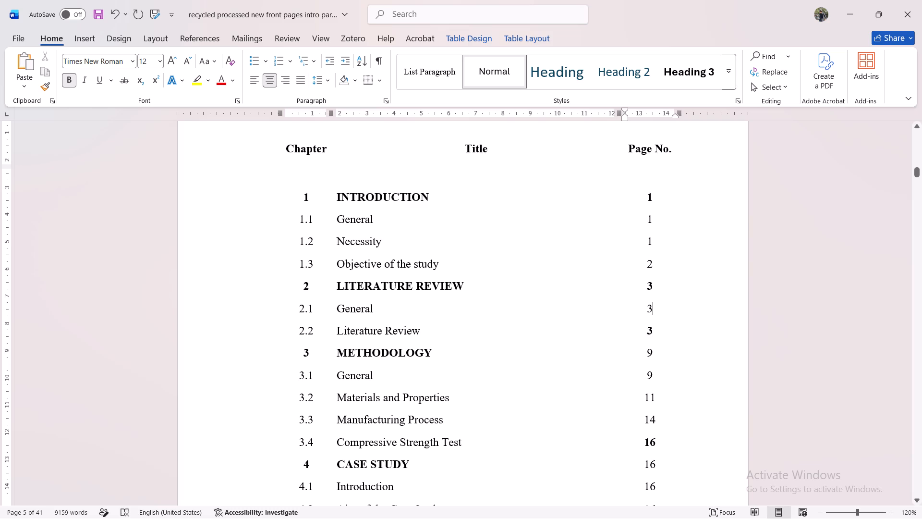
drag(658, 311, 660, 329)
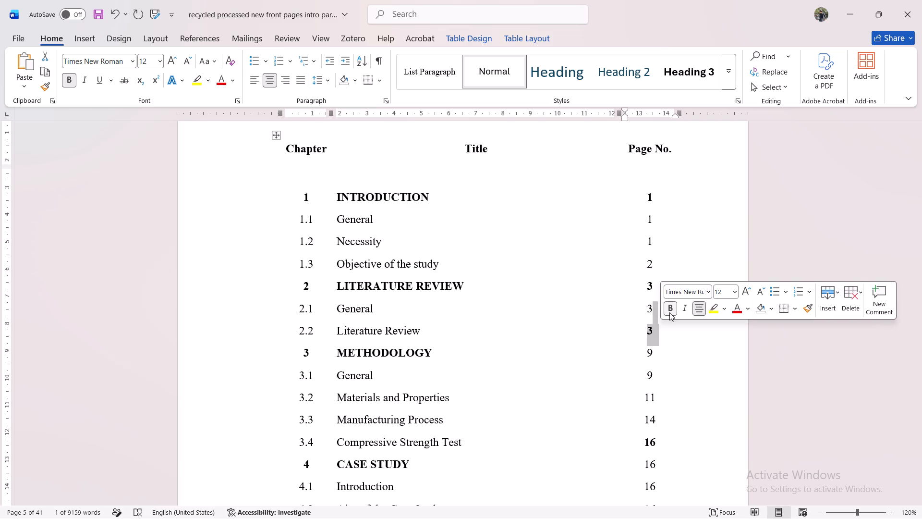
click(670, 311)
click(661, 331)
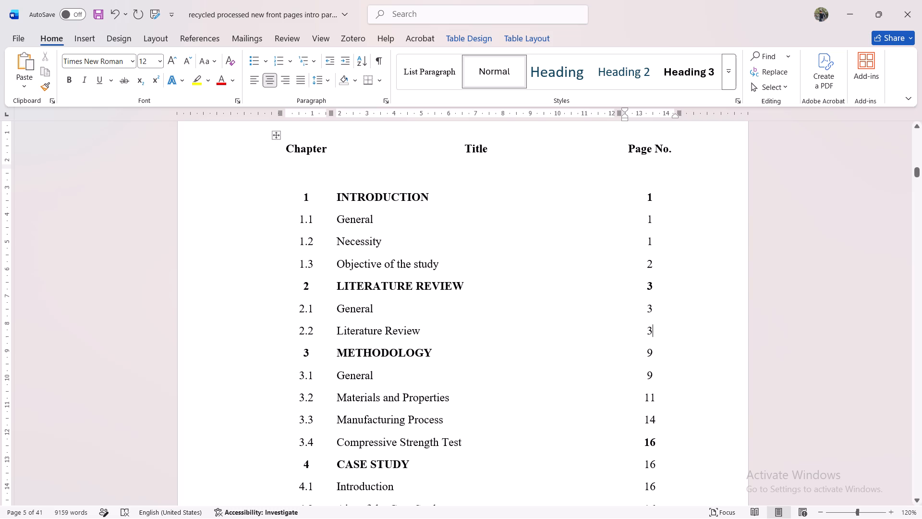
Set the page number in the METHODOLOGY chapter row of the contents table to 10 and make it bold.
click(652, 353)
key(BackSpace)
text(10)
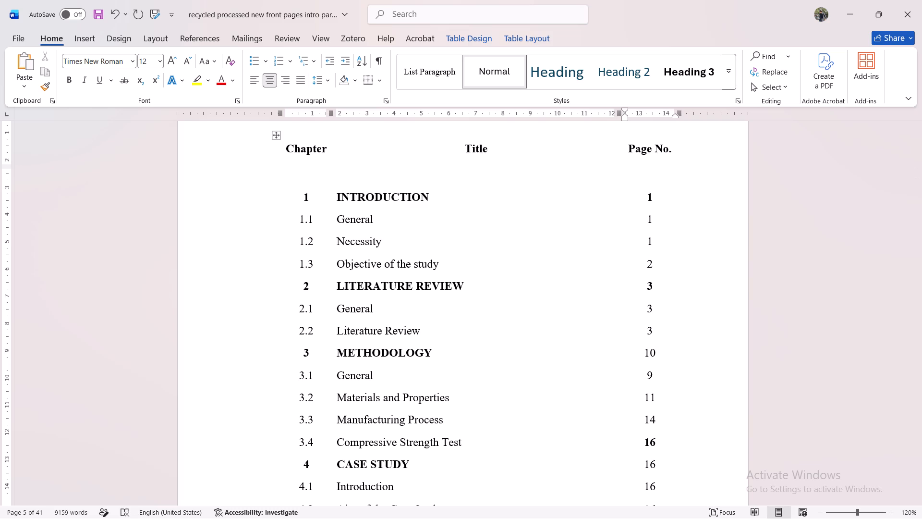
double_click(652, 353)
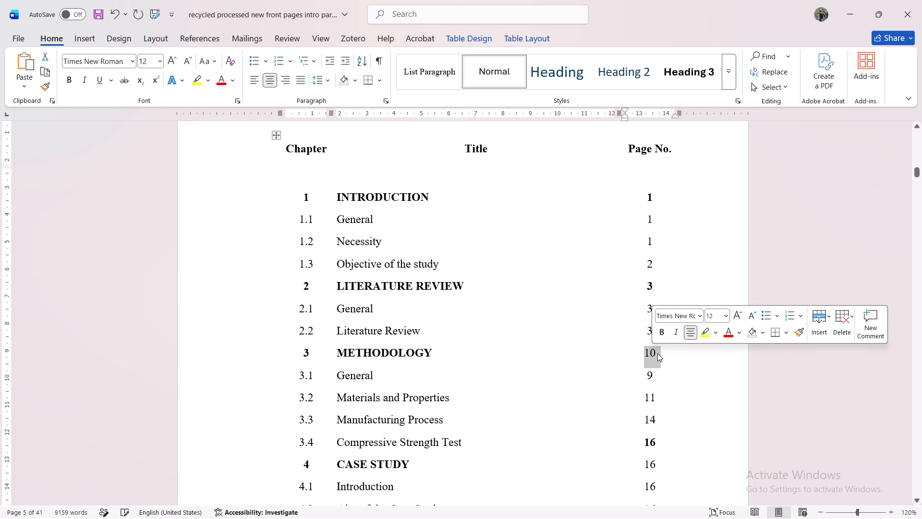
click(668, 332)
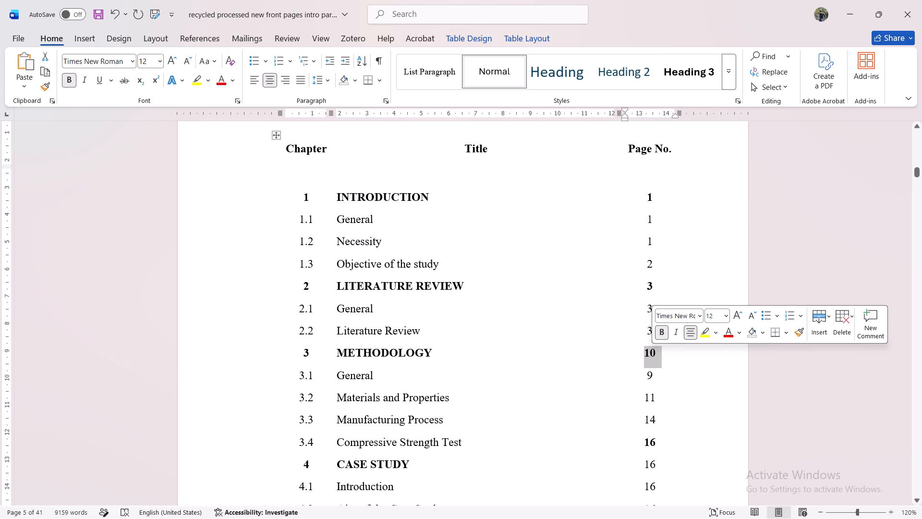
Set the page numbers of the 3.1 General and 3.2 Materials and Properties entries in the contents table to 10.
click(659, 368)
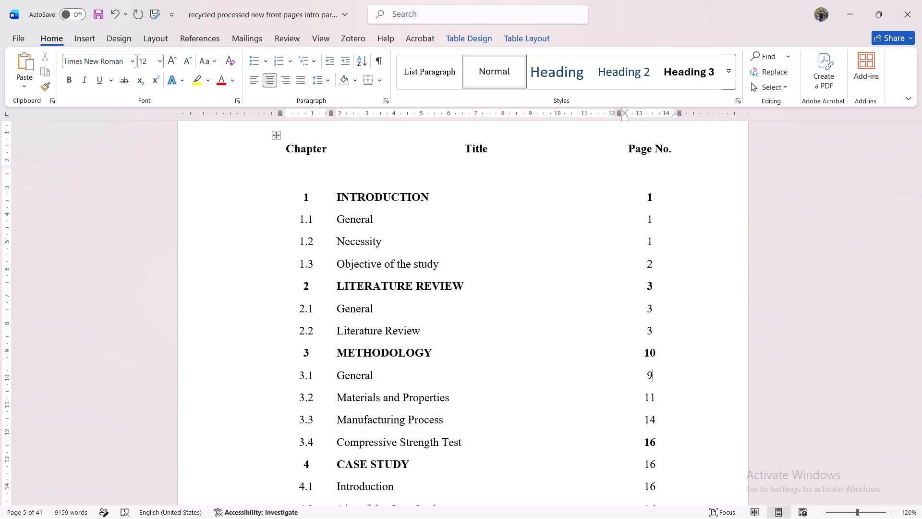
key(BackSpace)
text(10)
key(Down)
key(BackSpace)
key(BackSpace)
text(10)
Set the page number of the 3.3 Manufacturing Process entry in the contents table to 11.
key(Down)
key(BackSpace)
key(1)
Set the page number of the 3.4 Compressive Strength Test entry to 15 and remove its bold formatting.
key(Down)
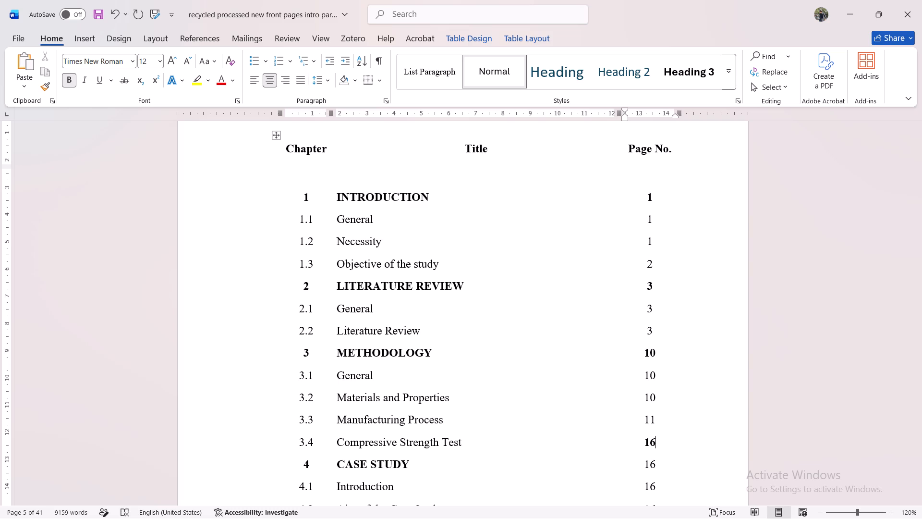
key(BackSpace)
key(5)
drag(659, 368, 645, 371)
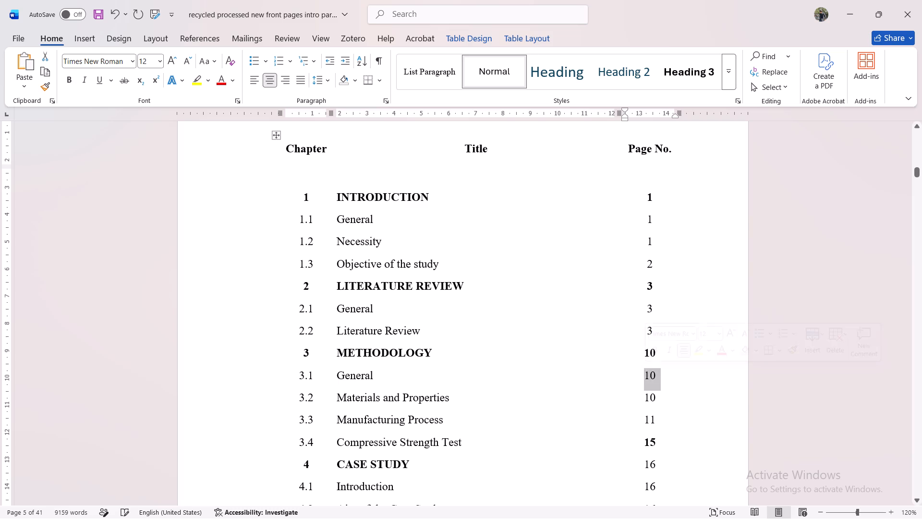
click(664, 445)
drag(664, 445, 637, 445)
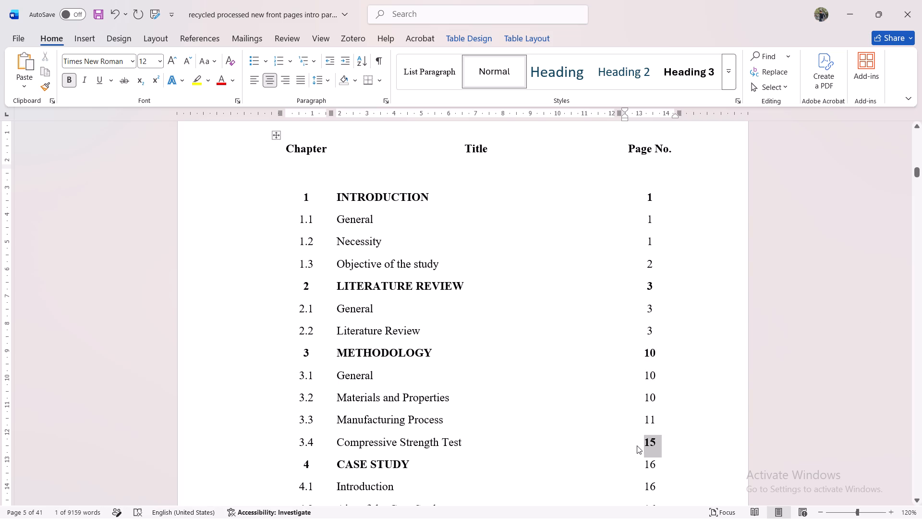
click(649, 427)
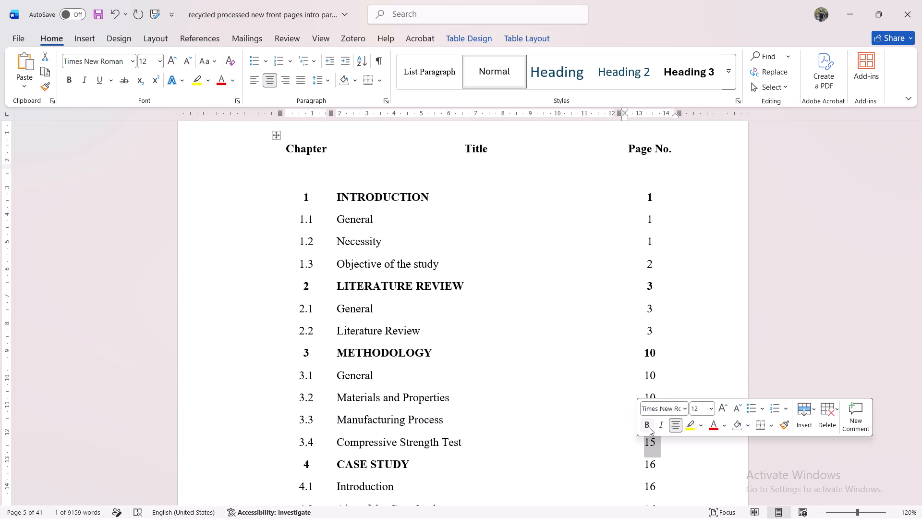
Make the page number in the CASE STUDY chapter row of the contents table bold.
click(657, 466)
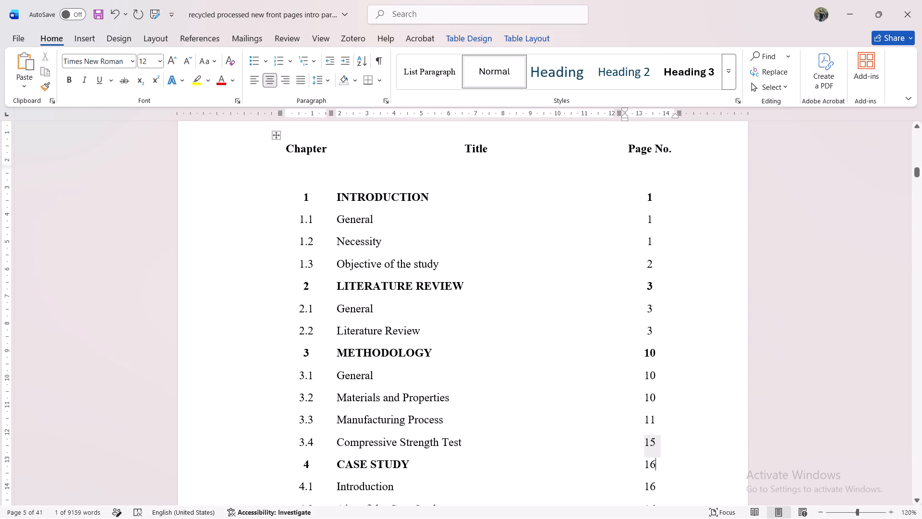
drag(657, 466, 641, 466)
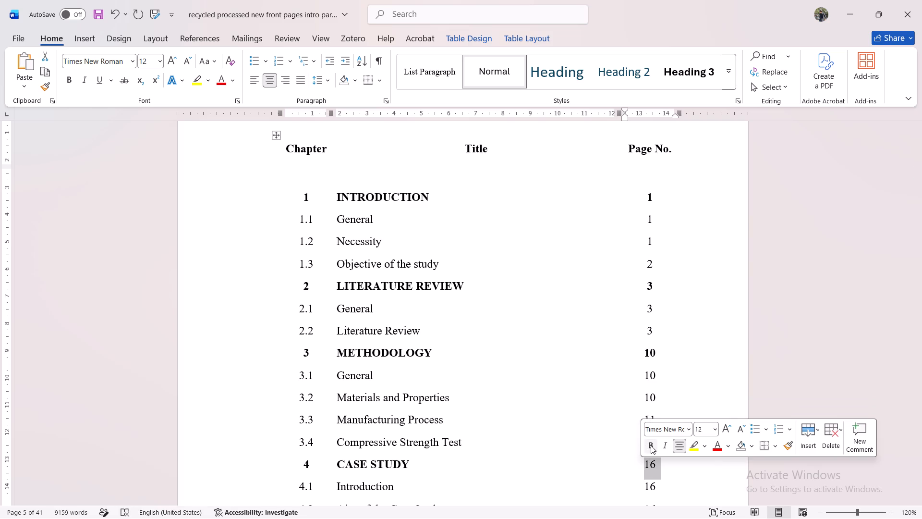
click(651, 446)
click(592, 446)
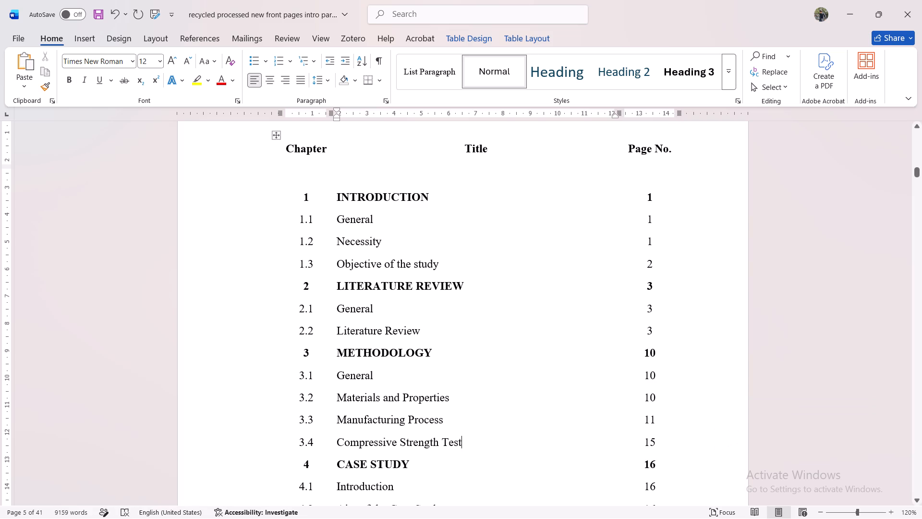
Set the page number of the 4.3 Methodology entry to 16 and of the 4.4 Compressive Analysis entry to 18.
scroll(592, 446, down, 2)
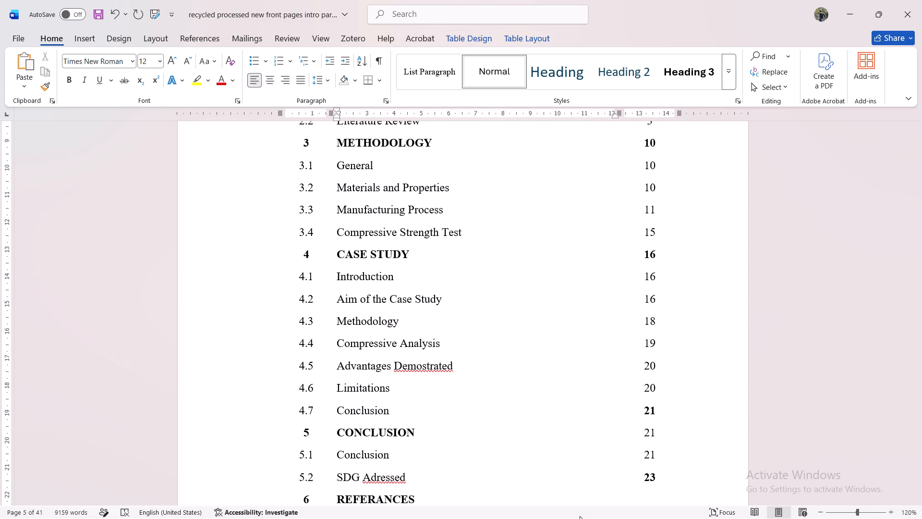
click(656, 320)
key(BackSpace)
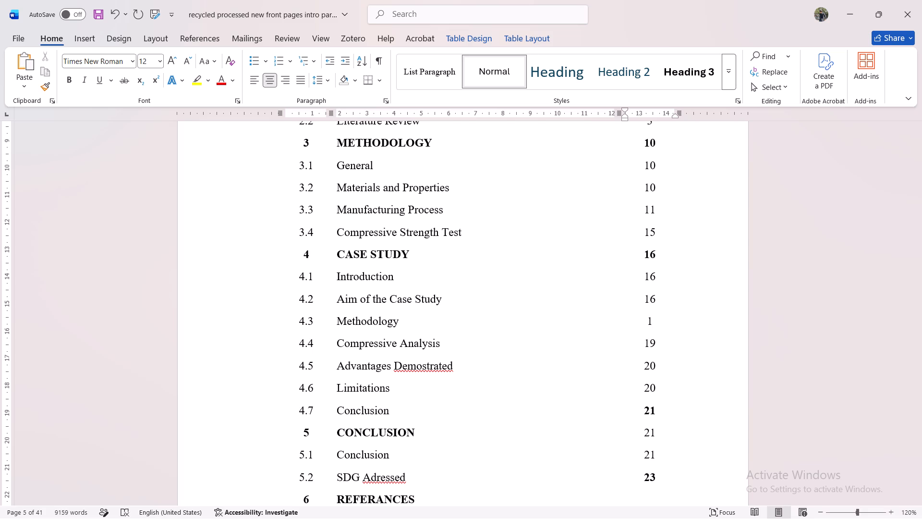
key(6)
key(Down)
key(BackSpace)
key(8)
Set the page numbers of the 4.5 Advantages Demostrated and 4.6 Limitations entries in the contents table to 19.
key(Down)
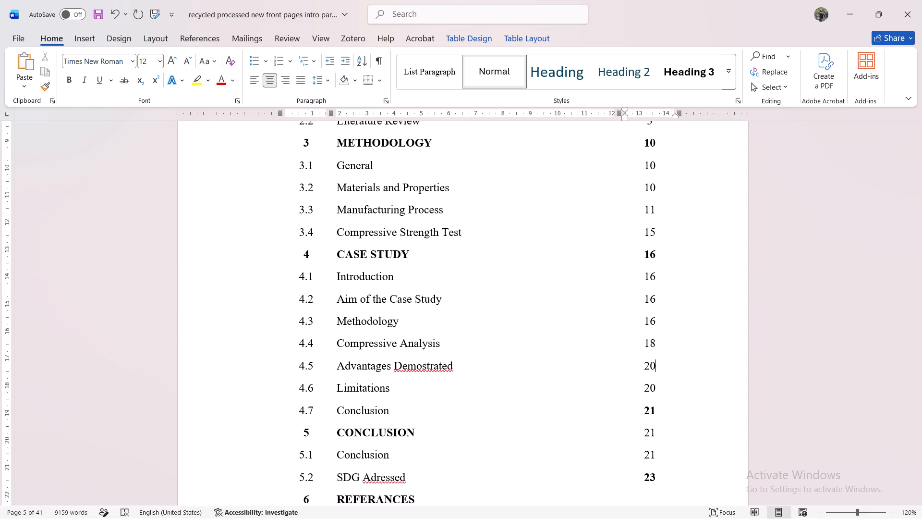
key(BackSpace)
key(BackSpace)
text(19)
key(Down)
key(BackSpace)
key(BackSpace)
text(19)
Set the page number of the 4.7 Conclusion entry in the contents table to 20 and remove its bold formatting.
key(Down)
key(BackSpace)
key(0)
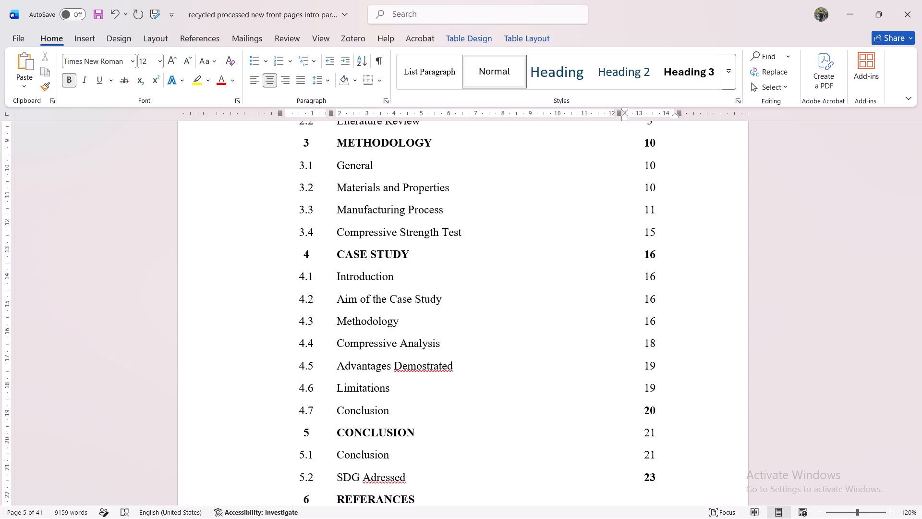
drag(656, 320, 645, 321)
drag(645, 321, 645, 322)
click(661, 409)
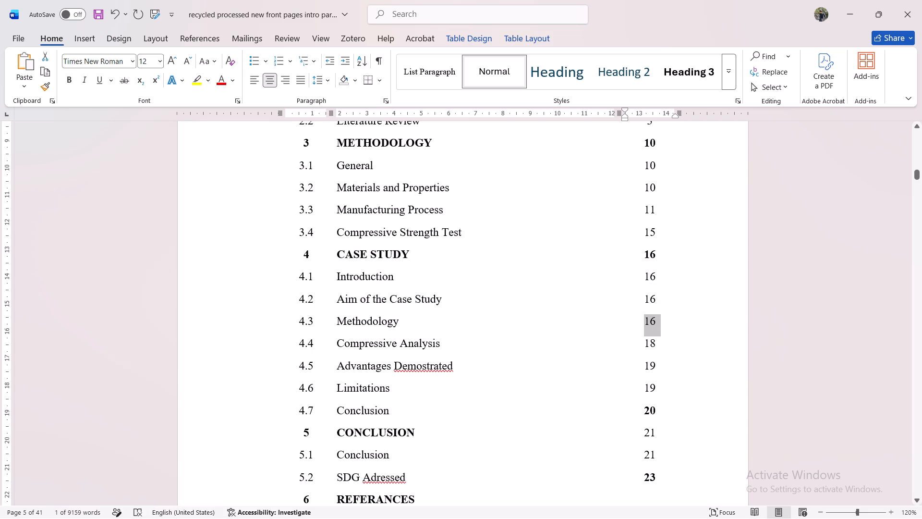
drag(661, 409, 639, 414)
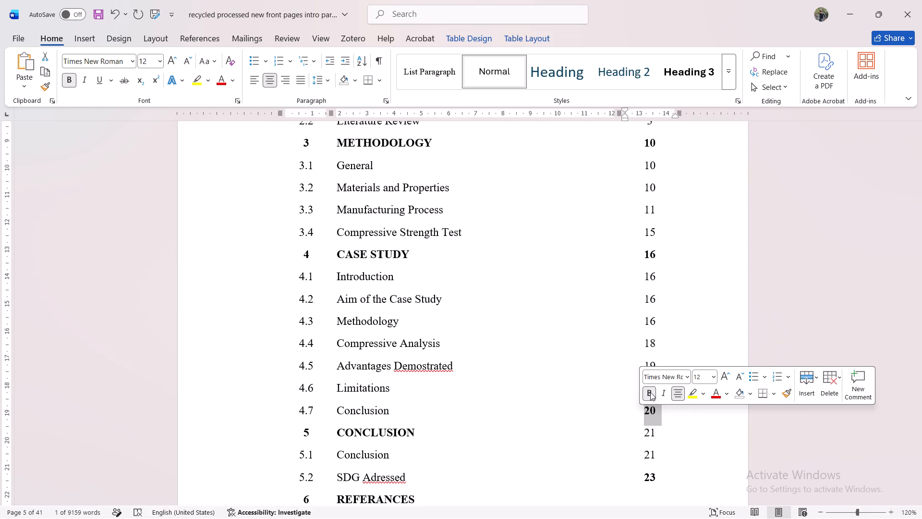
click(650, 392)
Make the page number in the chapter 5 CONCLUSION row of the contents table bold.
click(653, 428)
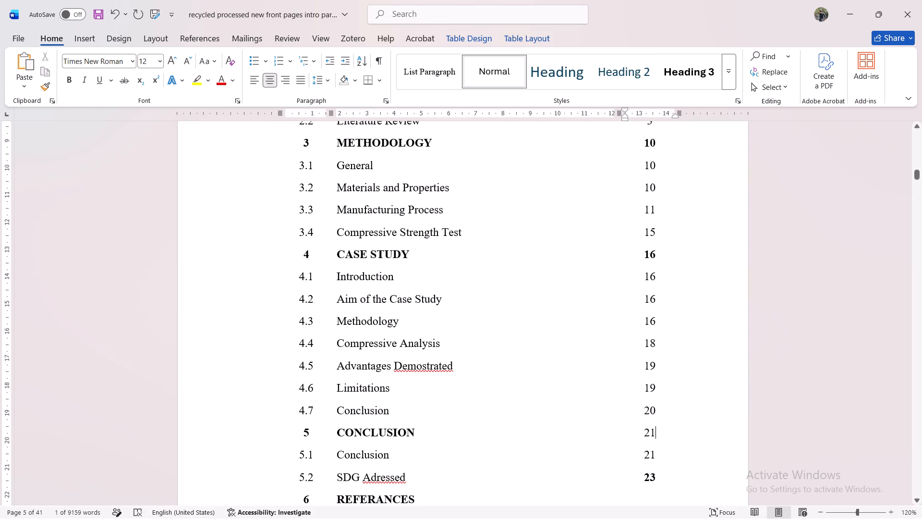
scroll(653, 428, down, 1)
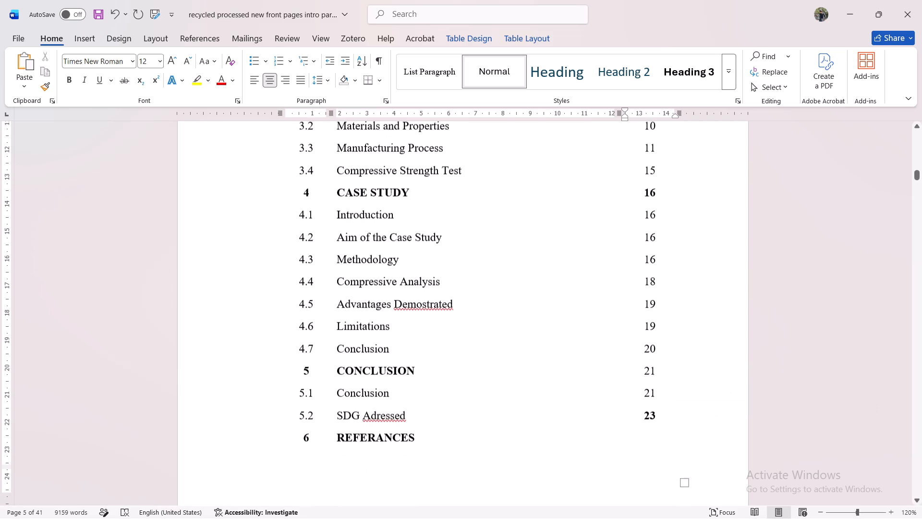
scroll(653, 428, down, 1)
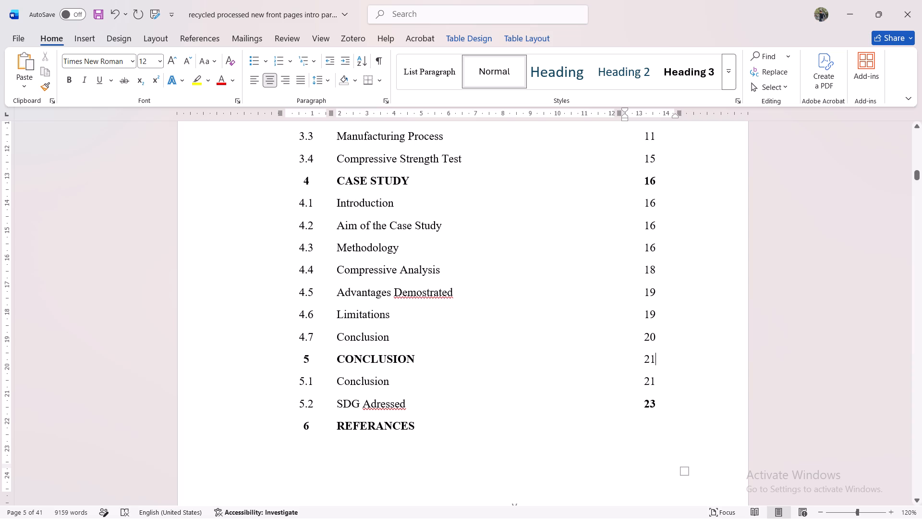
drag(652, 363, 640, 361)
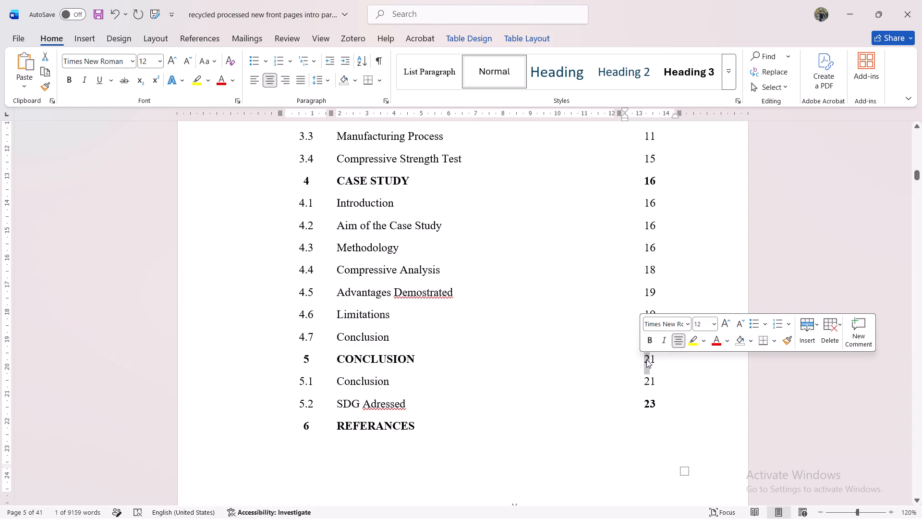
drag(666, 362, 647, 360)
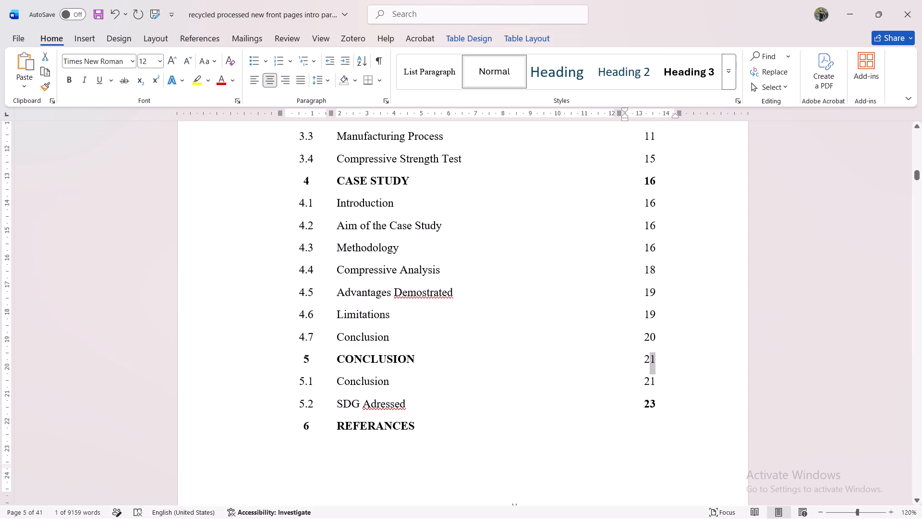
drag(647, 360, 642, 360)
click(655, 334)
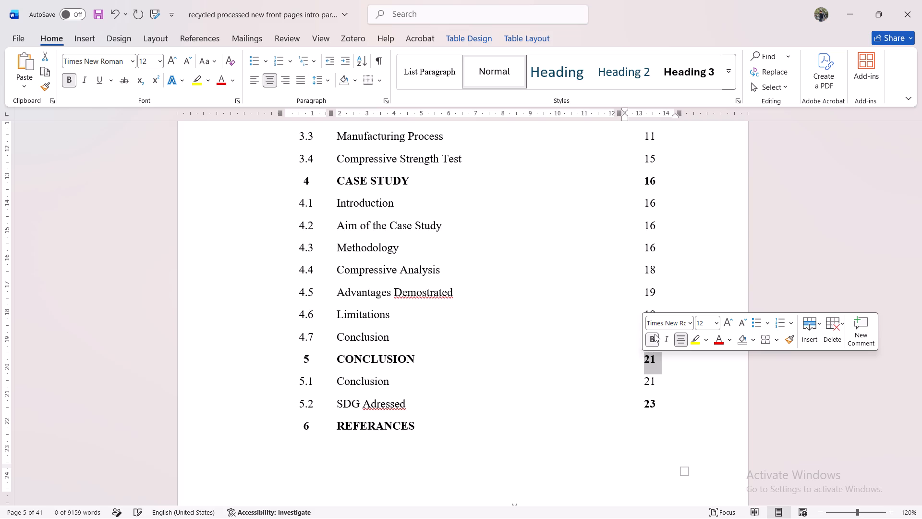
click(678, 383)
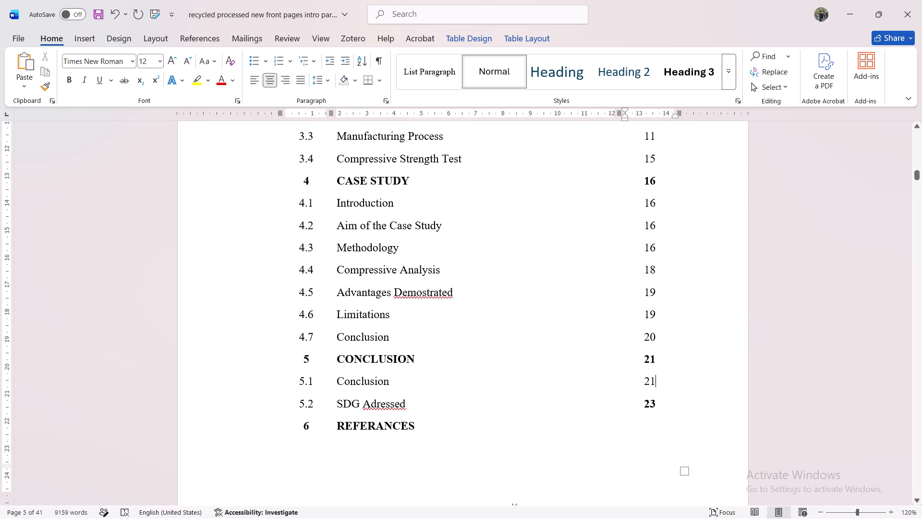
Remove the bold formatting from the 5.2 SDG Adressed entry's page number and set it to 21.
drag(657, 401, 643, 406)
drag(643, 406, 643, 406)
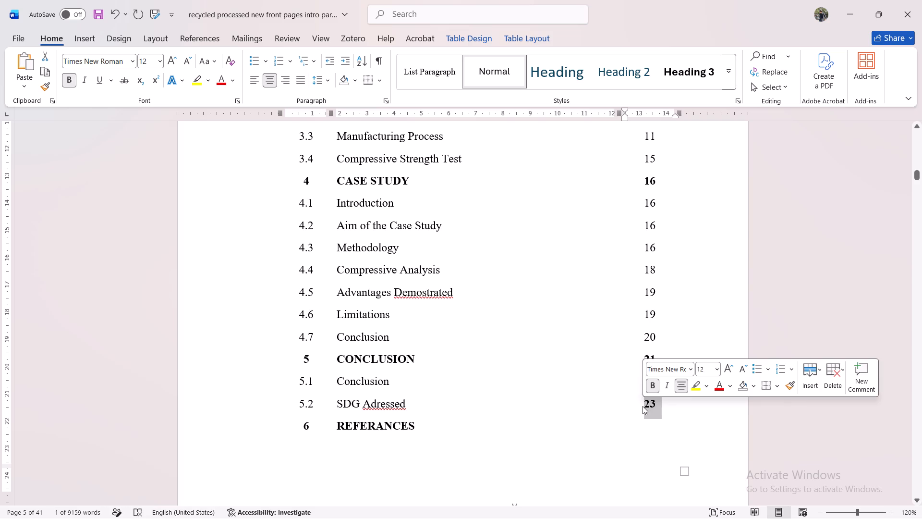
click(654, 382)
click(651, 410)
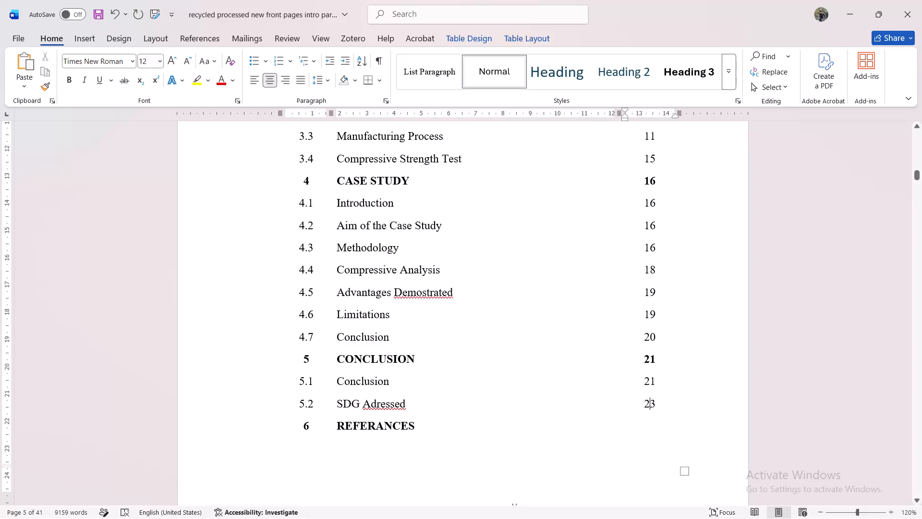
click(656, 403)
key(BackSpace)
text(21)
key(BackSpace)
key(BackSpace)
key(1)
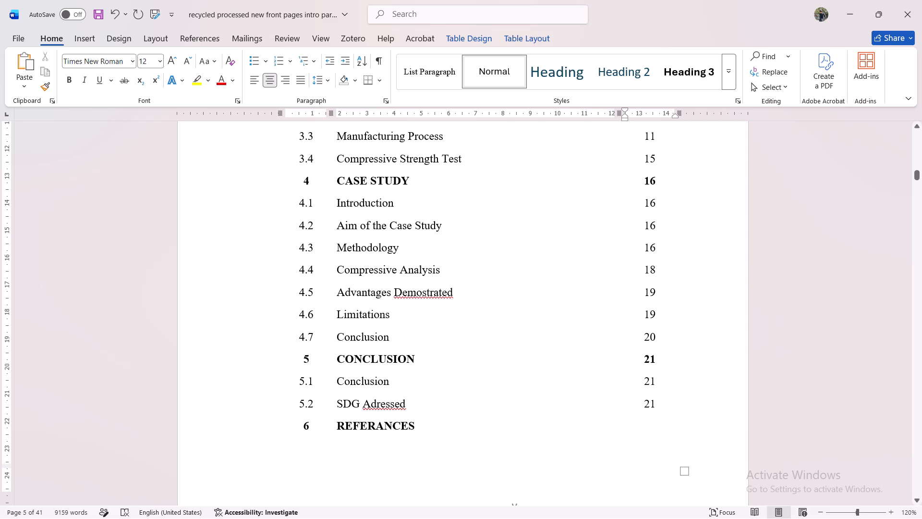
Enter 23 as the page number in the REFERANCES row of the contents table and make it bold.
key(Down)
text(23)
drag(654, 422, 643, 424)
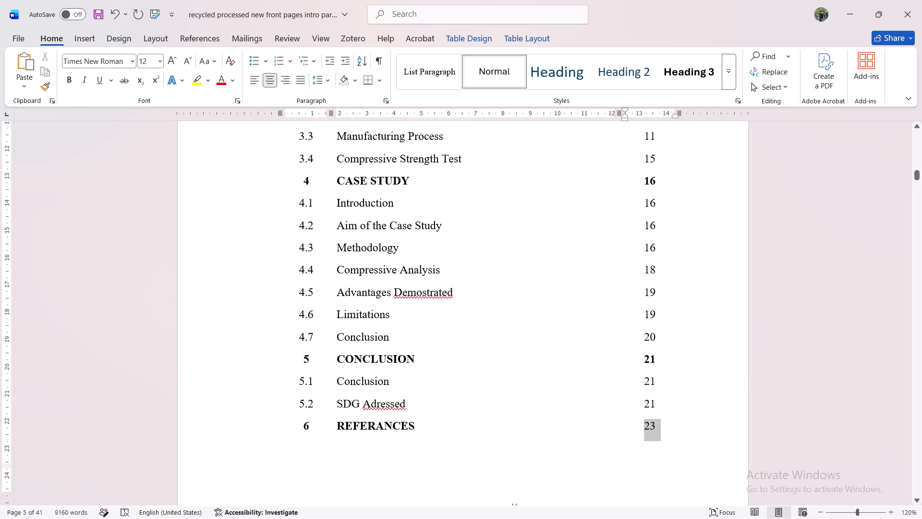
drag(643, 424, 639, 423)
click(654, 407)
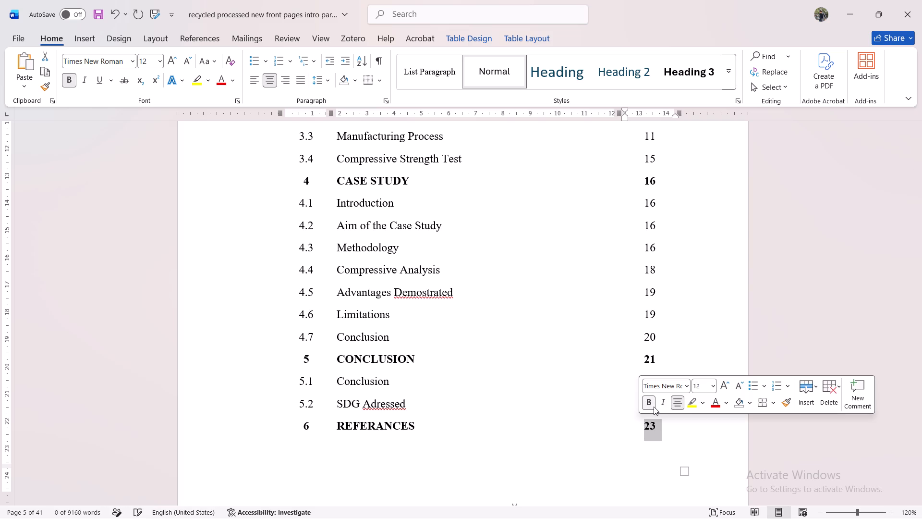
click(536, 397)
Enter "Acknowledgement" as the title in the blank row above INTRODUCTION in the contents table.
scroll(536, 397, up, 1)
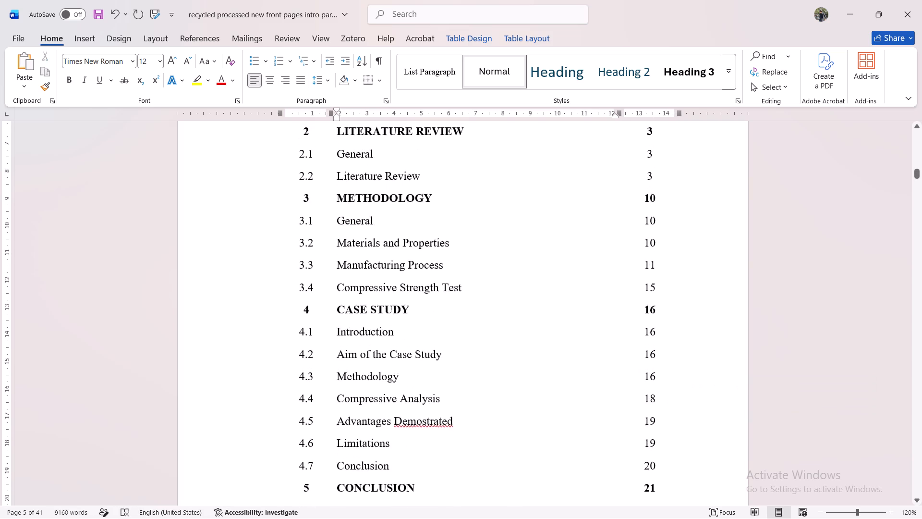
scroll(536, 397, up, 2)
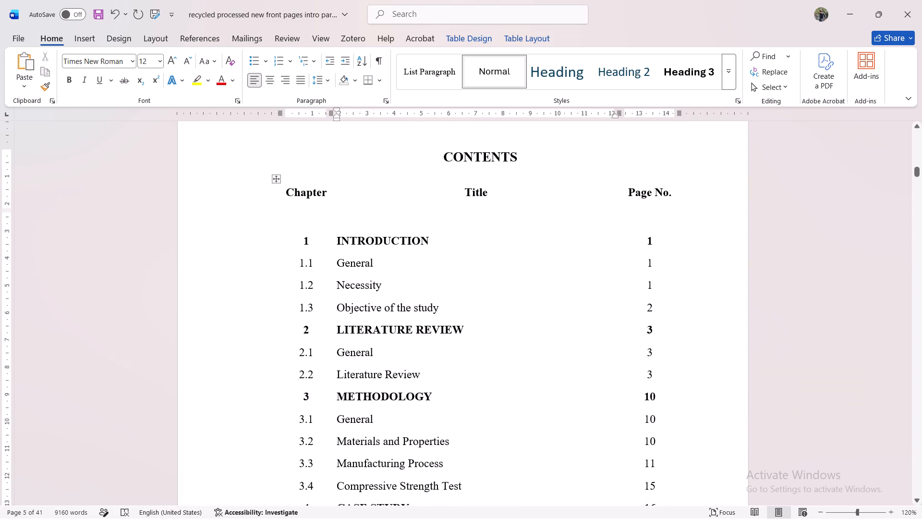
click(387, 216)
key(shift+a)
key(k)
key(BackSpace)
key(c)
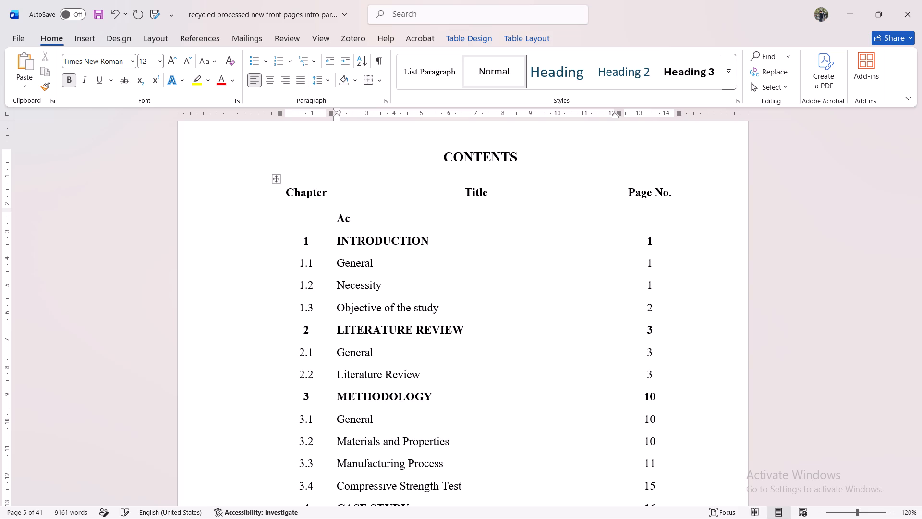
text(know)
text(led)
text(gement)
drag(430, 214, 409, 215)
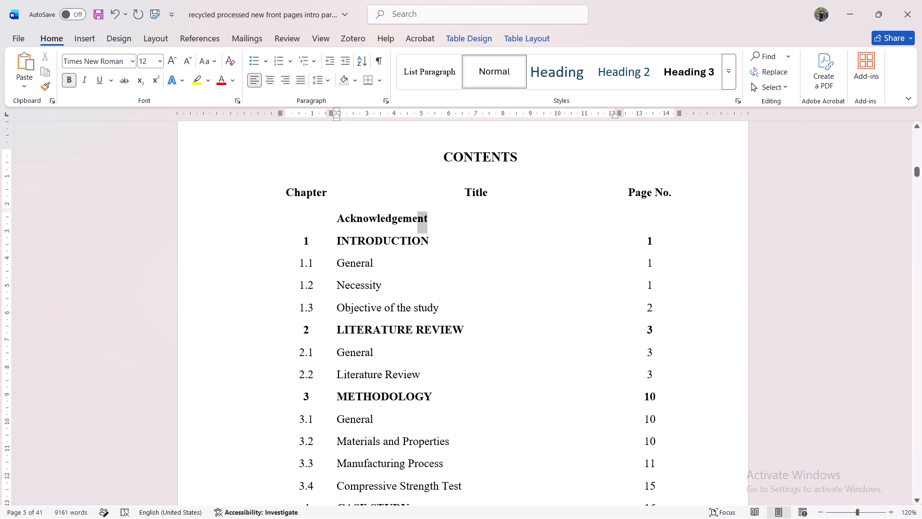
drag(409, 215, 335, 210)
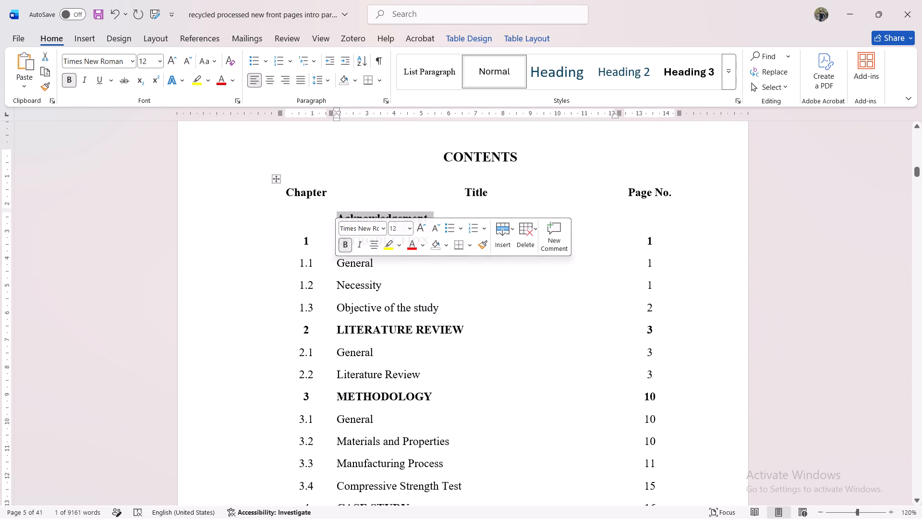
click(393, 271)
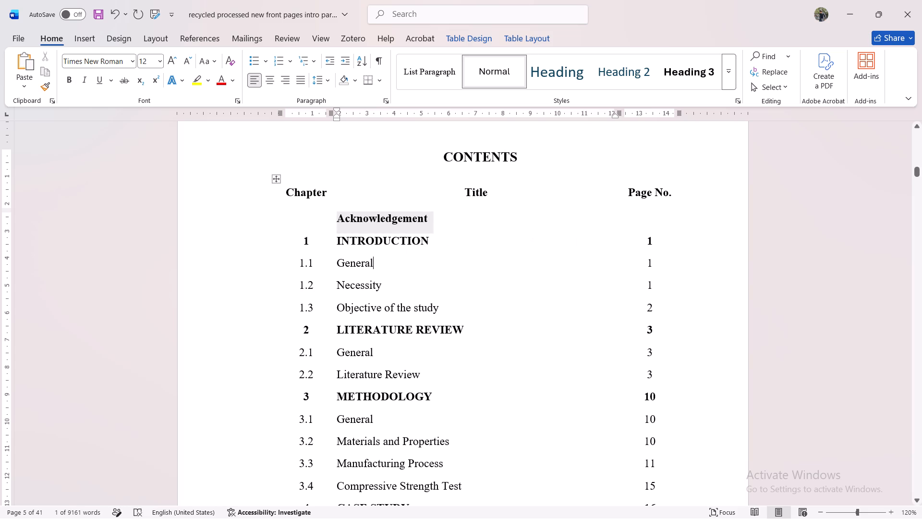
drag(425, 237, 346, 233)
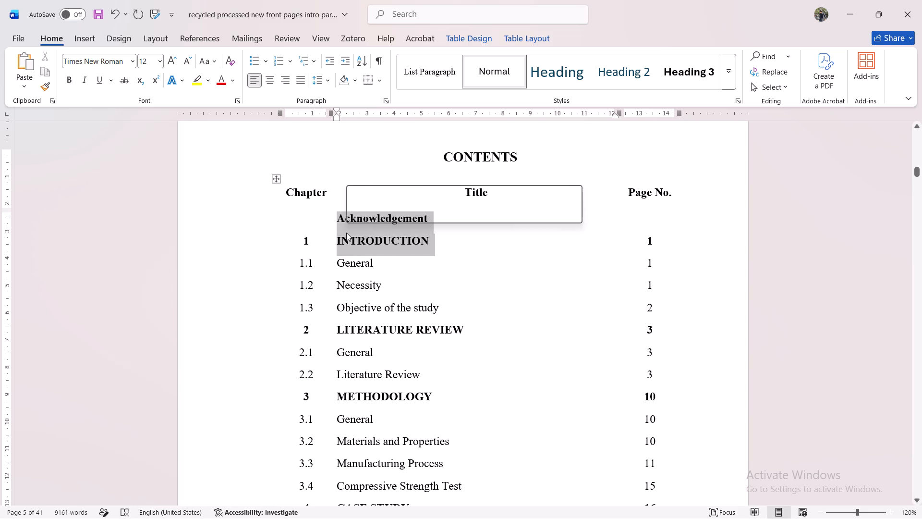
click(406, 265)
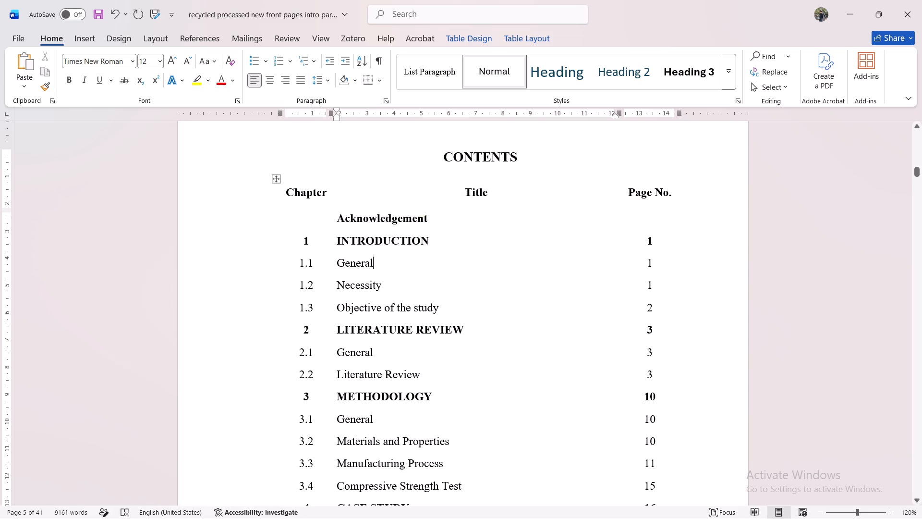
Correct the spelling of "Adressed" to "Addressed" in the 5.2 SDG entry of the contents table.
drag(429, 247, 401, 245)
click(412, 277)
scroll(470, 273, down, 1)
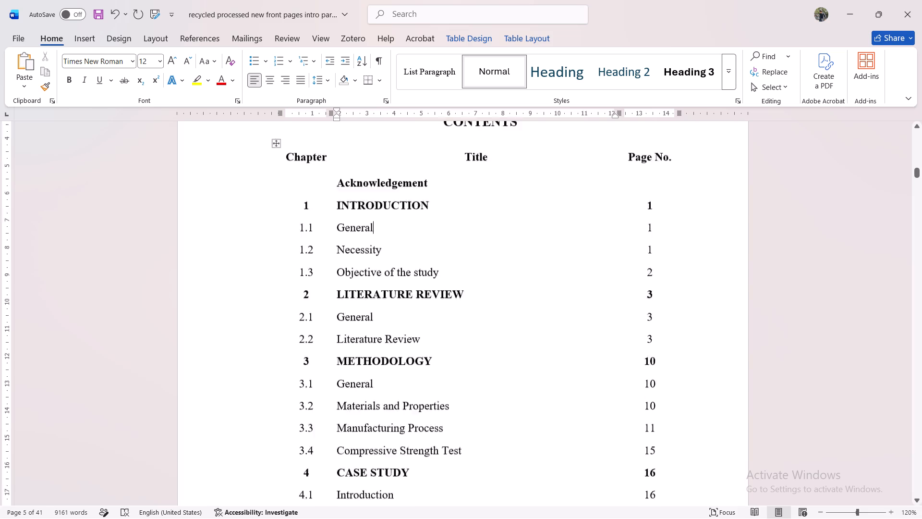
scroll(470, 273, down, 2)
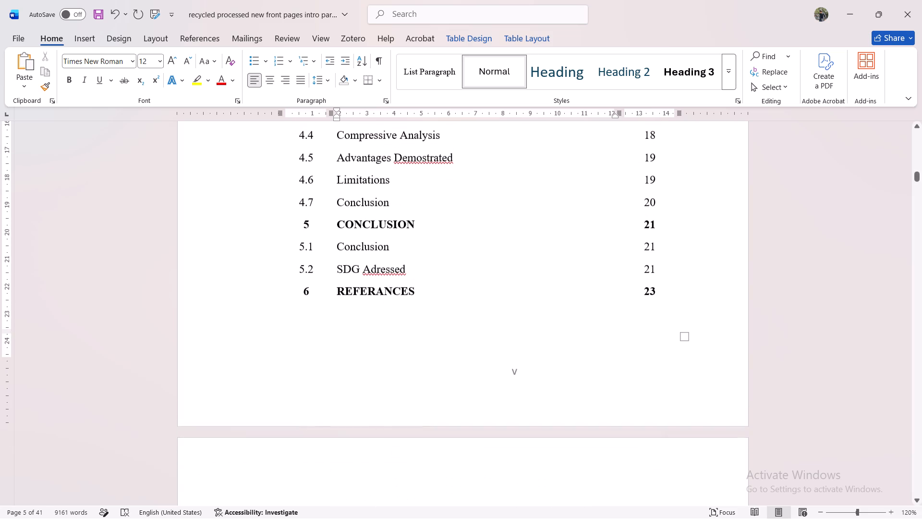
click(404, 272)
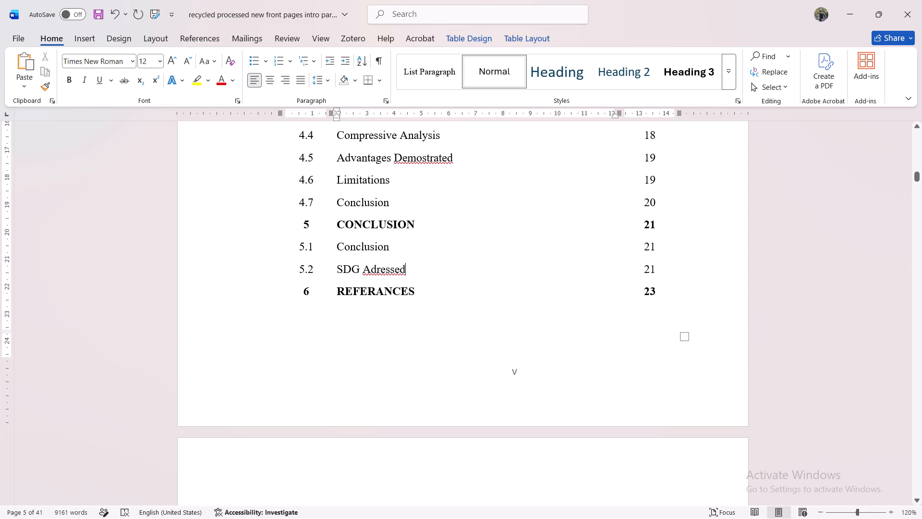
key(Left)
key(Left)
key(Left)
key(Left)
key(Left)
key(Left)
key(Left)
key(d)
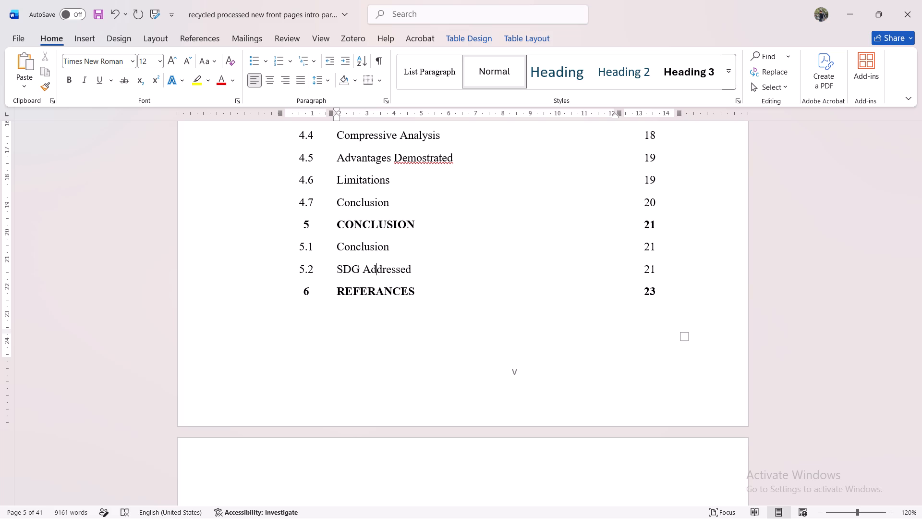
Make the "Keywords:" label at the end of the Abstract bold.
scroll(379, 217, up, 1)
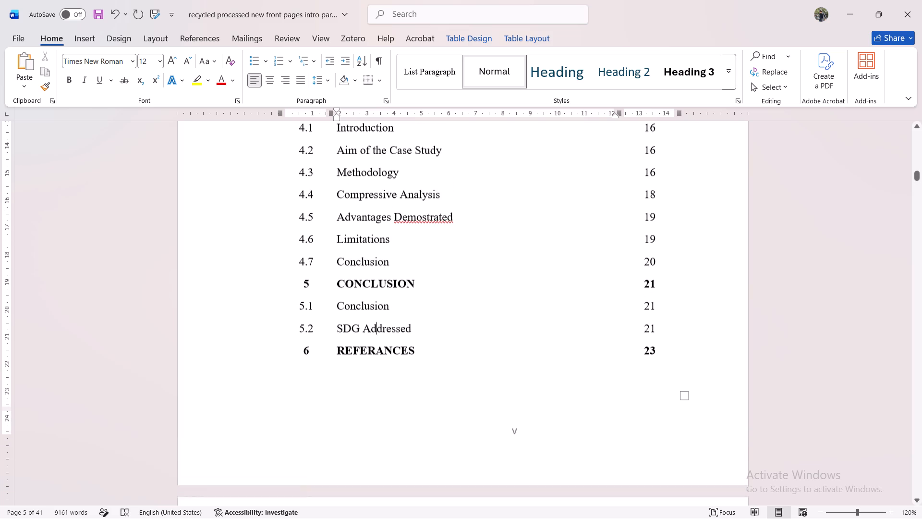
scroll(379, 217, up, 2)
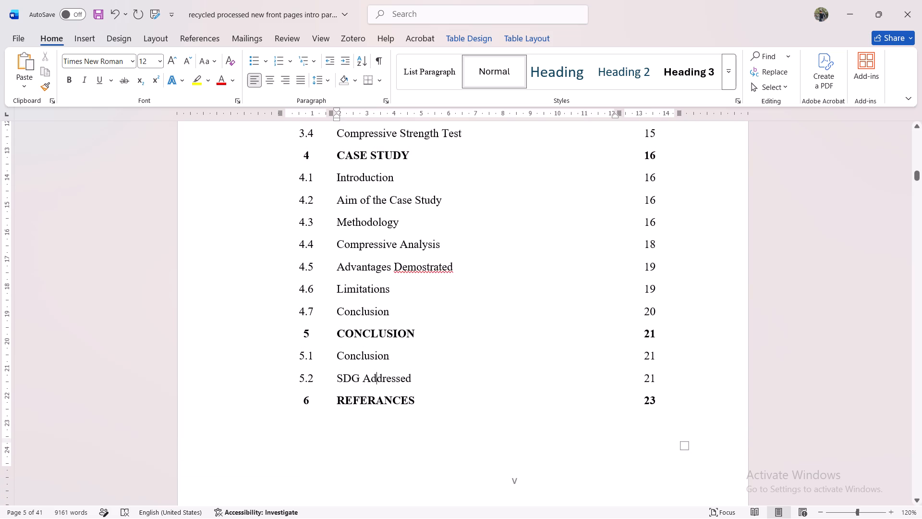
scroll(379, 217, up, 1)
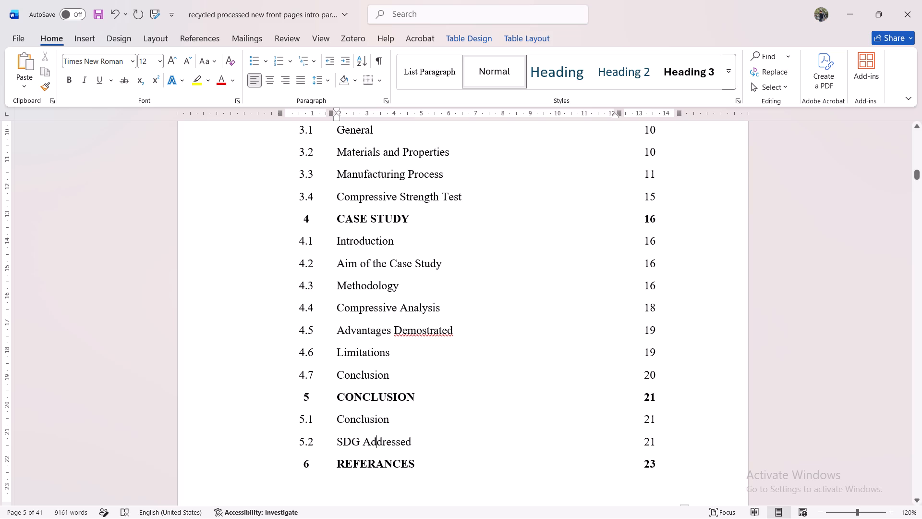
scroll(475, 204, up, 3)
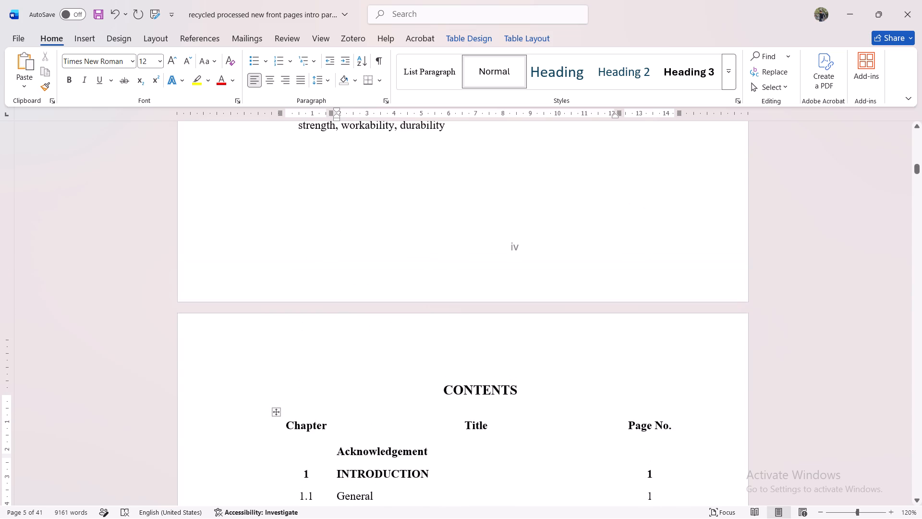
scroll(475, 204, up, 3)
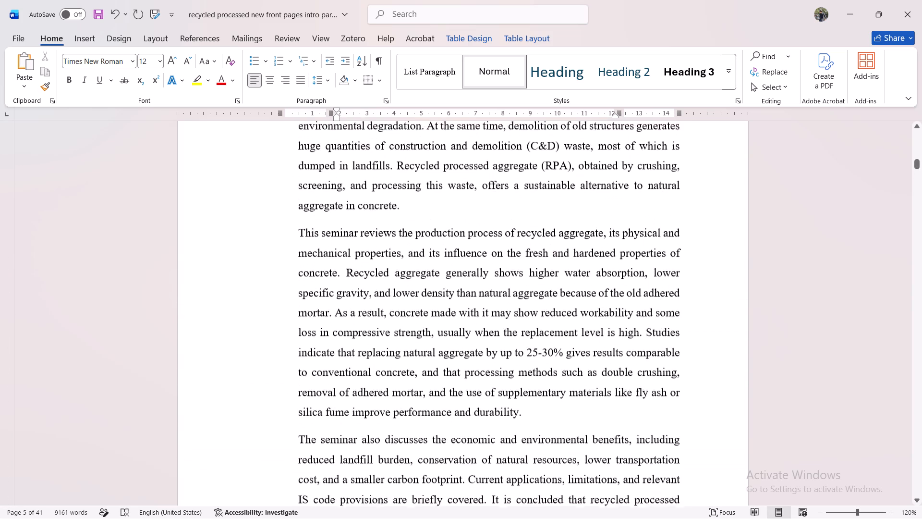
scroll(475, 204, up, 1)
scroll(475, 204, down, 1)
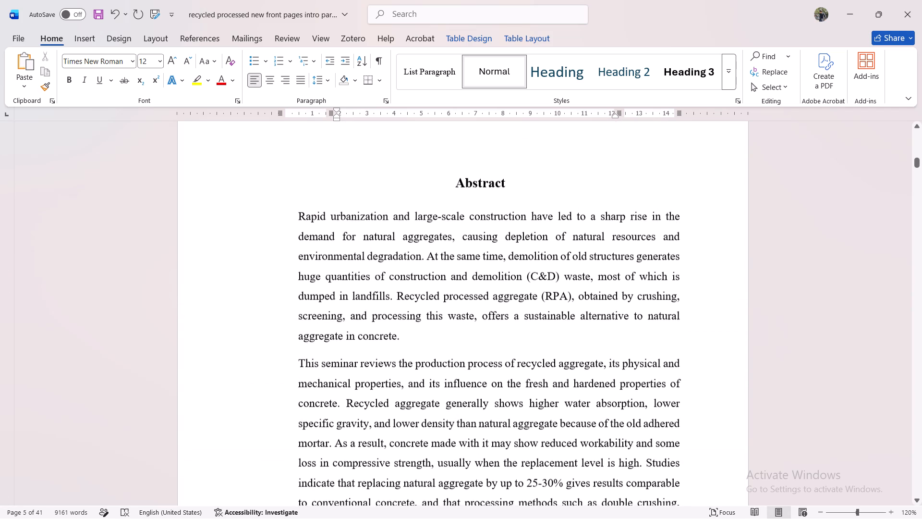
scroll(475, 204, down, 2)
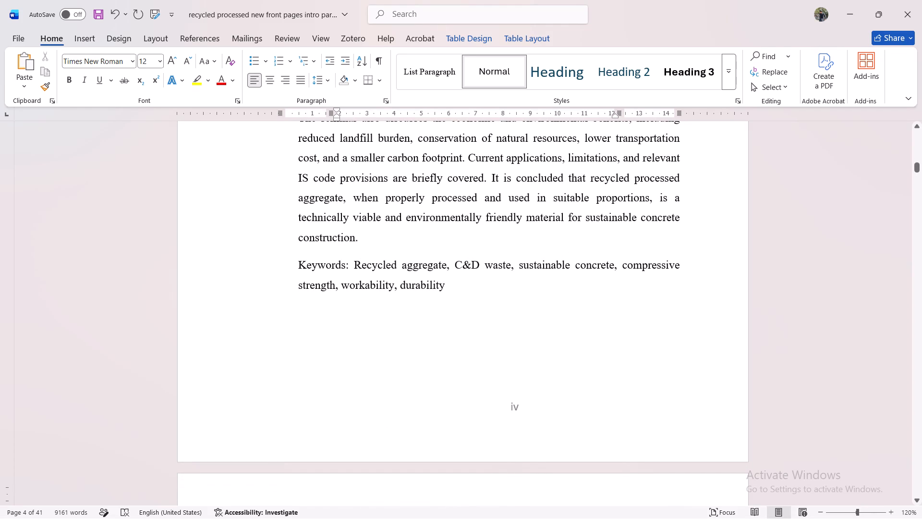
drag(299, 261, 348, 261)
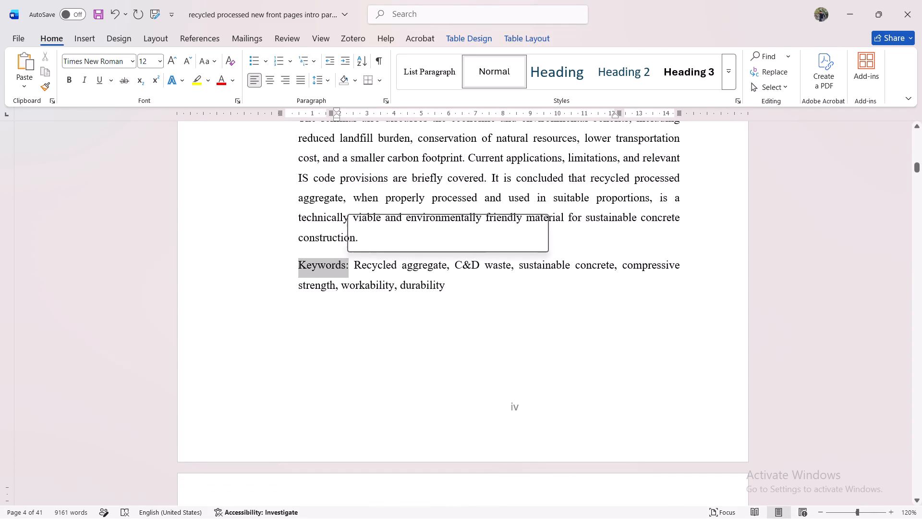
click(355, 244)
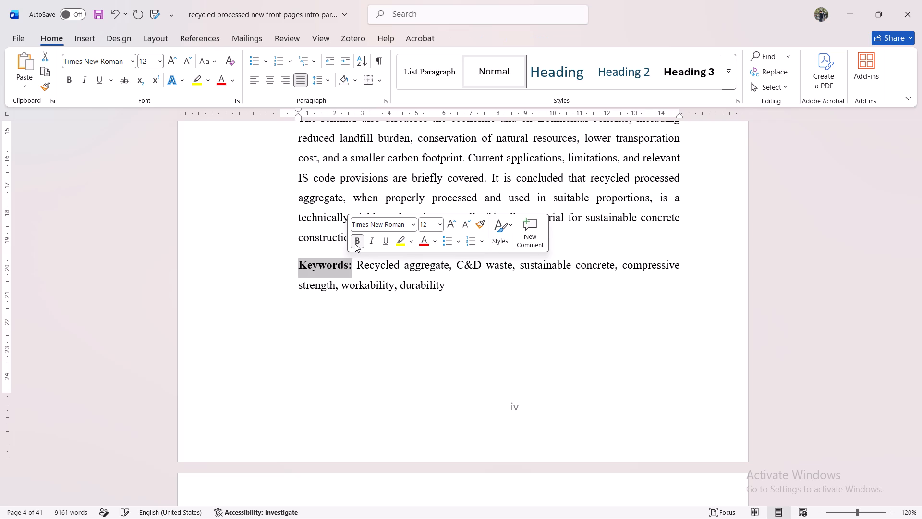
Insert a space between "Keywords" and its colon at the end of the Abstract.
click(347, 266)
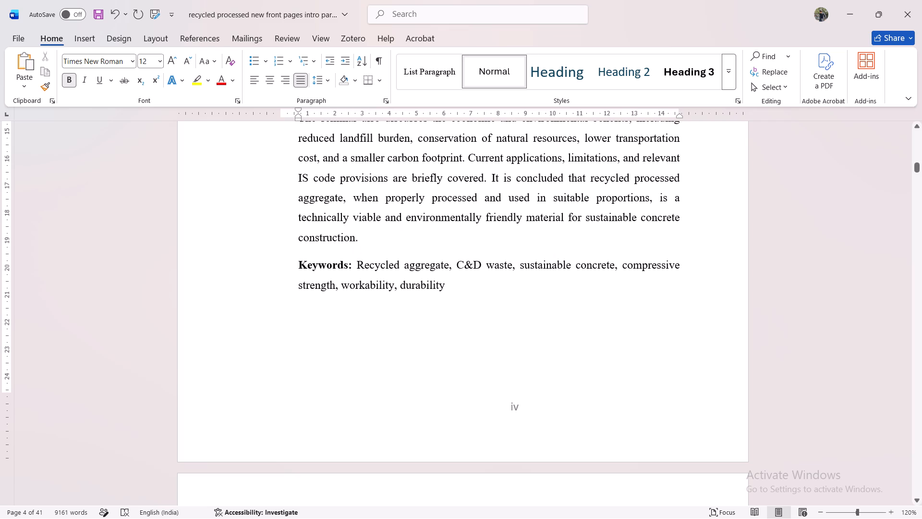
click(347, 266)
key(space)
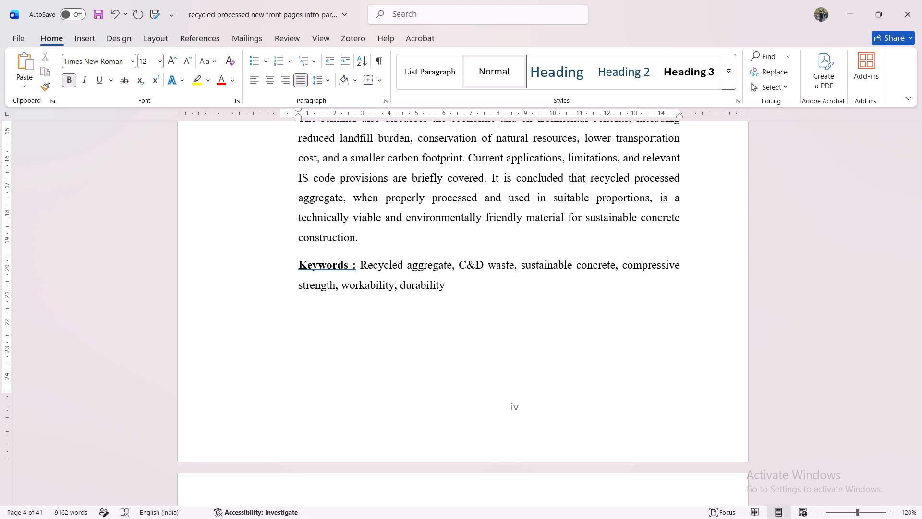
Change "Of" to lowercase "of" in the red seminar title "Use Of Recycled Processed Aggregate In Concrete" on the Certificate page.
scroll(430, 230, up, 1)
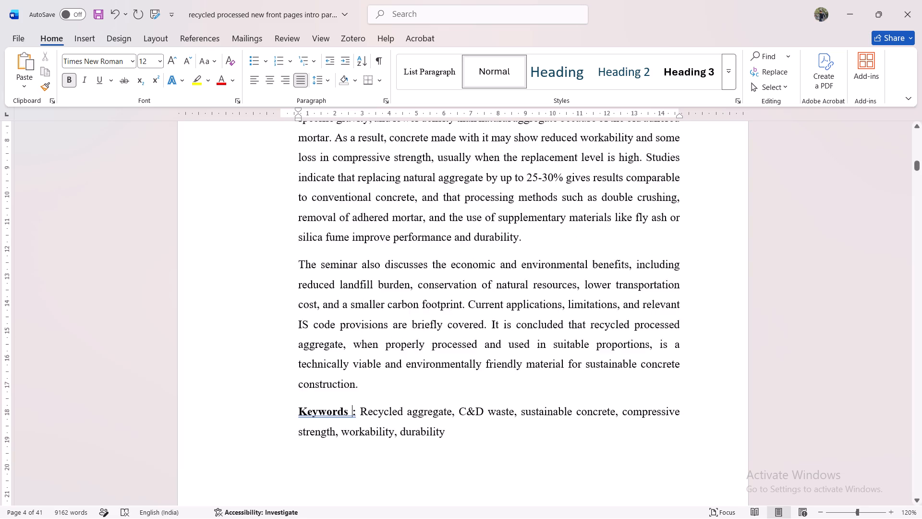
scroll(430, 230, up, 6)
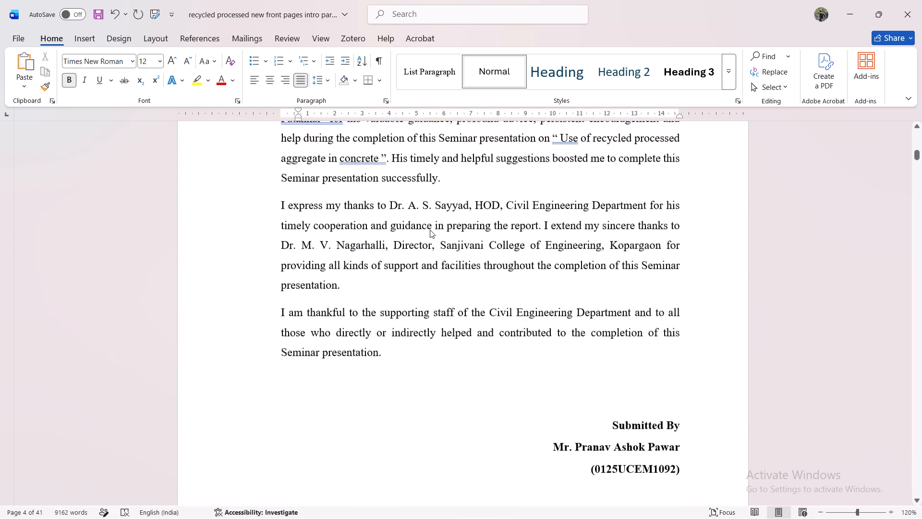
scroll(430, 230, up, 4)
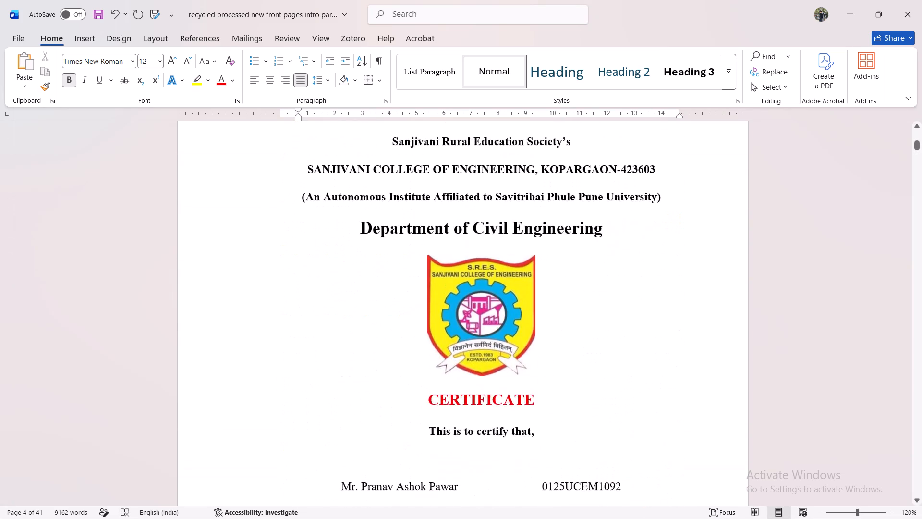
scroll(430, 230, up, 1)
scroll(430, 230, down, 1)
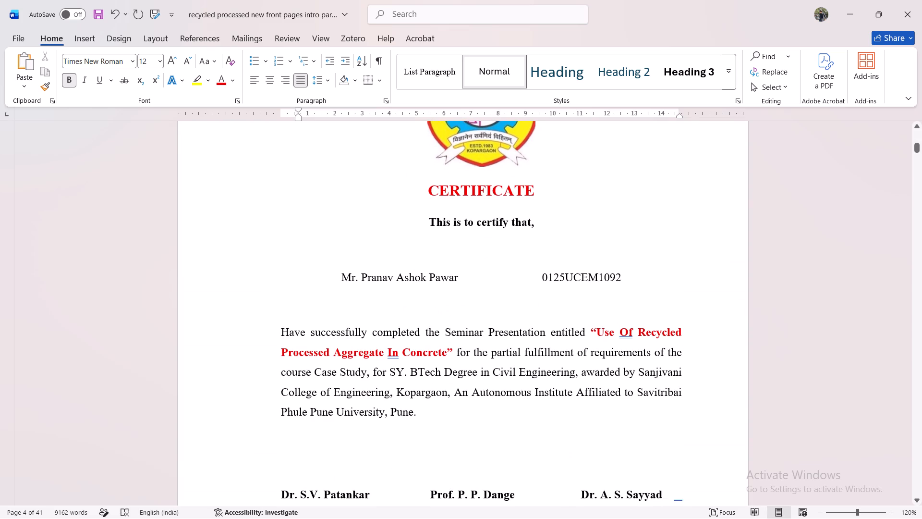
scroll(430, 230, down, 1)
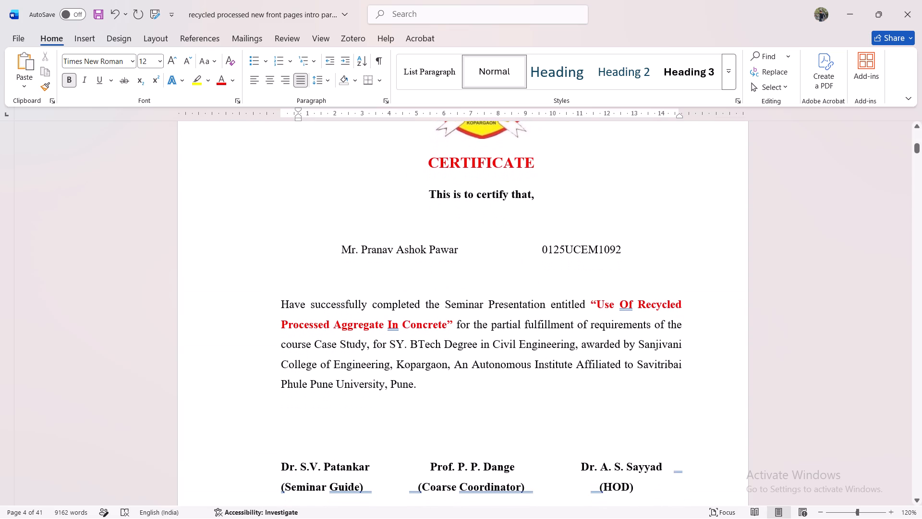
scroll(430, 230, down, 2)
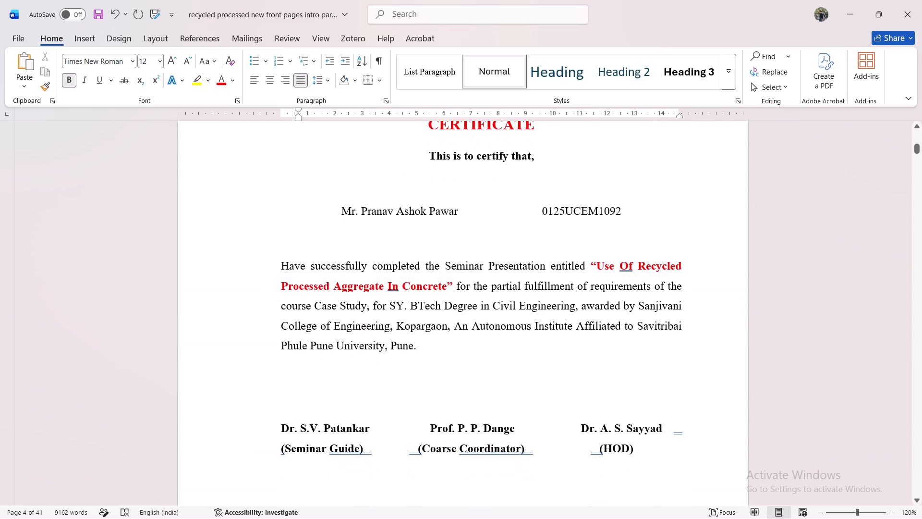
scroll(430, 230, down, 1)
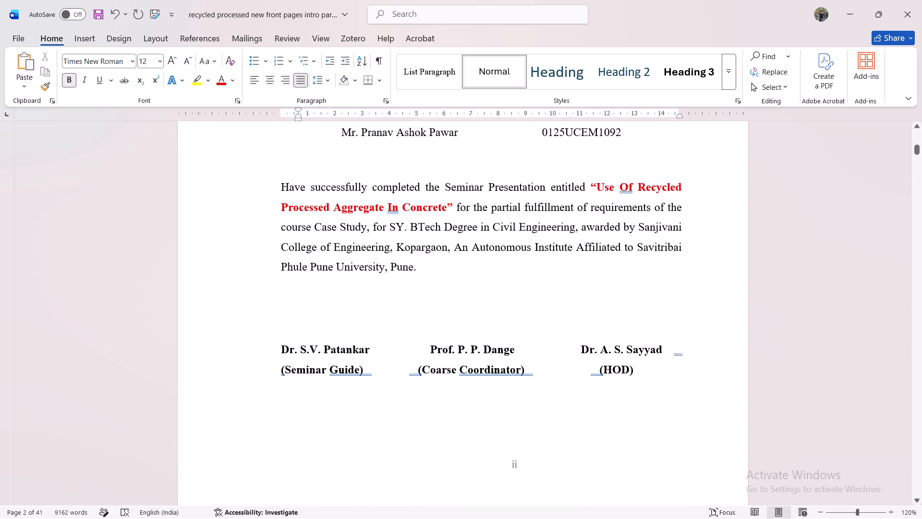
click(626, 191)
key(BackSpace)
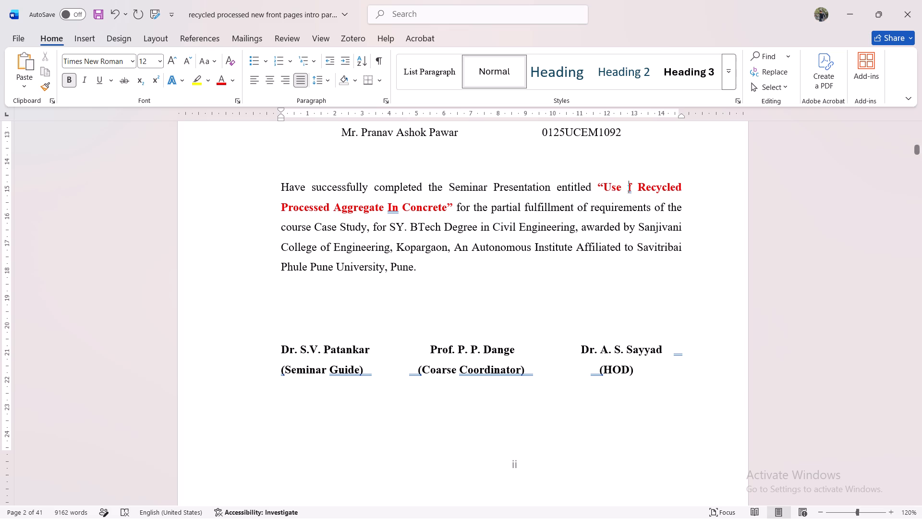
key(o)
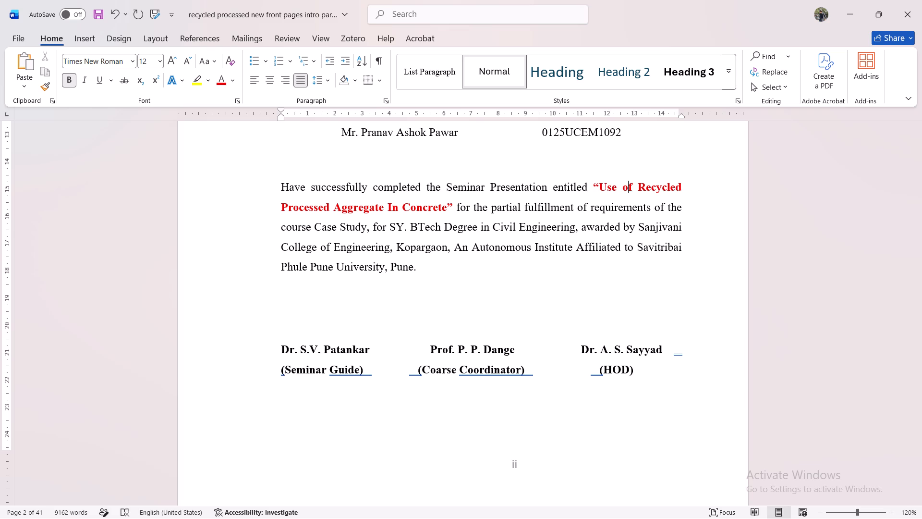
Review the front pages from the Certificate through the Acknowledgement, Abstract and contents table to the List of Figures and Tables.
scroll(626, 191, down, 2)
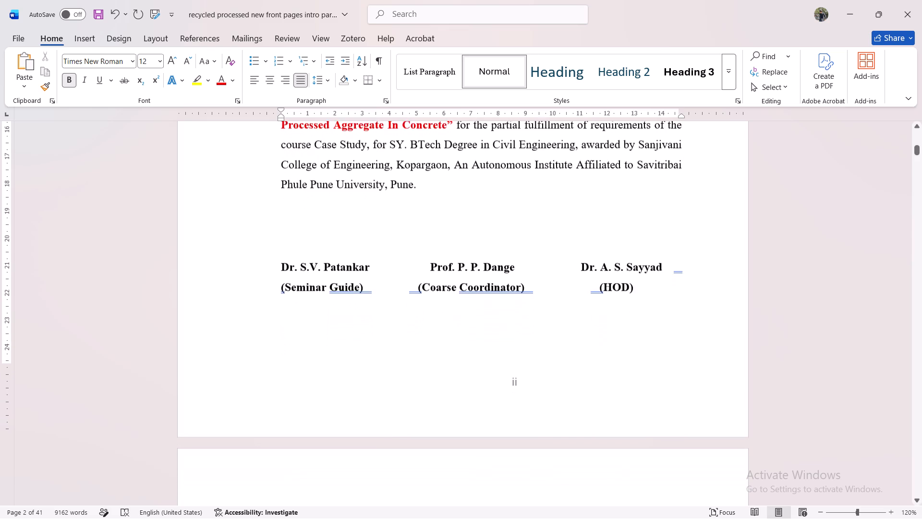
scroll(626, 191, down, 3)
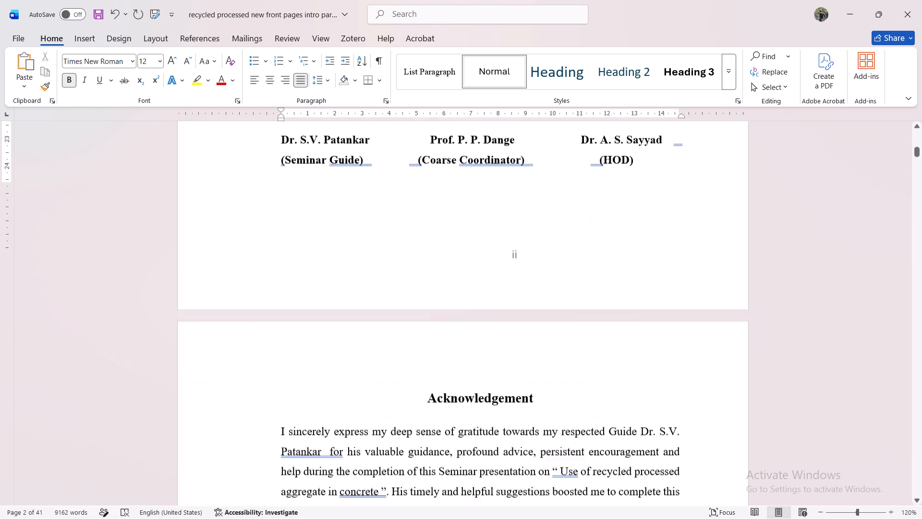
scroll(626, 191, down, 3)
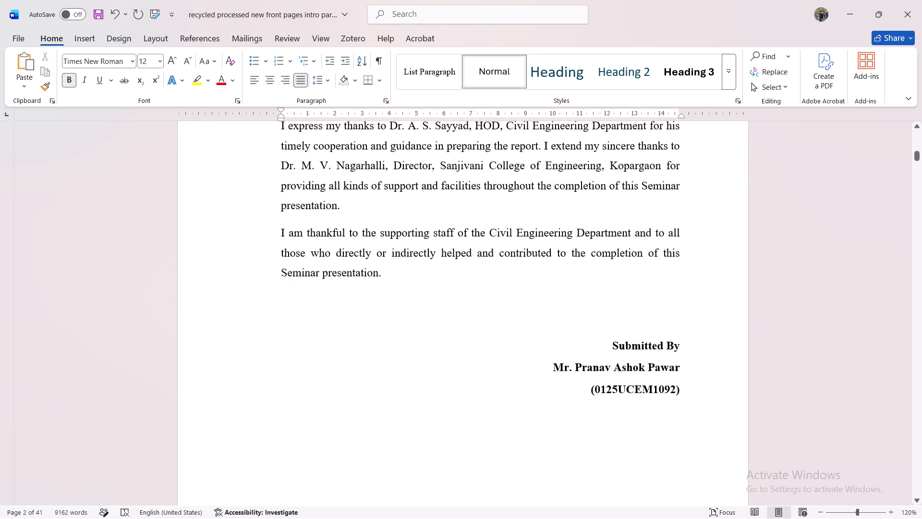
scroll(626, 191, down, 3)
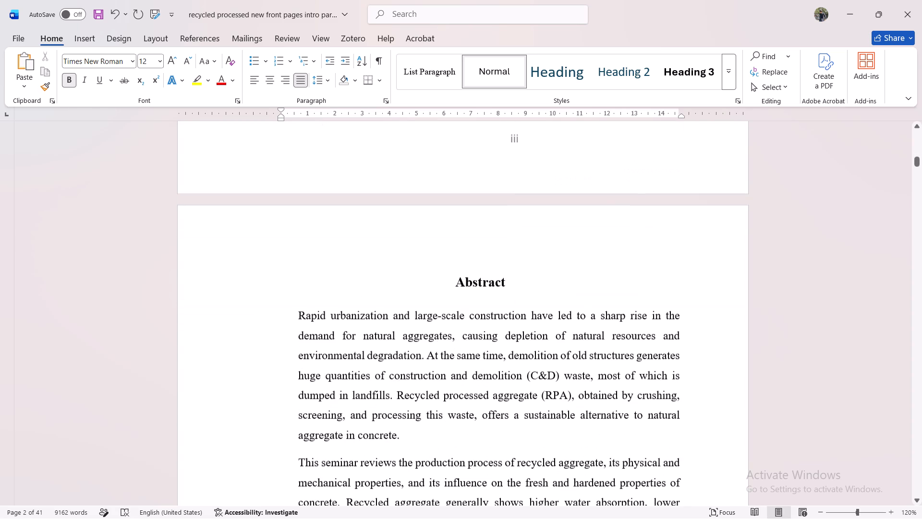
scroll(626, 191, down, 1)
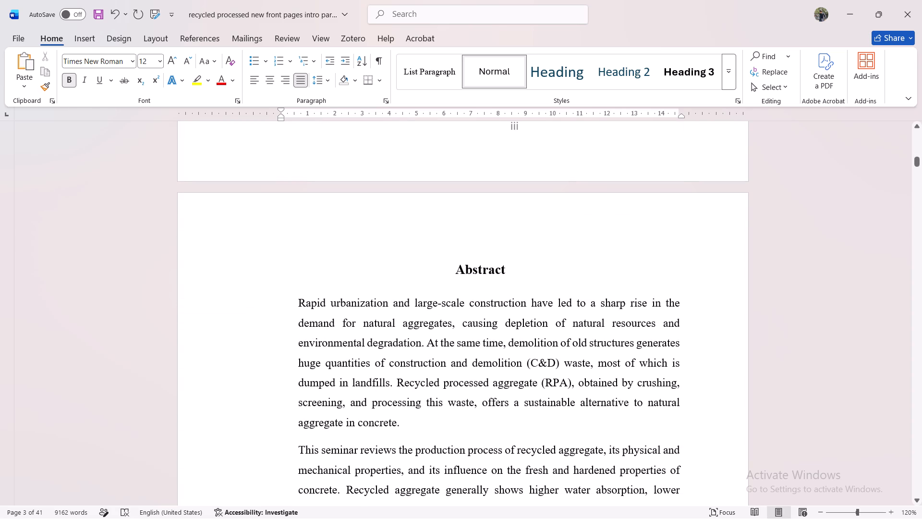
scroll(626, 191, down, 5)
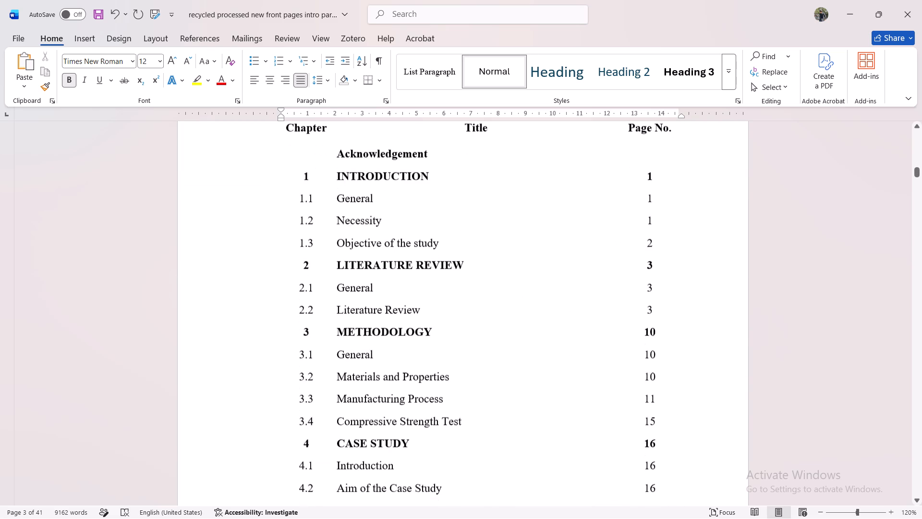
scroll(626, 191, down, 2)
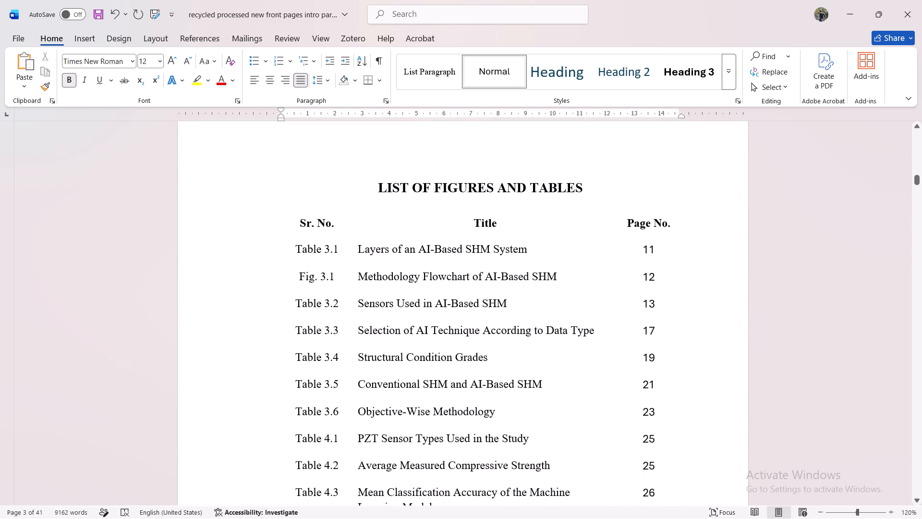
scroll(626, 191, up, 2)
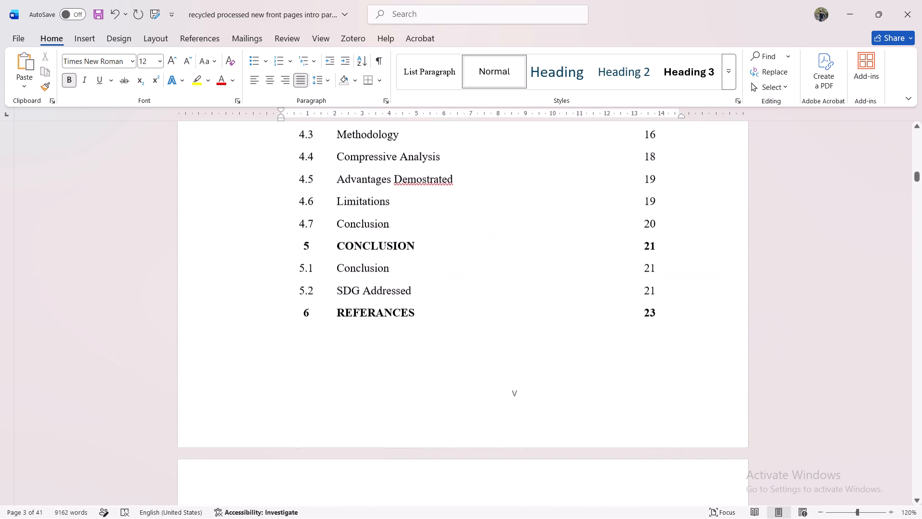
scroll(626, 191, up, 1)
scroll(626, 191, down, 2)
scroll(626, 191, right, 1)
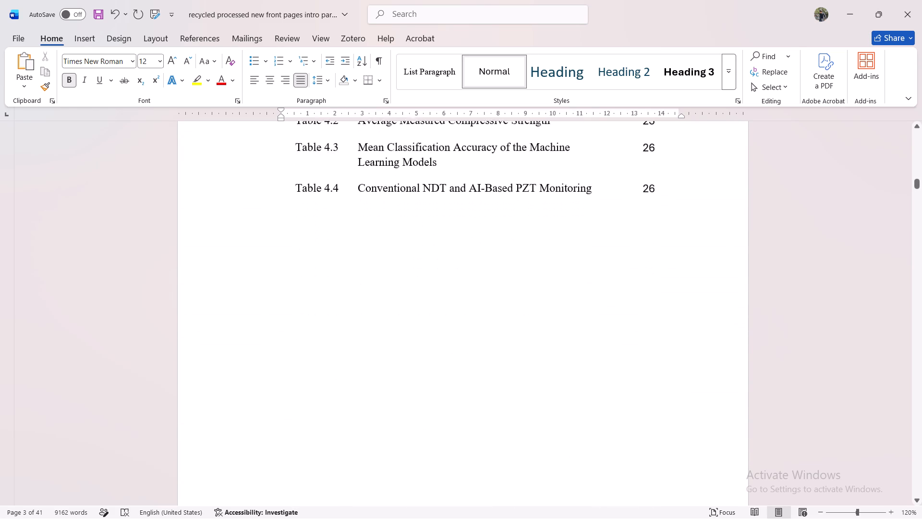
Change the label of the first entry in the List of Figures and Tables to "Fig. 3.1".
scroll(626, 191, right, 1)
scroll(626, 191, up, 1)
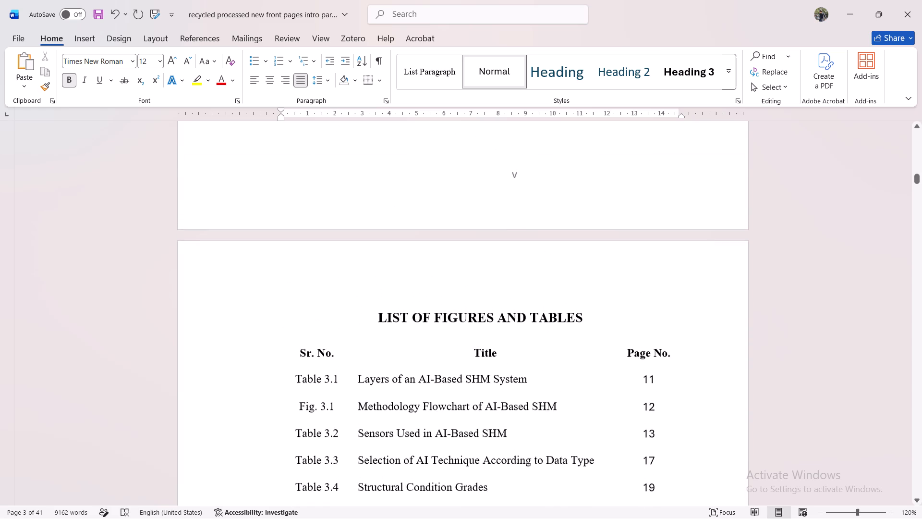
scroll(626, 191, up, 1)
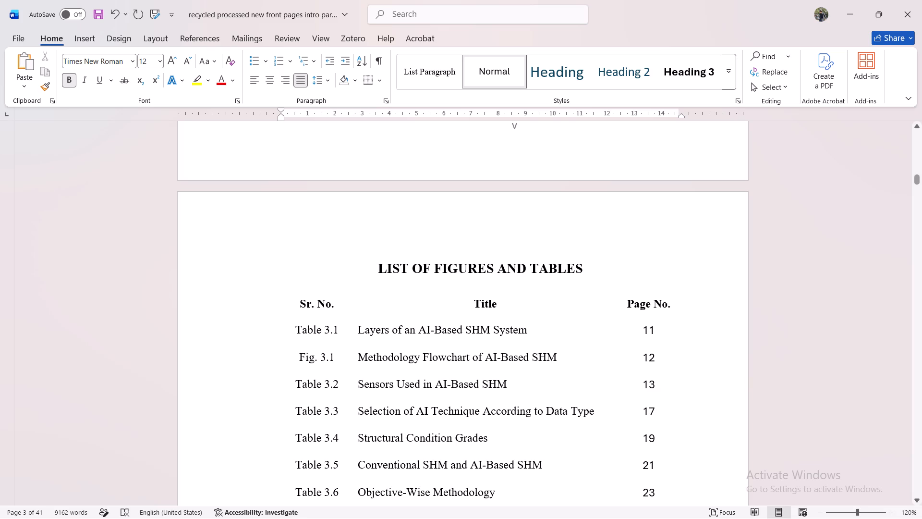
click(323, 329)
key(BackSpace)
key(BackSpace)
key(BackSpace)
key(BackSpace)
key(BackSpace)
key(BackSpace)
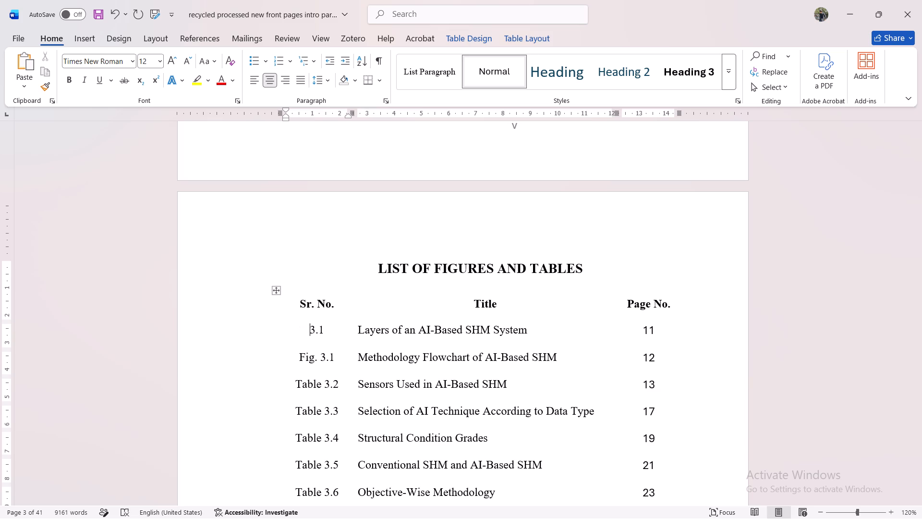
key(shift+f)
text(ig)
key(space)
key(BackSpace)
key(comma)
key(BackSpace)
text(.)
key(space)
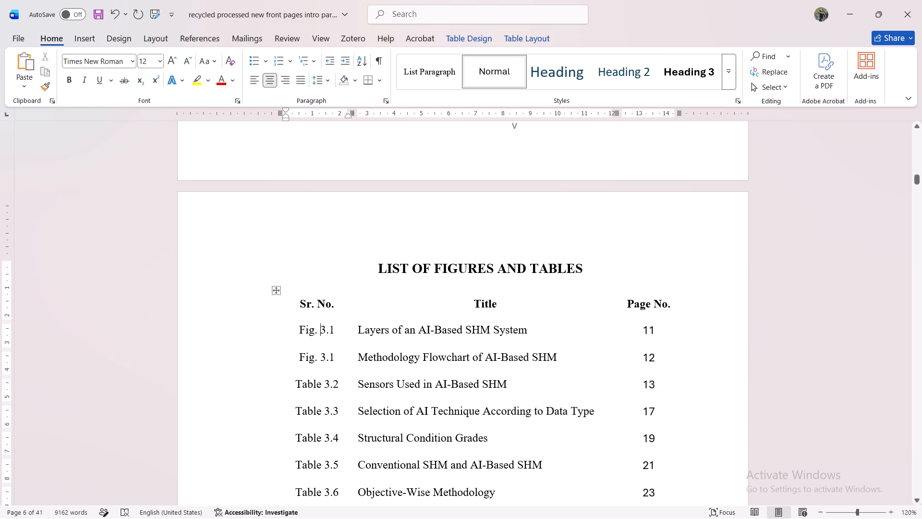
Replace the title of the Fig. 3.1 entry with "Manufacturing Processed".
click(526, 329)
key(ctrl+BackSpace)
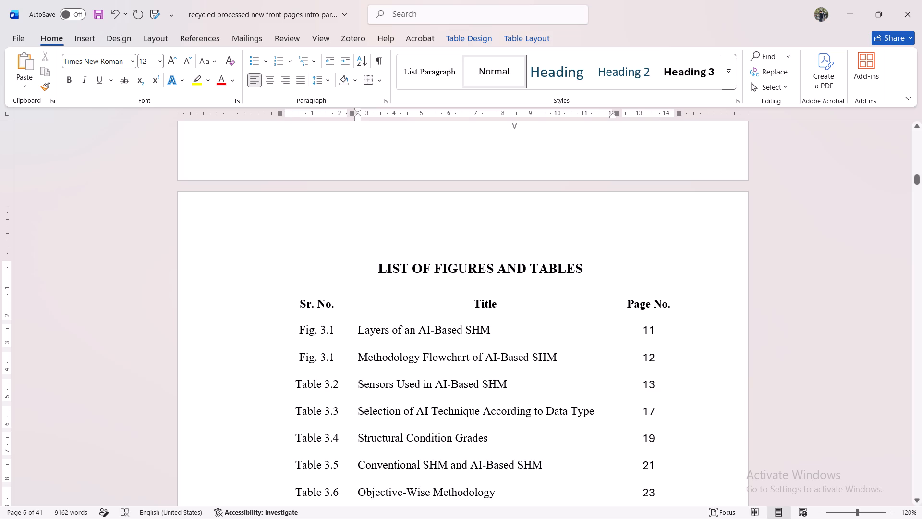
key(ctrl+BackSpace)
key(ctrl+BackSpace)
key(ctrl+BackSpace)
key(ctrl+BackSpace)
key(ctrl+BackSpace)
key(ctrl+BackSpace)
key(ctrl+BackSpace)
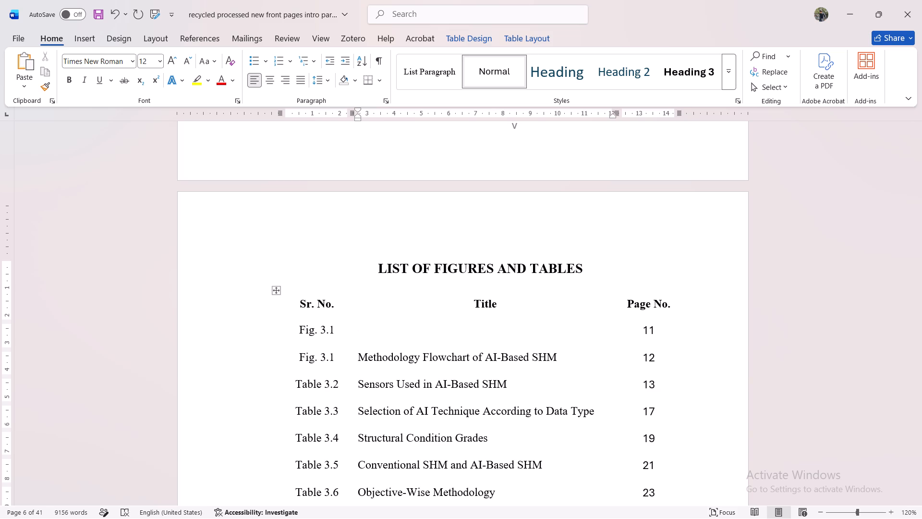
text(Manuf)
text(ac)
text(turing)
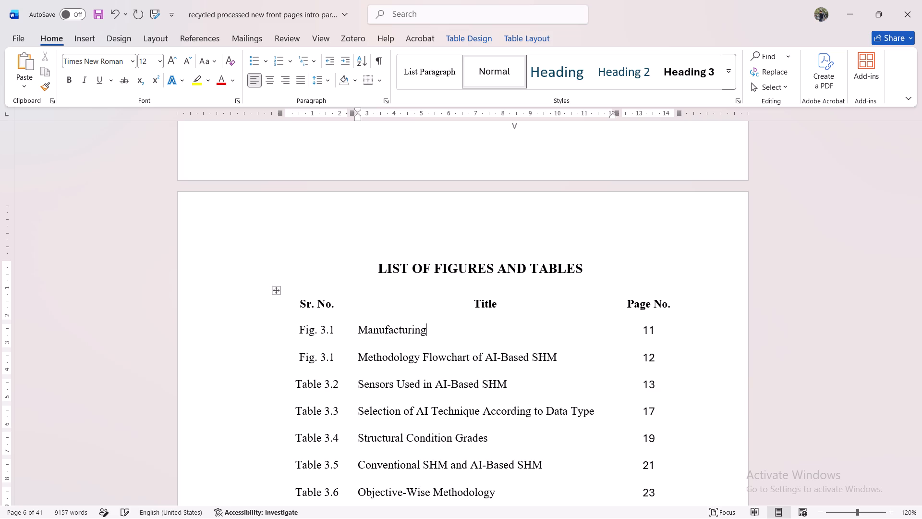
key(space)
text(Po)
key(BackSpace)
text(ro)
text(cess)
text(ed)
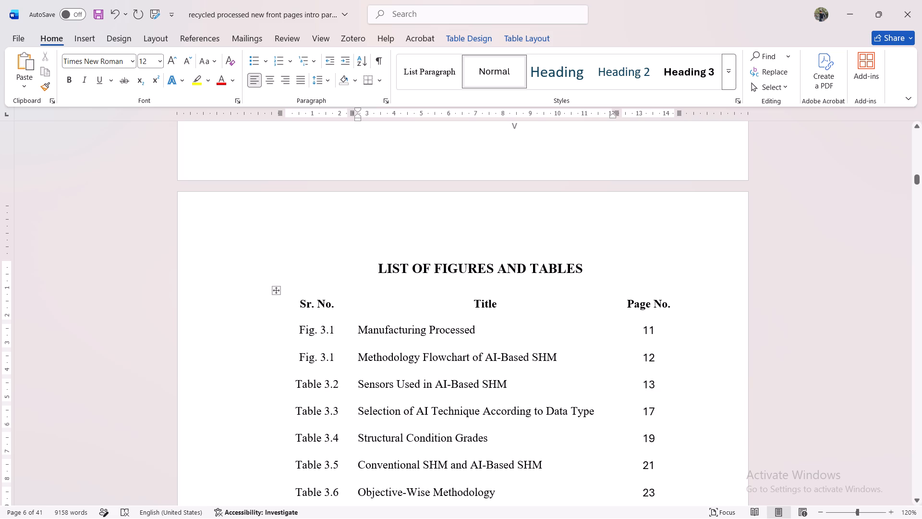
Set the page number of the "Manufacturing Processed" entry to 12.
click(659, 333)
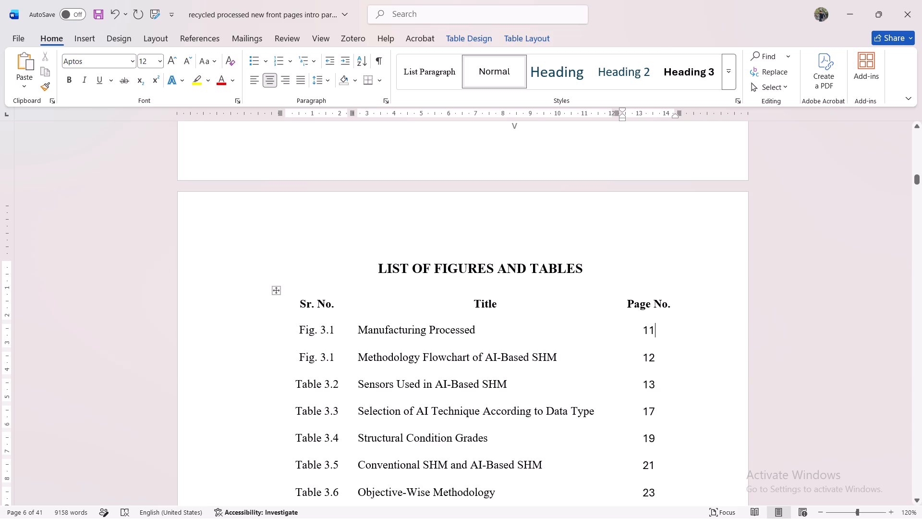
key(BackSpace)
key(BackSpace)
key(BackSpace)
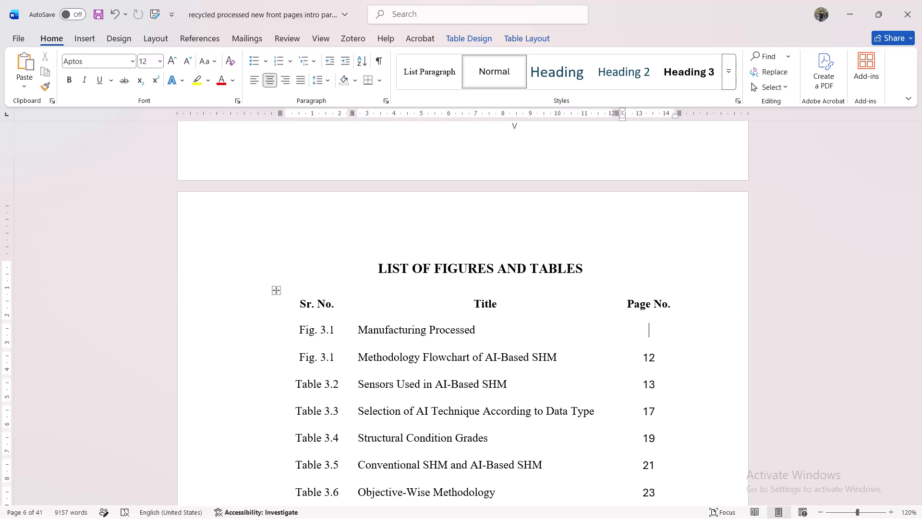
text(12)
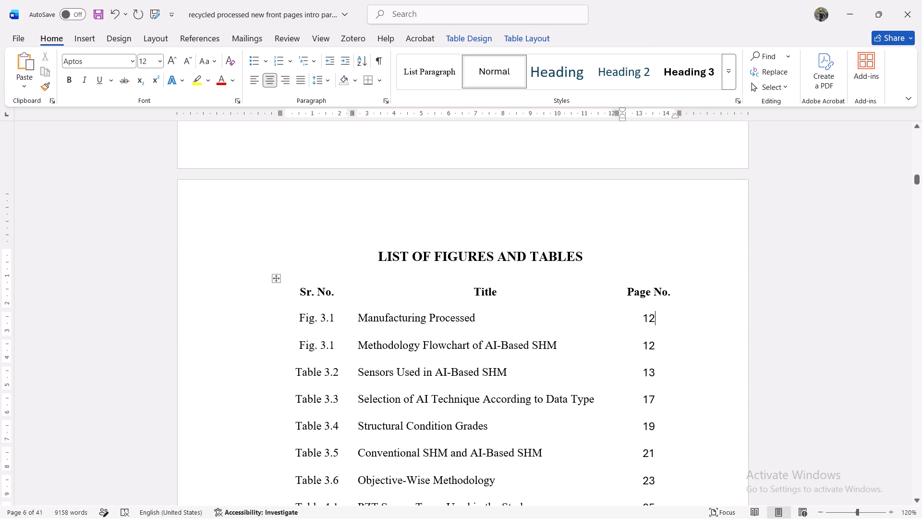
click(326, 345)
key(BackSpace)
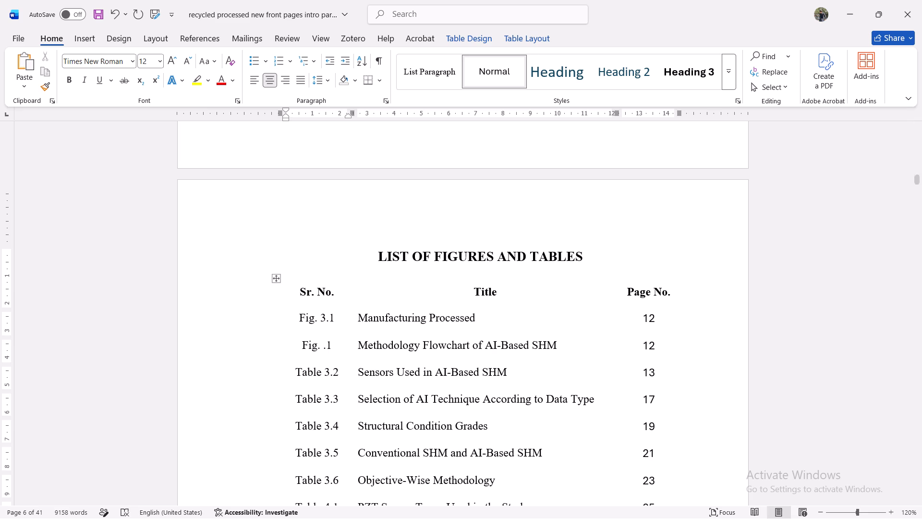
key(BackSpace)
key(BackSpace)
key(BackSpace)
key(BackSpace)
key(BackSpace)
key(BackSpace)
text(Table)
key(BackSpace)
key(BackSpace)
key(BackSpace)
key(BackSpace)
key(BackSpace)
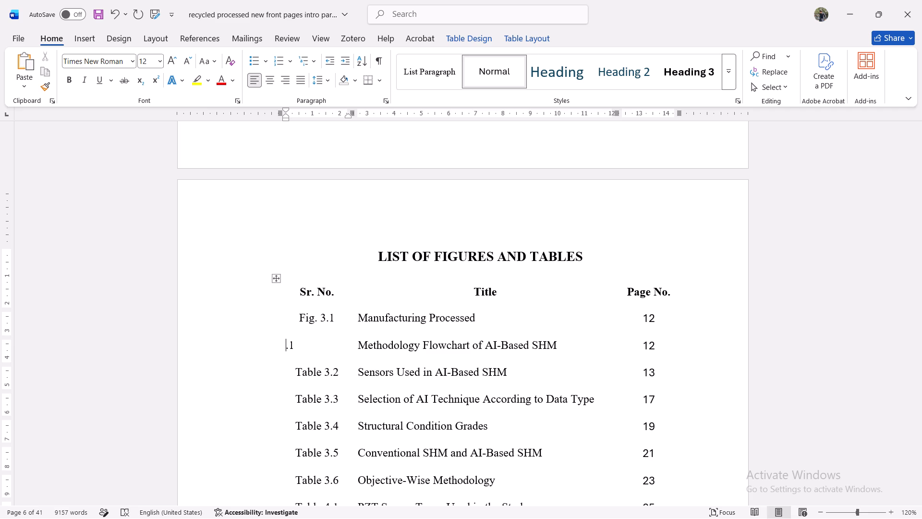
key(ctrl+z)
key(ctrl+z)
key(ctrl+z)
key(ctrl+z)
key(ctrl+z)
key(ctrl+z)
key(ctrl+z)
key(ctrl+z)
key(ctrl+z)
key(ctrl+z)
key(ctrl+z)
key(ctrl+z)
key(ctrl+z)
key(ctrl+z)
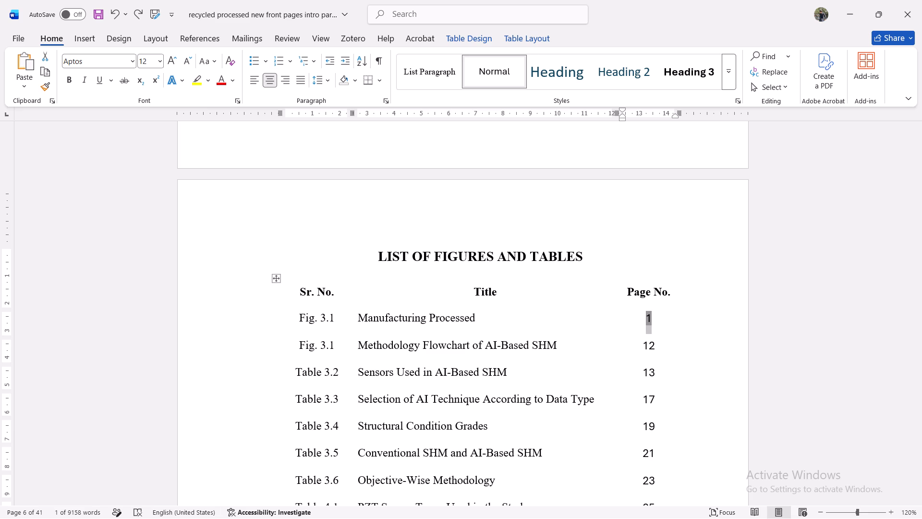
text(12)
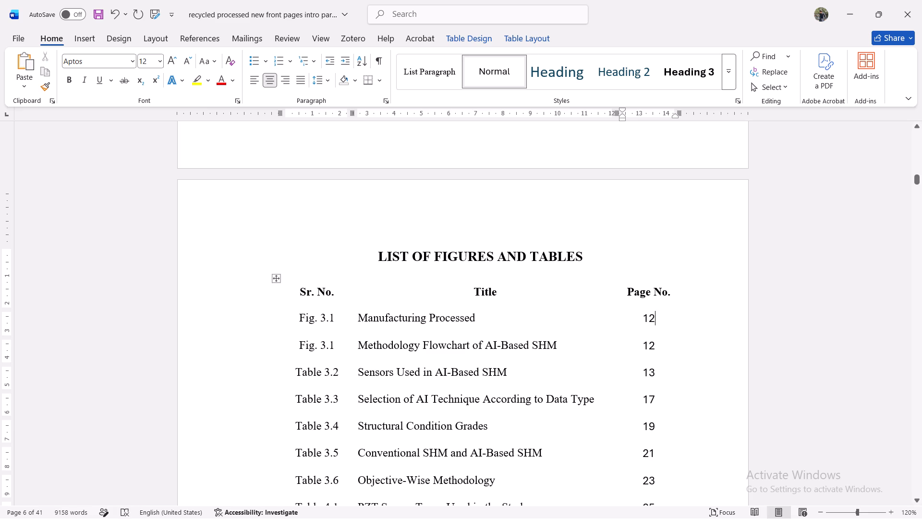
Change the label of the second entry in the List of Figures and Tables to "Table 4.1".
click(313, 346)
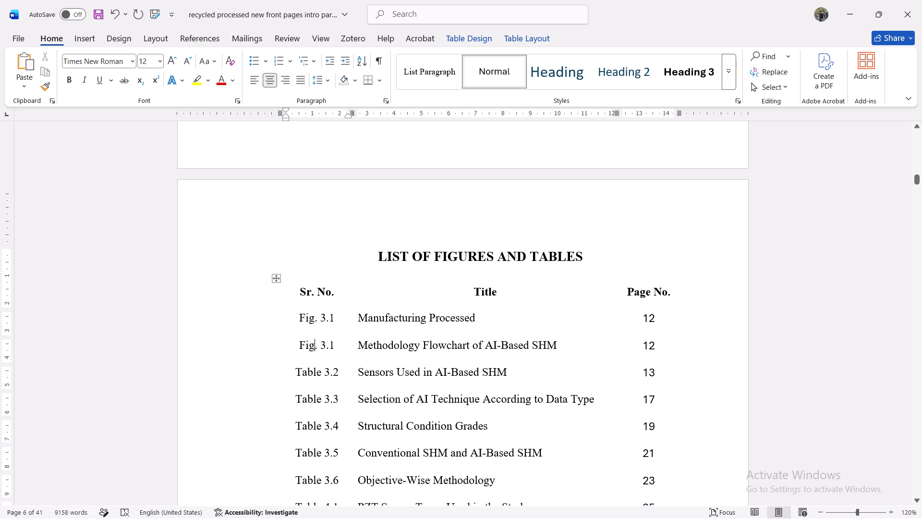
key(BackSpace)
key(BackSpace)
key(BackSpace)
text(Ta)
key(space)
key(BackSpace)
text(ble)
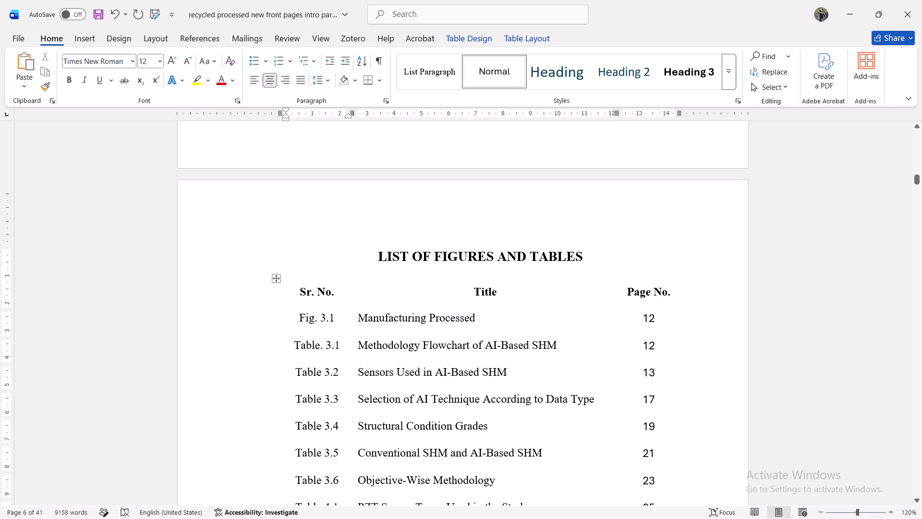
click(332, 345)
key(BackSpace)
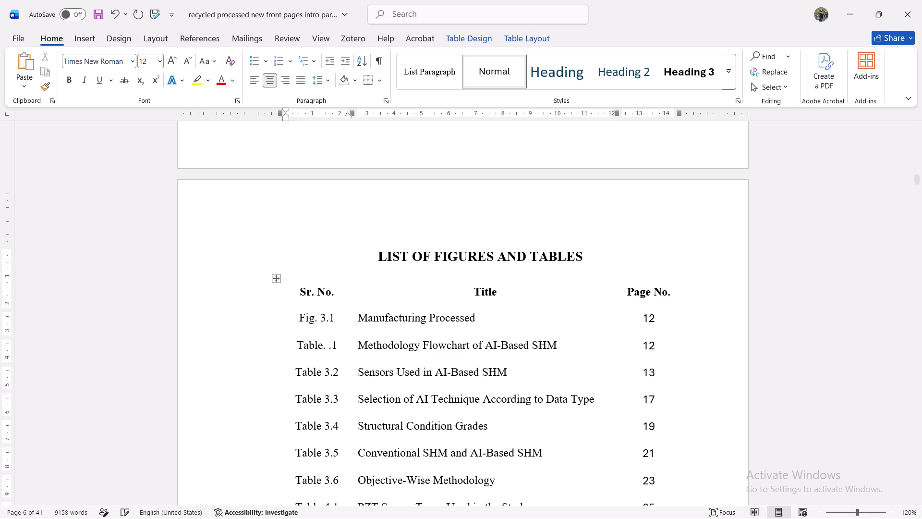
key(4)
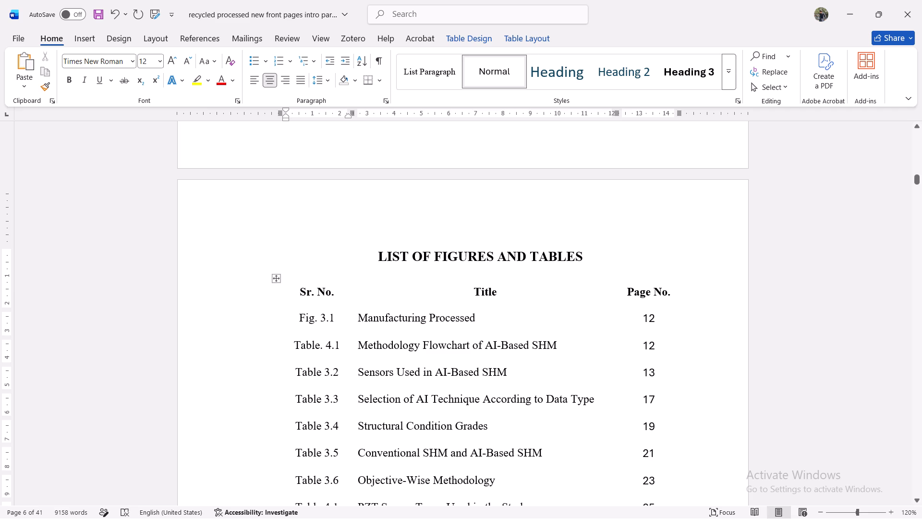
click(321, 349)
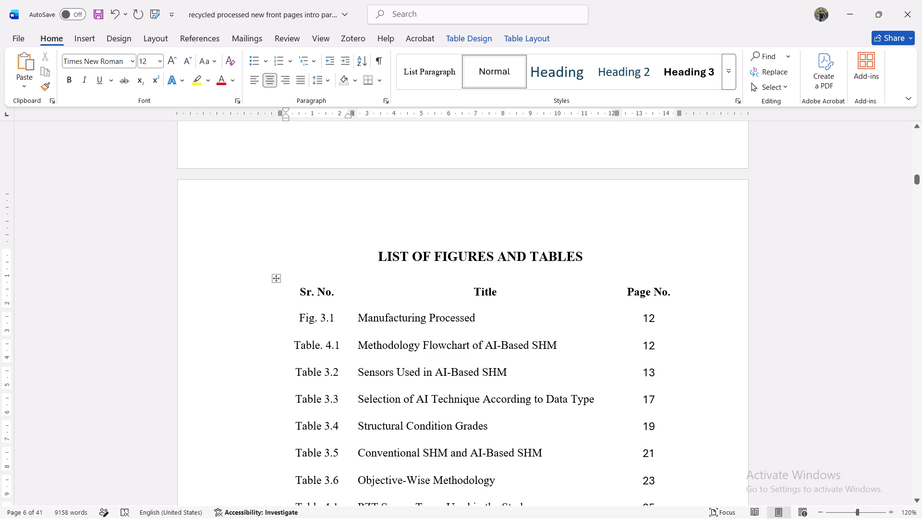
click(323, 345)
key(BackSpace)
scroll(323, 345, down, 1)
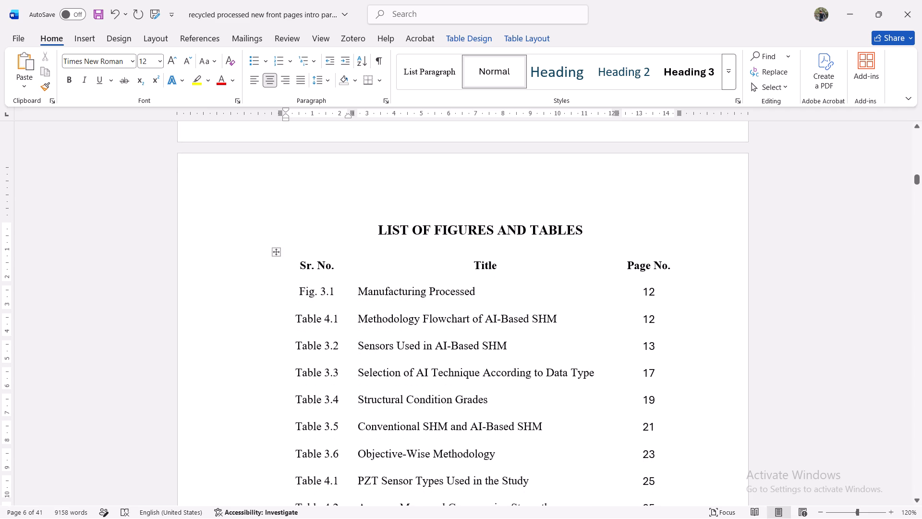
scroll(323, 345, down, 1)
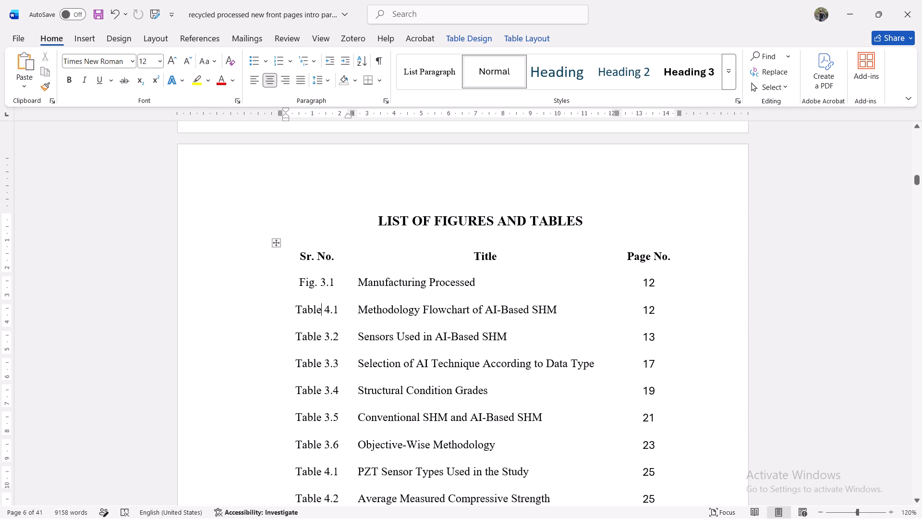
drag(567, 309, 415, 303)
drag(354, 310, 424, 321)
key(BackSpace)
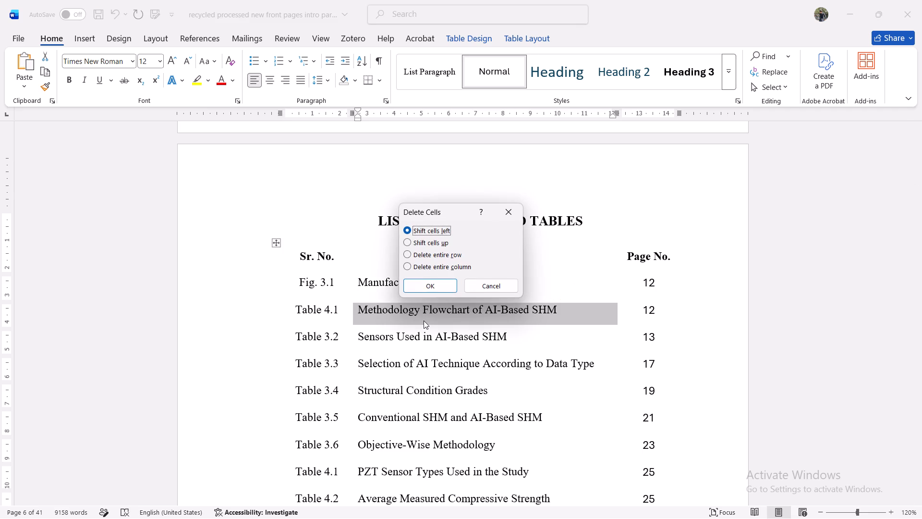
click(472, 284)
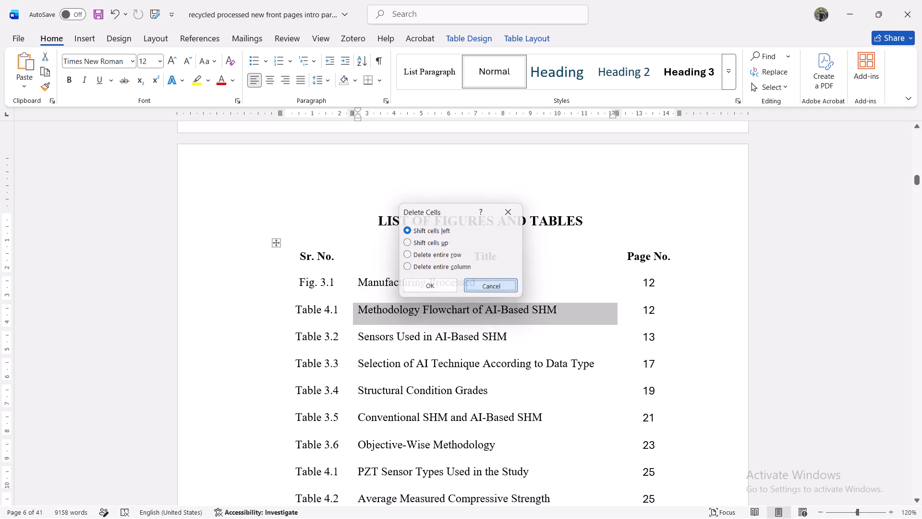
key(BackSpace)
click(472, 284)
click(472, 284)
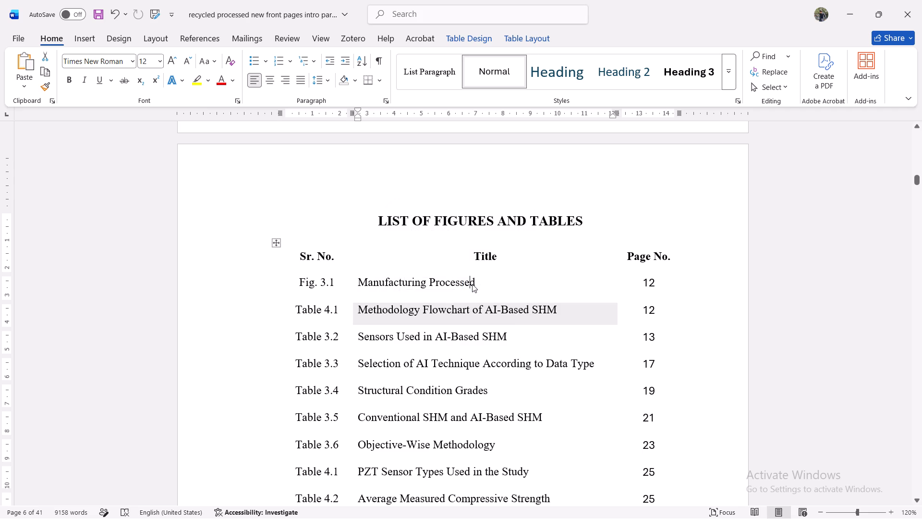
Clear the title "Methodology Flowchart of AI-Based SHM" from the Table 4.1 entry, keeping its cell.
click(553, 309)
key(ctrl+BackSpace)
key(ctrl+BackSpace)
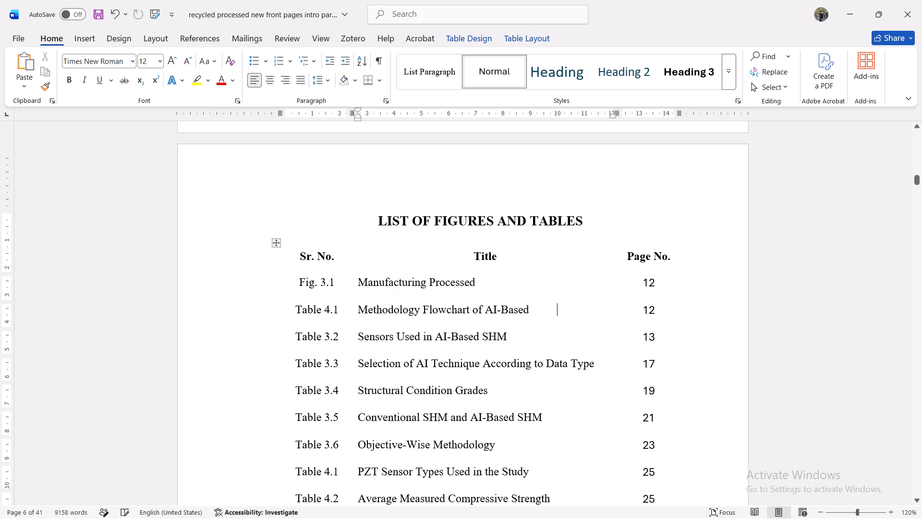
key(ctrl+BackSpace)
key(ctrl+BackSpace)
key(ctrl+BackSpace)
key(ctrl+BackSpace)
key(ctrl+BackSpace)
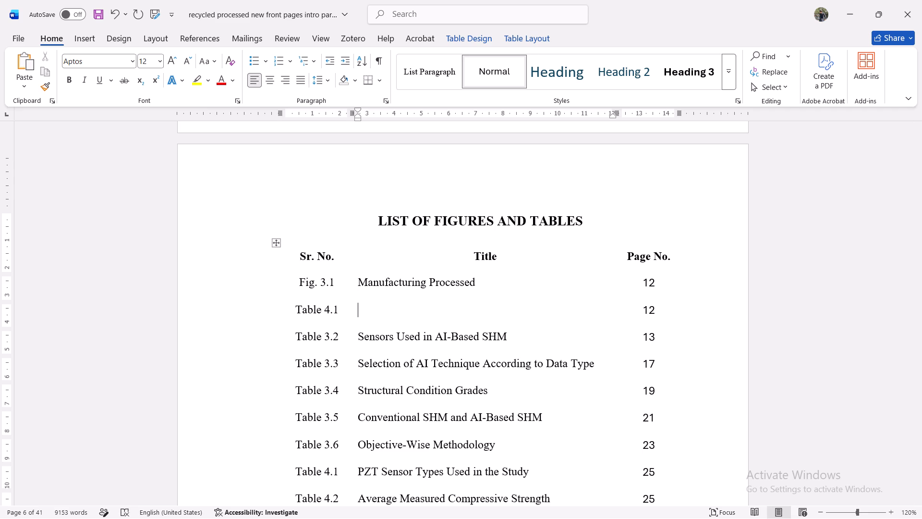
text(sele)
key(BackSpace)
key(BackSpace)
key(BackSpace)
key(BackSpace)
Enter "Selected Properties of Recycled and Natural Coarse Aggregate" in Times New Roman as the title of the empty Table 4.1 entry.
click(129, 63)
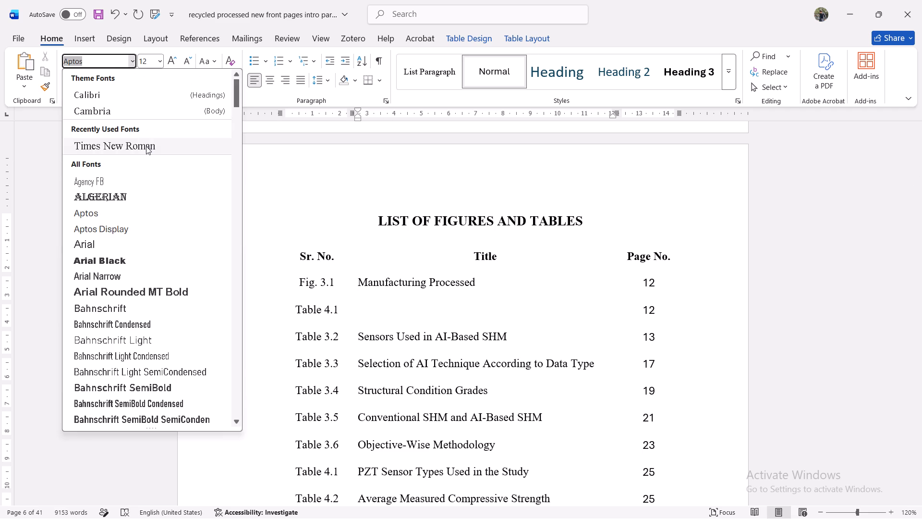
click(146, 146)
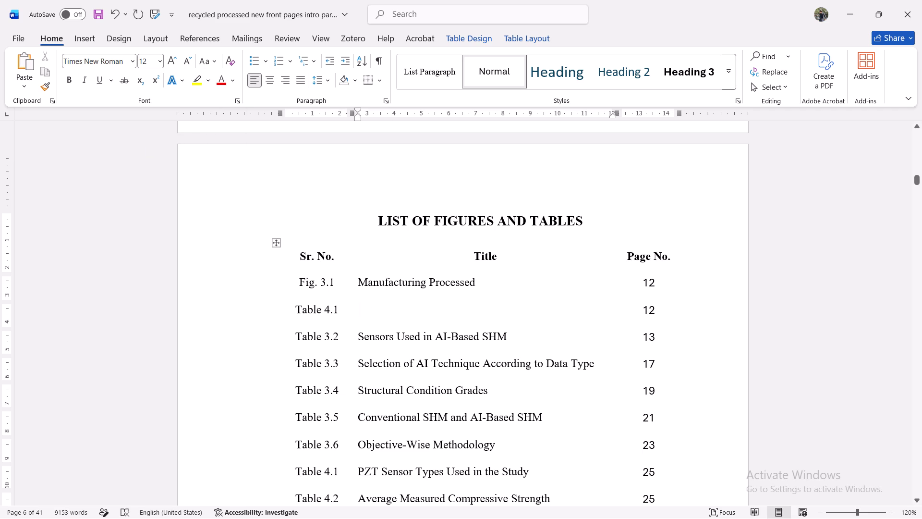
text(Selected)
key(space)
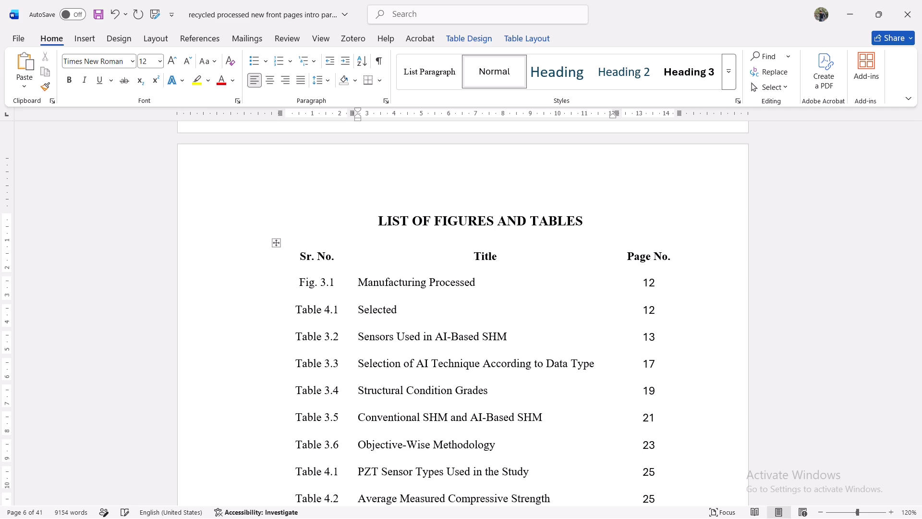
text(Properties)
key(space)
key(f)
key(BackSpace)
text(fo)
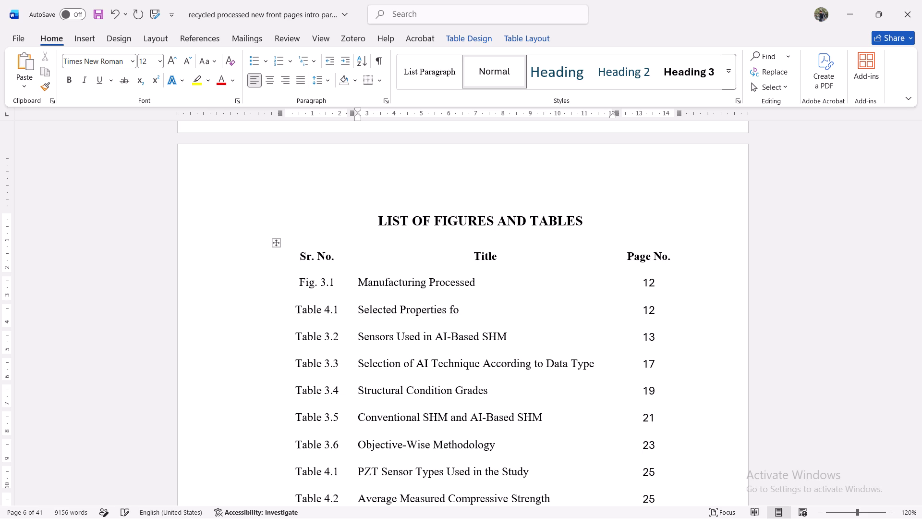
key(BackSpace)
key(BackSpace)
text(of)
key(space)
text(Recycled)
key(space)
text(and N)
key(a)
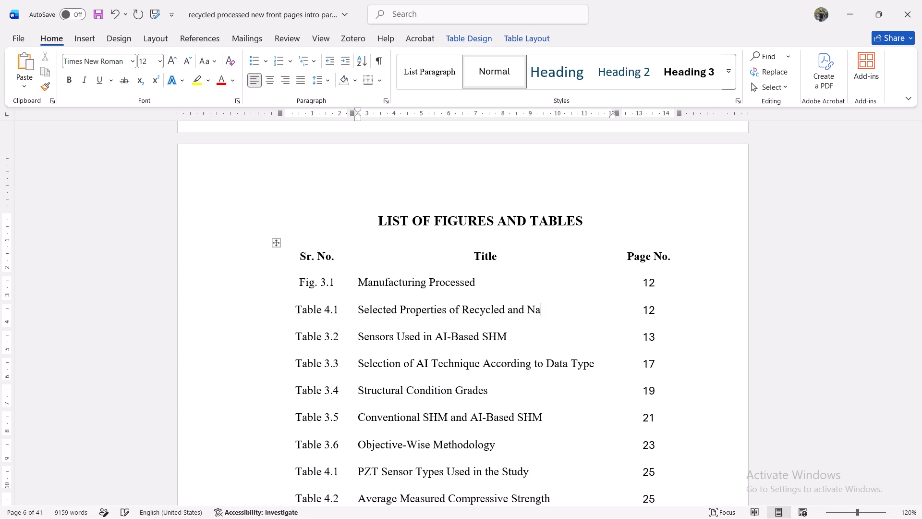
text(tural)
key(space)
text(Coarse)
key(space)
text(Agg)
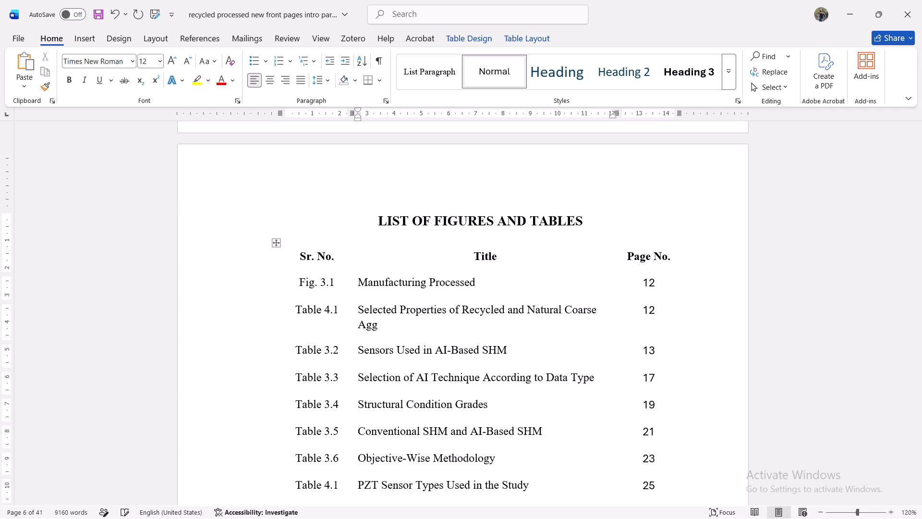
text(re)
text(gate)
Set the page number of the "Selected Properties of Recycled and Natural Coarse Aggregate" entry to 17.
click(658, 312)
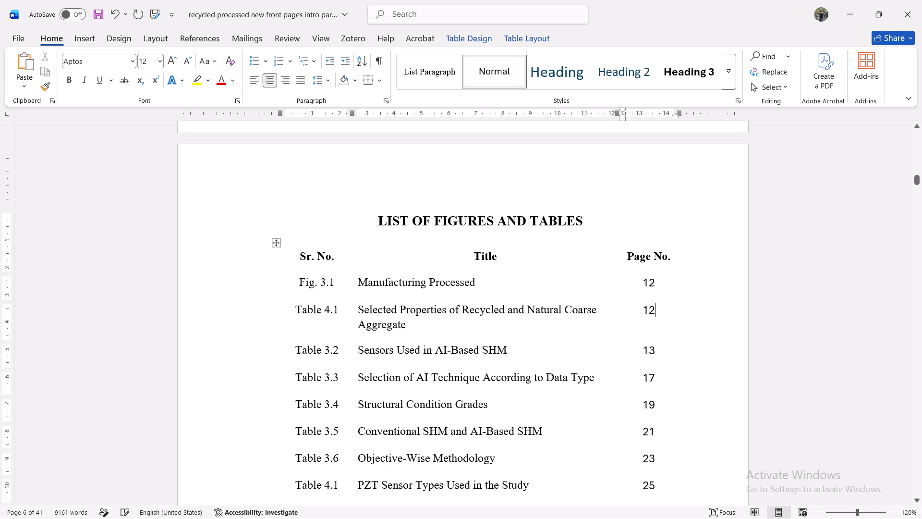
key(BackSpace)
key(7)
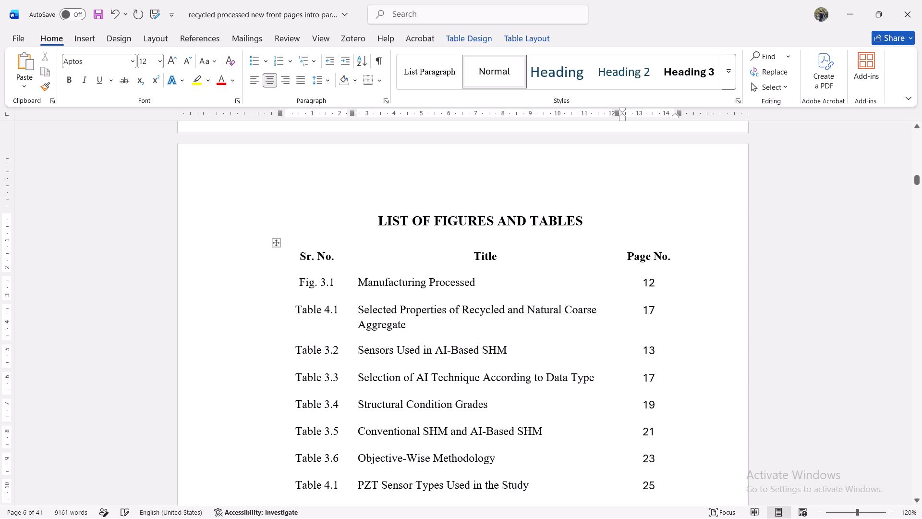
Change the label of the "Sensors Used in AI-Based SHM" entry in the List of Figures and Tables to "Table 4.2".
click(329, 350)
key(BackSpace)
key(4)
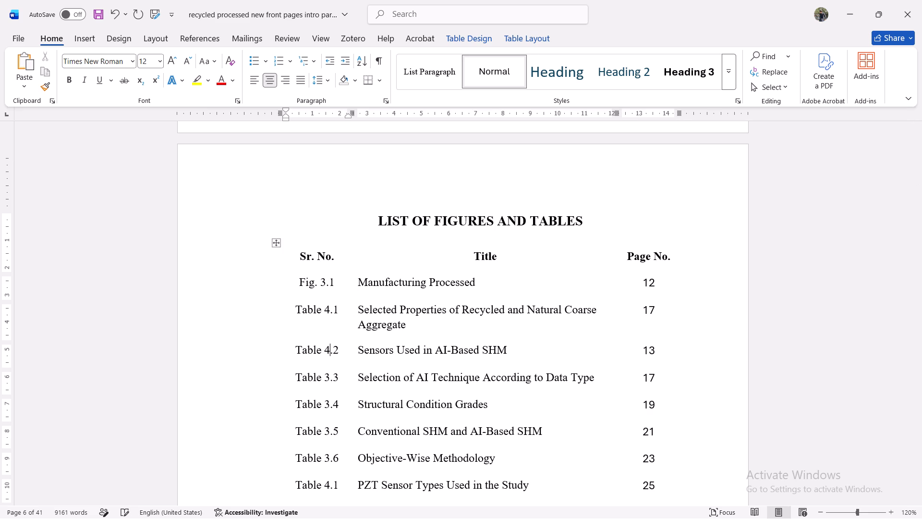
Clear the title "Sensors Used in AI-Based SHM" from the Table 4.2 entry, keeping its cell.
click(509, 350)
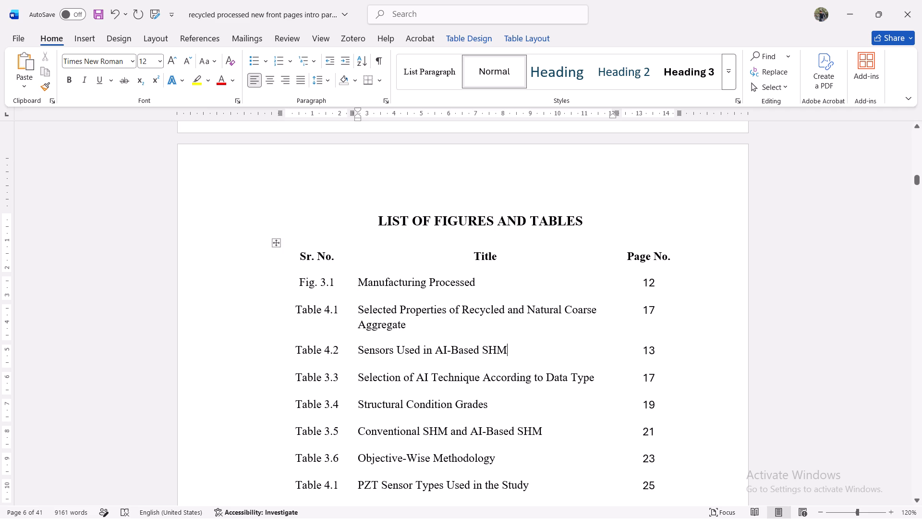
key(ctrl+BackSpace)
key(ctrl+BackSpace)
key(ctrl+BackSpace)
key(ctrl+BackSpace)
key(ctrl+BackSpace)
key(ctrl+BackSpace)
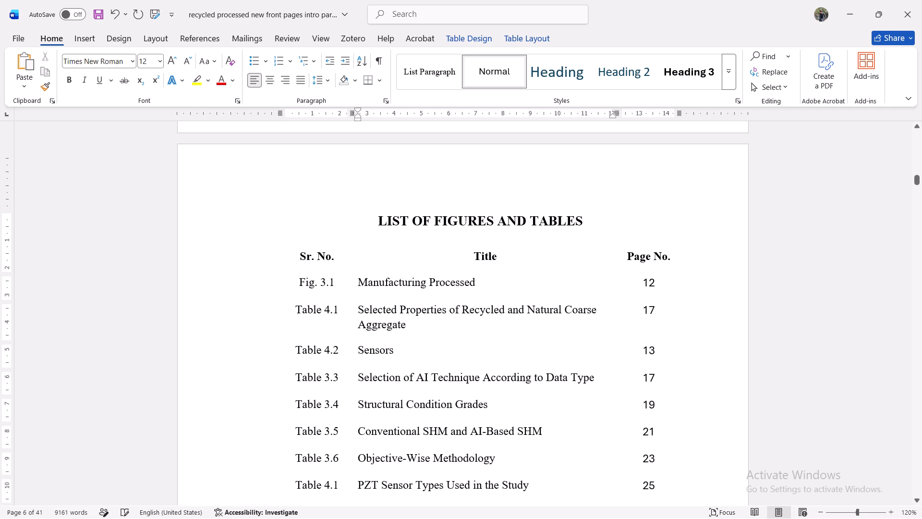
key(ctrl+BackSpace)
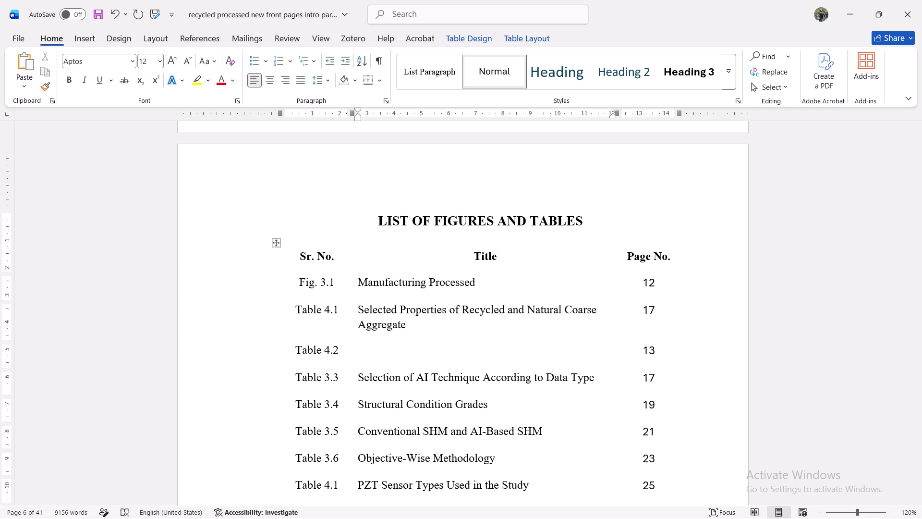
Enter "Compressive Strength of Concrete Mixes Reported by Taffese" in Times New Roman as the title of the empty Table 4.2 entry.
text(Com)
key(BackSpace)
key(BackSpace)
key(BackSpace)
click(124, 60)
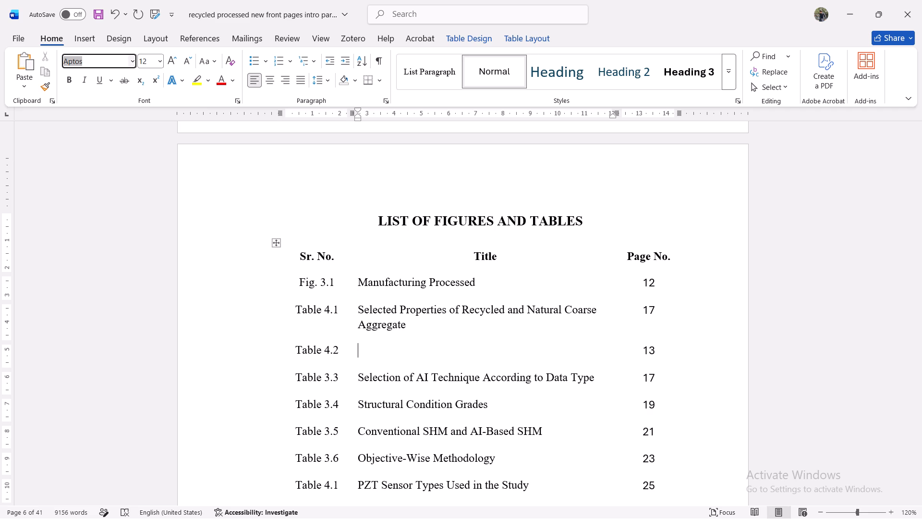
text(ti)
key(Return)
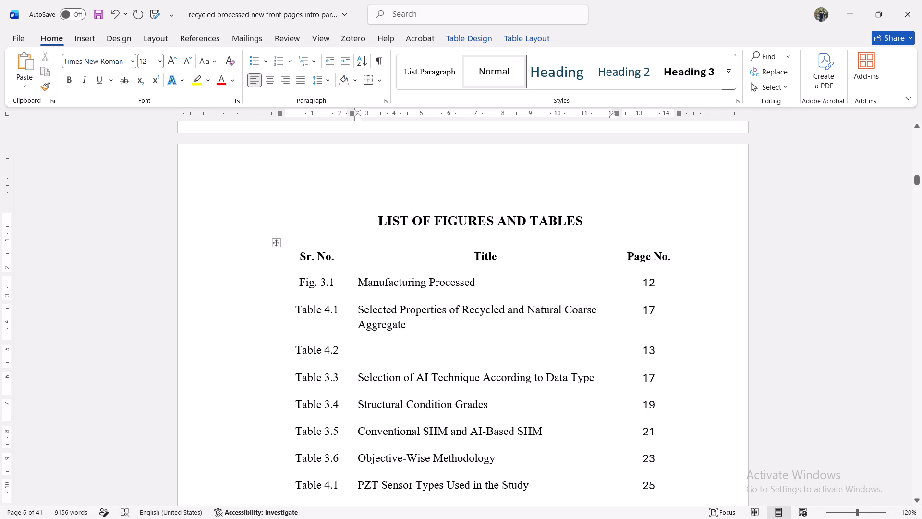
text(com)
key(BackSpace)
key(BackSpace)
key(BackSpace)
key(j)
key(BackSpace)
text(Compressive)
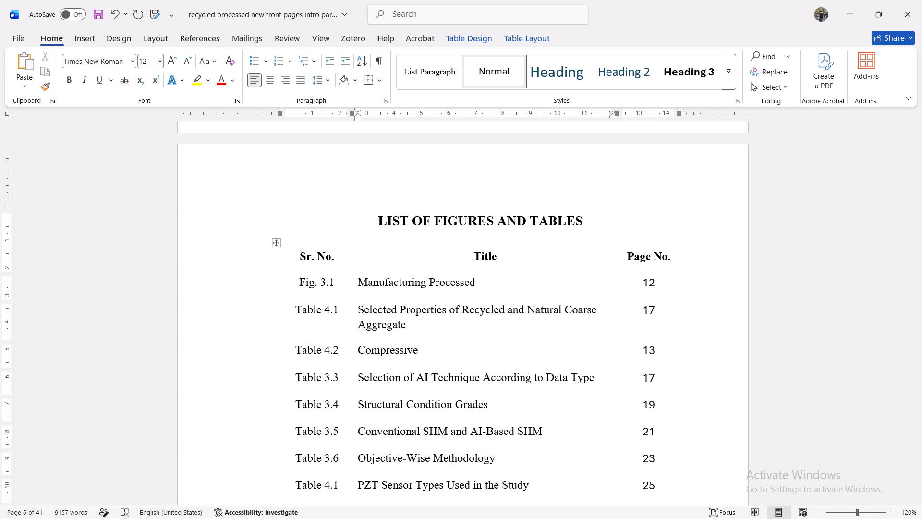
key(space)
text(Stre)
key(n)
text(gth)
key(space)
text(of)
key(space)
text(Concrete)
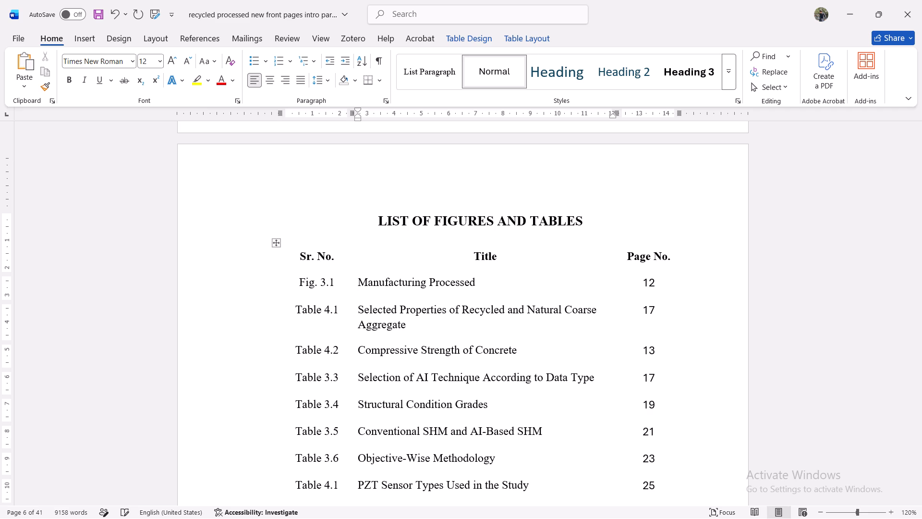
key(space)
text(Mi)
text(xes)
key(space)
text(Reported)
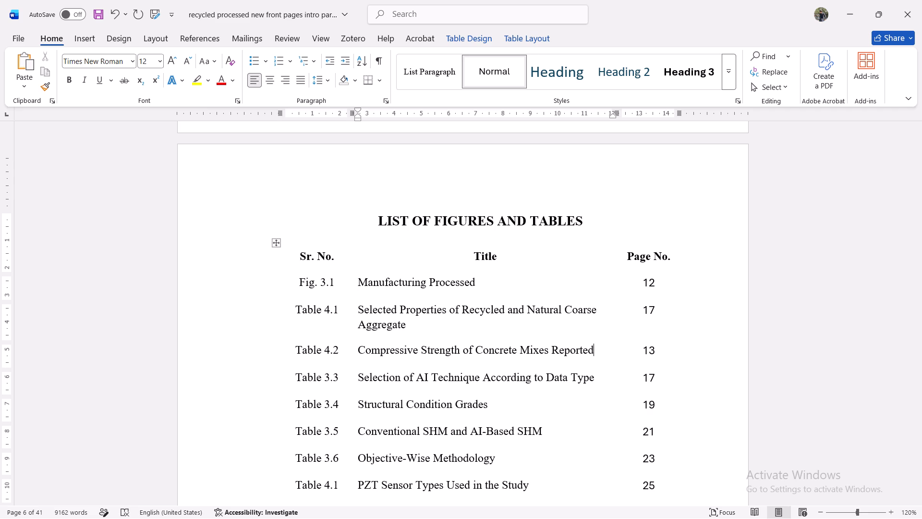
key(space)
text(by)
key(space)
text(Taffe)
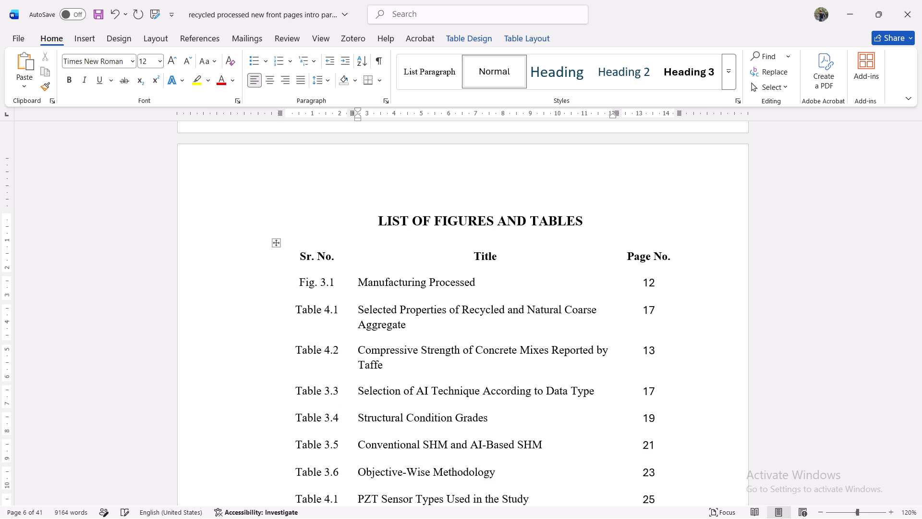
text(se)
Set the page number of the "Compressive Strength of Concrete Mixes Reported by Taffese" entry to 18.
click(661, 352)
key(BackSpace)
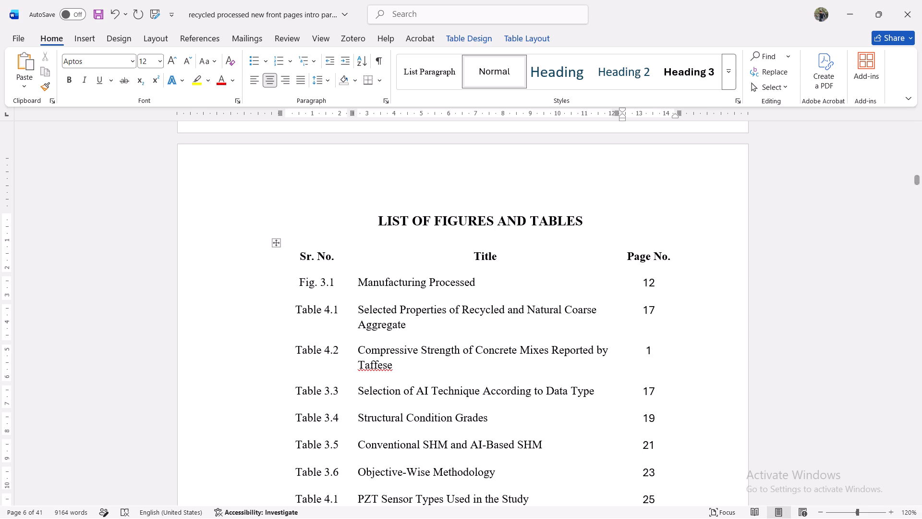
key(8)
Change the label of the "Selection of AI Technique According to Data Type" entry to "Table 4.3".
scroll(588, 348, down, 1)
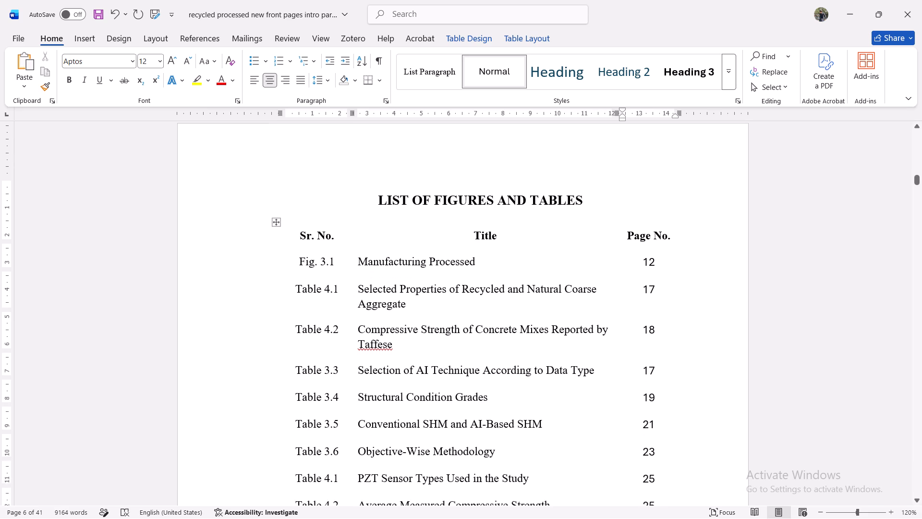
scroll(588, 348, down, 1)
scroll(588, 348, up, 4)
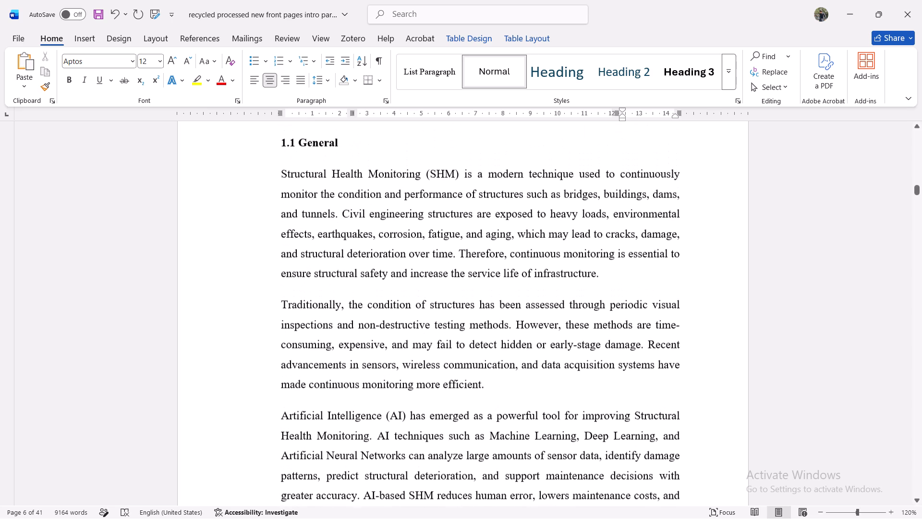
scroll(588, 348, up, 3)
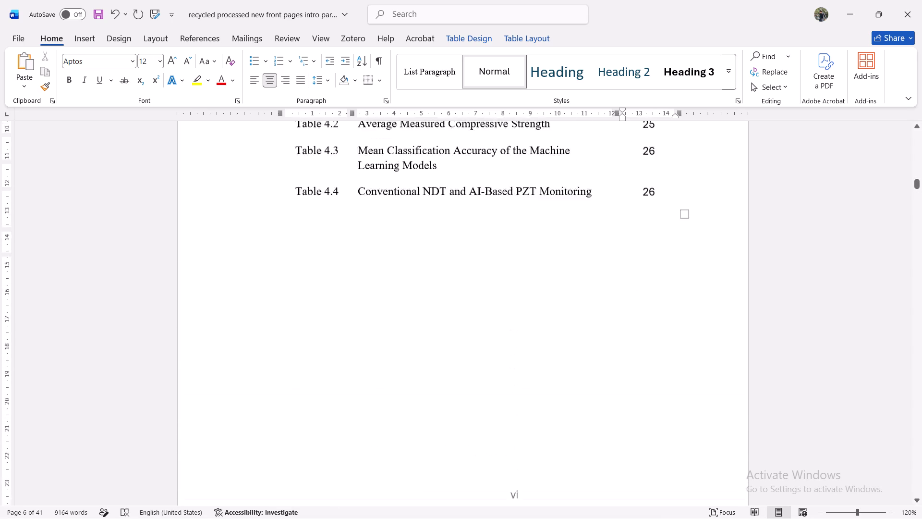
scroll(588, 348, up, 2)
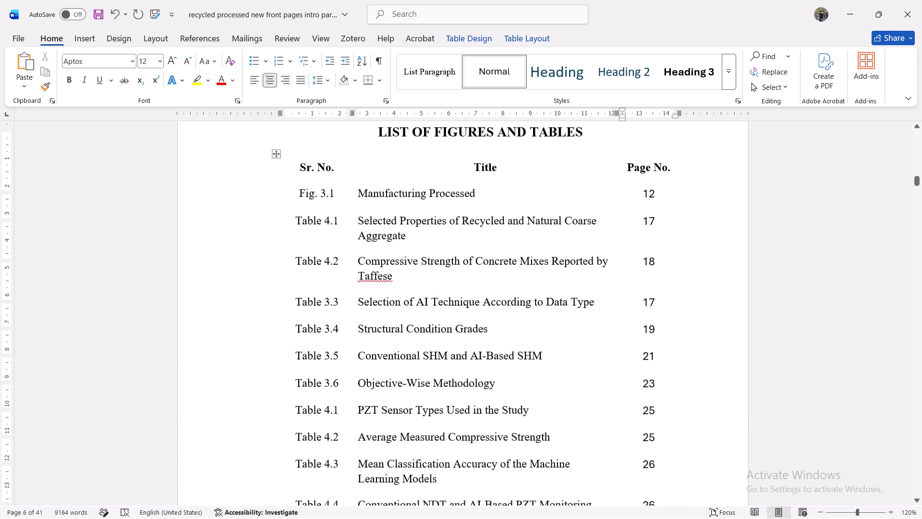
scroll(588, 348, up, 1)
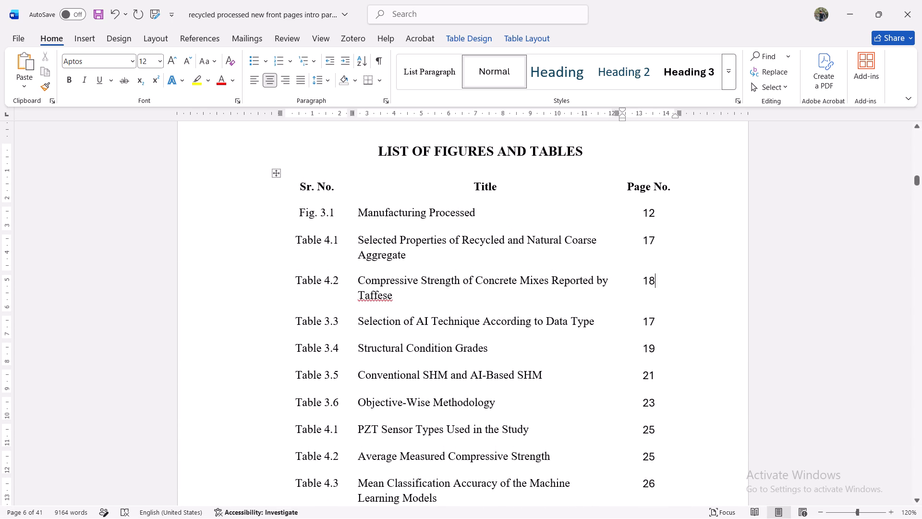
click(395, 293)
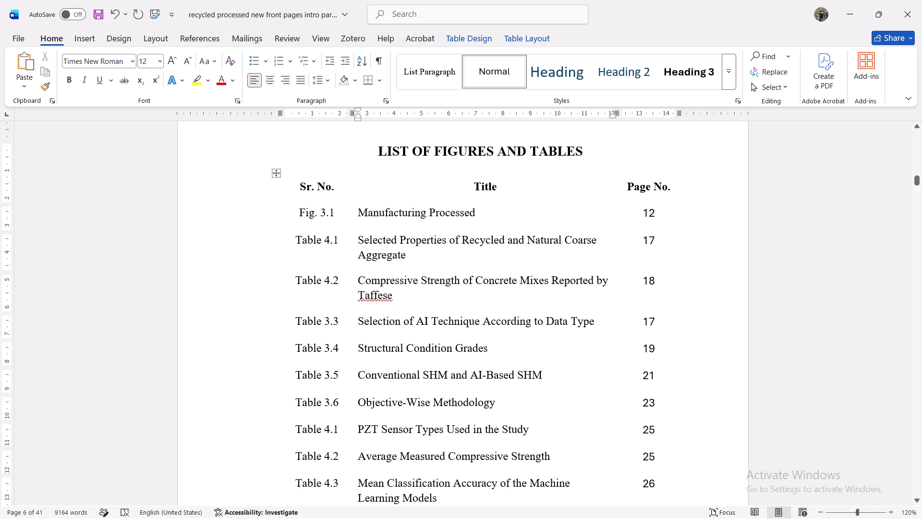
click(329, 319)
key(BackSpace)
key(4)
Clear the title "Selection of AI Technique According to Data Type" from the Table 4.3 entry, keeping its cell.
click(593, 323)
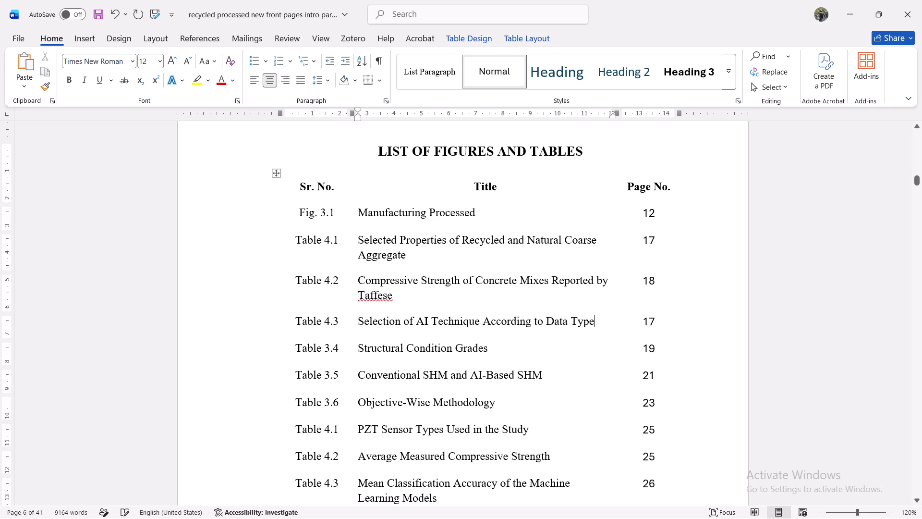
drag(593, 323, 378, 325)
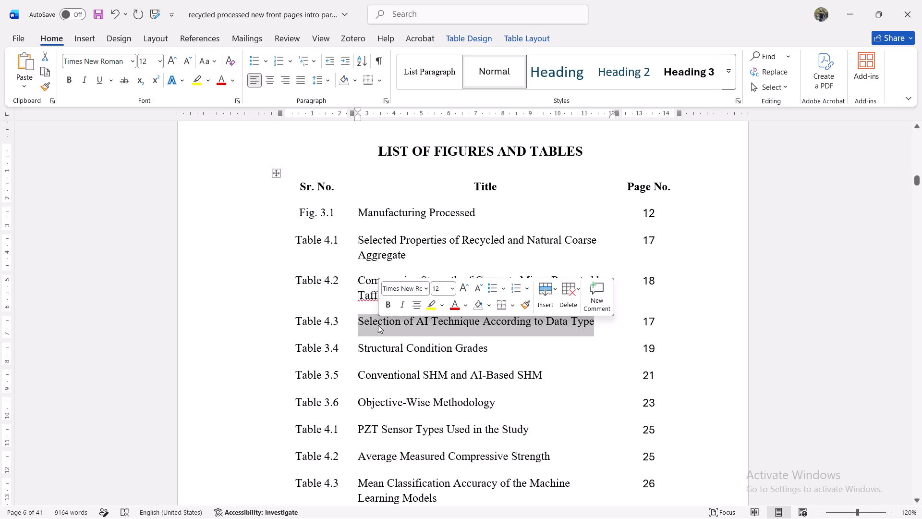
key(BackSpace)
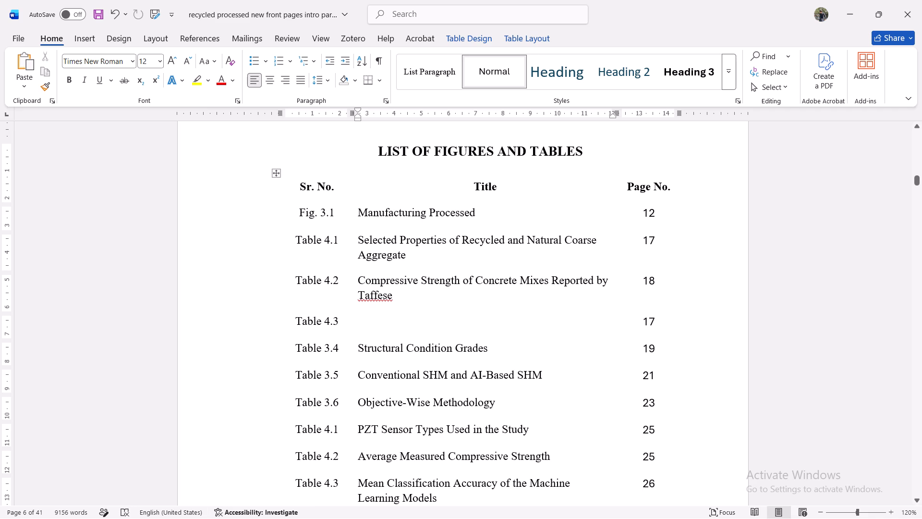
Enter "Summary Comparison of Main Findings" in Times New Roman as the title of the empty Table 4.3 entry.
key(c)
key(BackSpace)
text(Su)
key(BackSpace)
key(BackSpace)
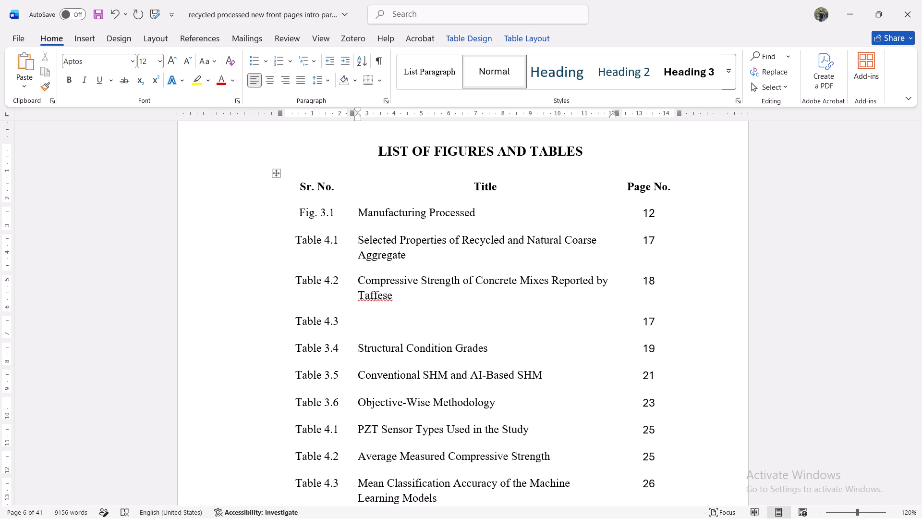
click(128, 65)
click(153, 152)
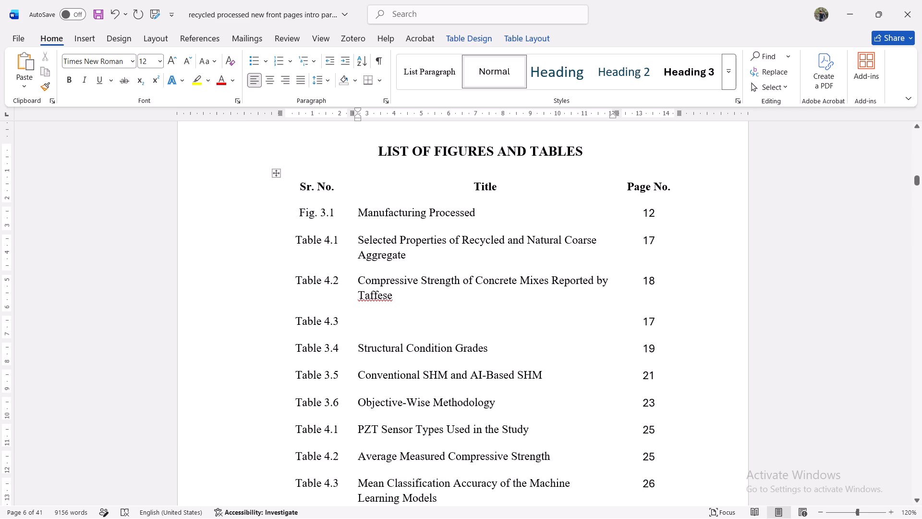
text(Summ)
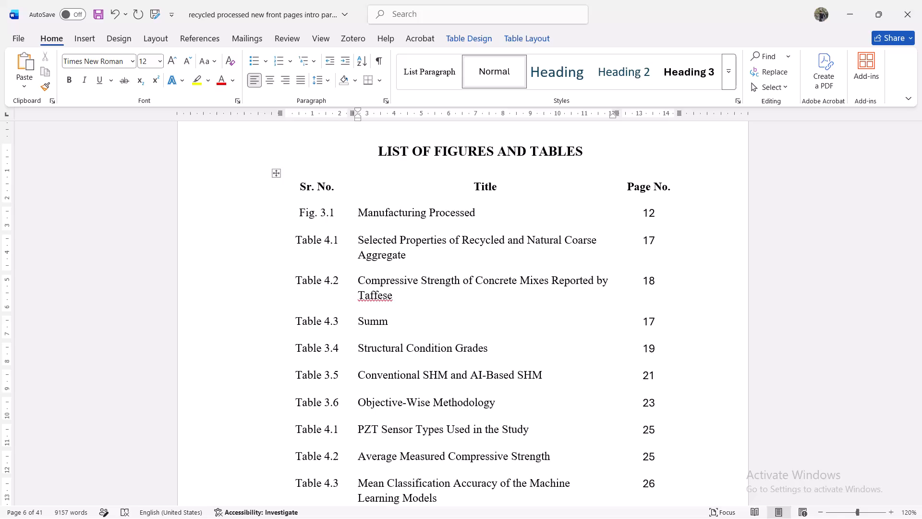
text(ary)
key(space)
key(shift+c)
text(omparison)
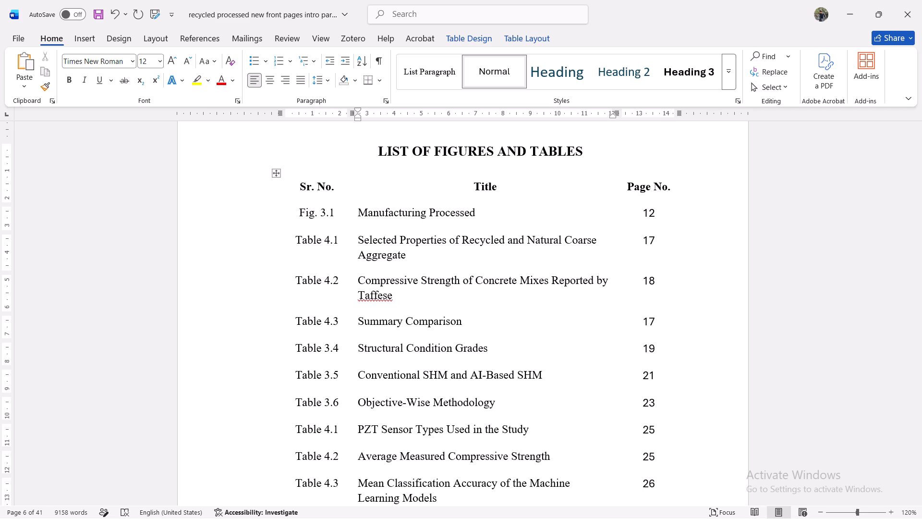
key(space)
text(of Main)
key(space)
text(Findings)
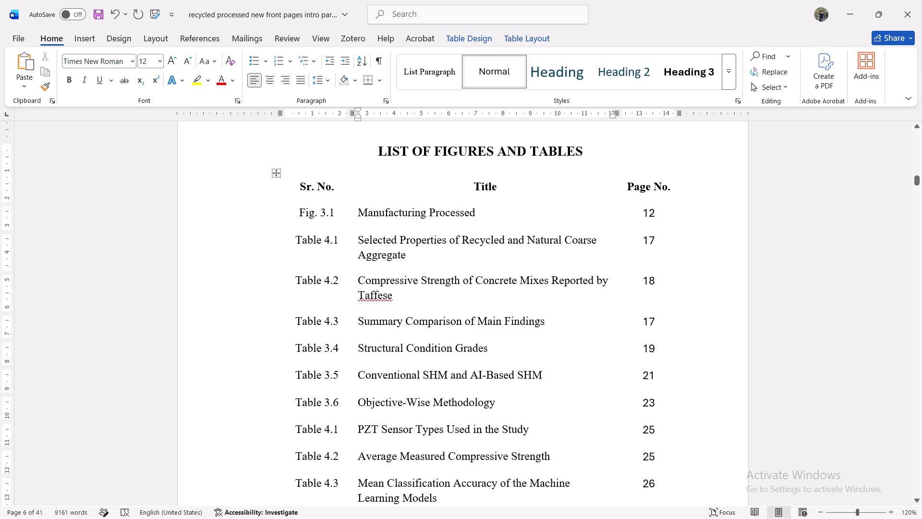
Set the page number of the "Summary Comparison of Main Findings" entry to 19.
click(664, 318)
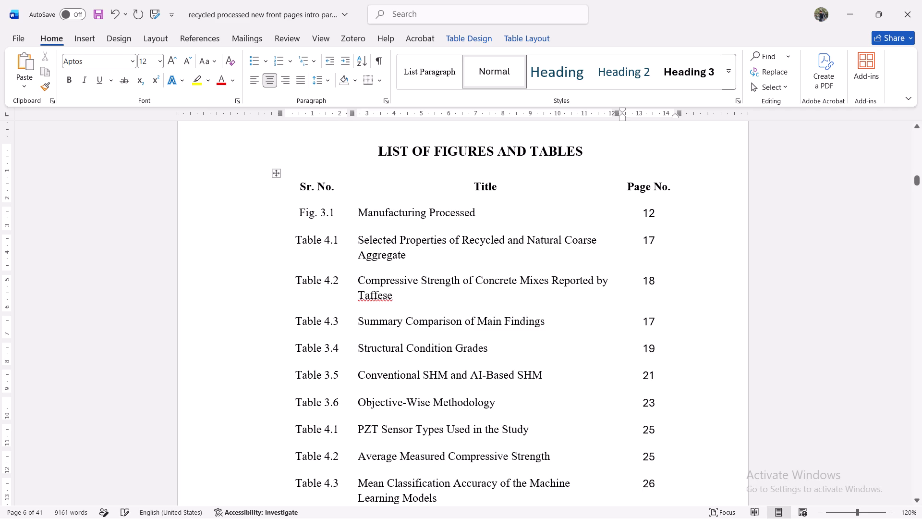
key(BackSpace)
key(9)
Delete all leftover entries below "Summary Comparison of Main Findings", from "Structural Condition Grades" to "Conventional NDT and AI-Based PZT Monitoring", including their page numbers.
drag(292, 350, 579, 506)
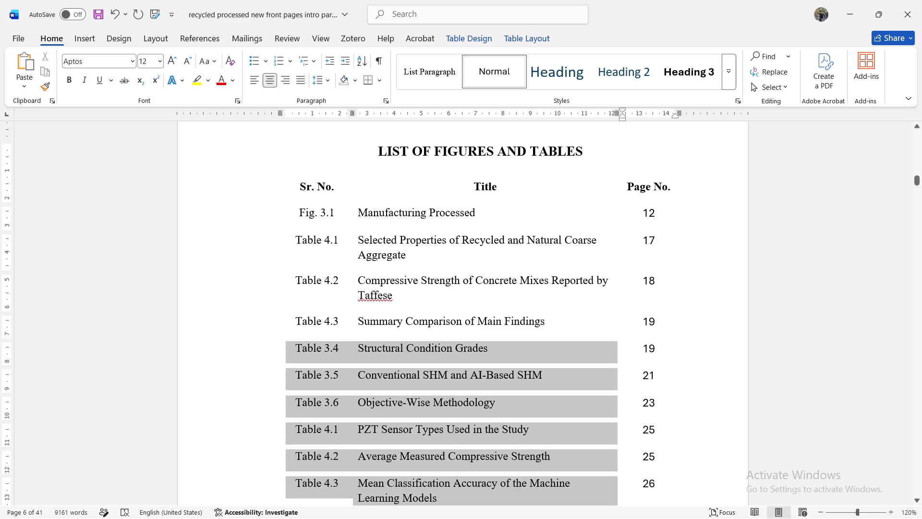
drag(579, 506, 574, 333)
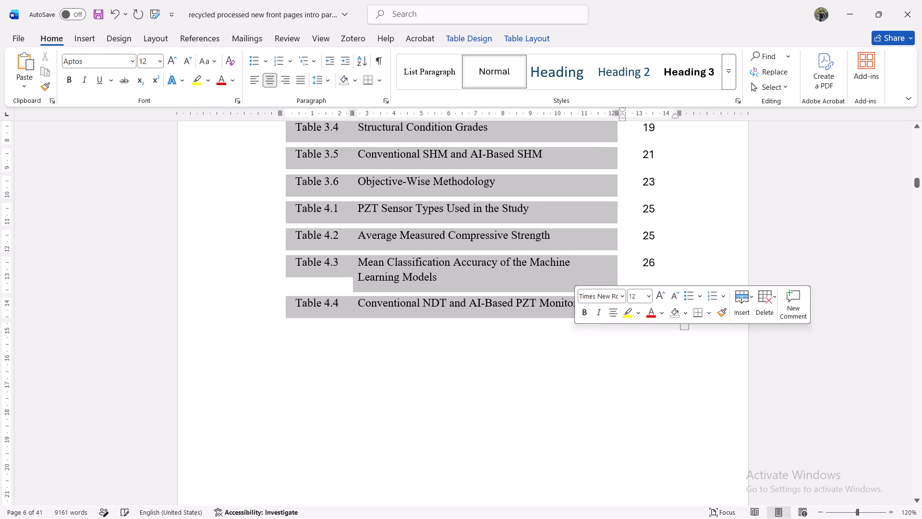
key(BackSpace)
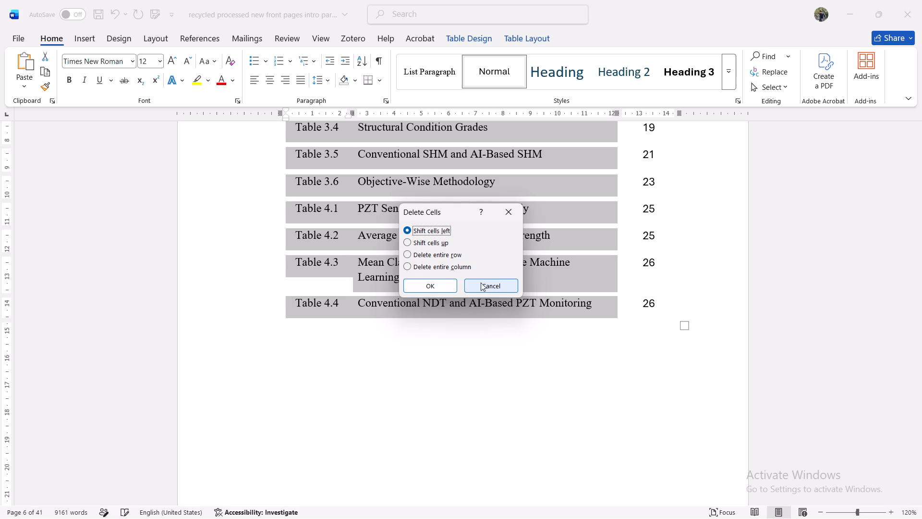
click(445, 288)
scroll(445, 288, up, 2)
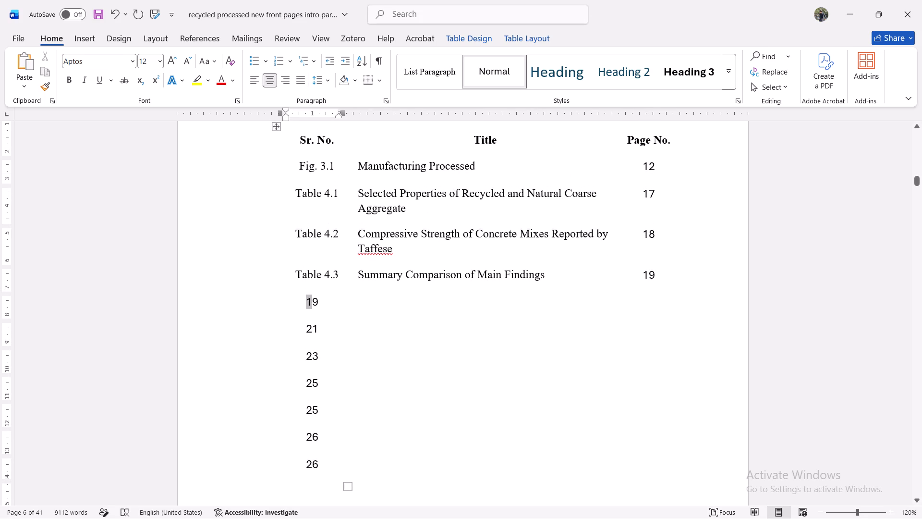
drag(312, 304, 320, 480)
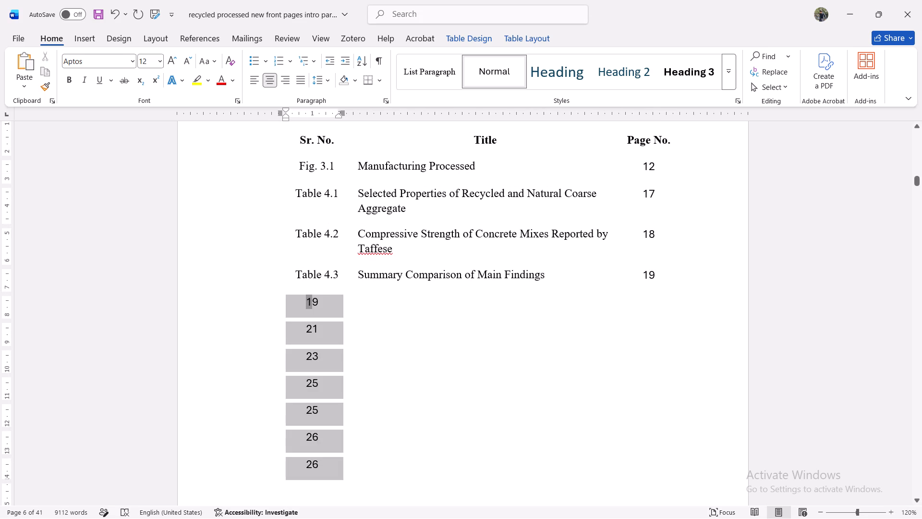
drag(320, 480, 320, 483)
key(BackSpace)
key(BackSpace)
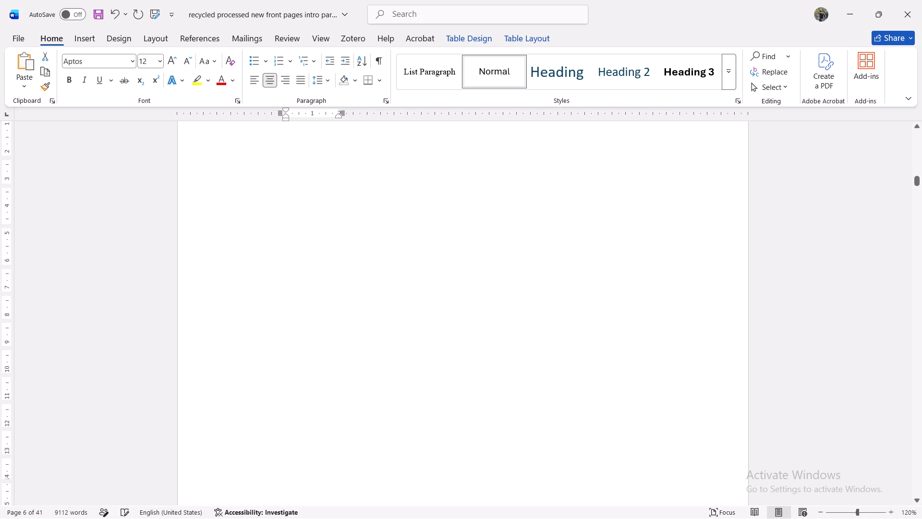
Check the List of Figures and Tables page from its heading down to the page footer.
scroll(523, 358, right, 1)
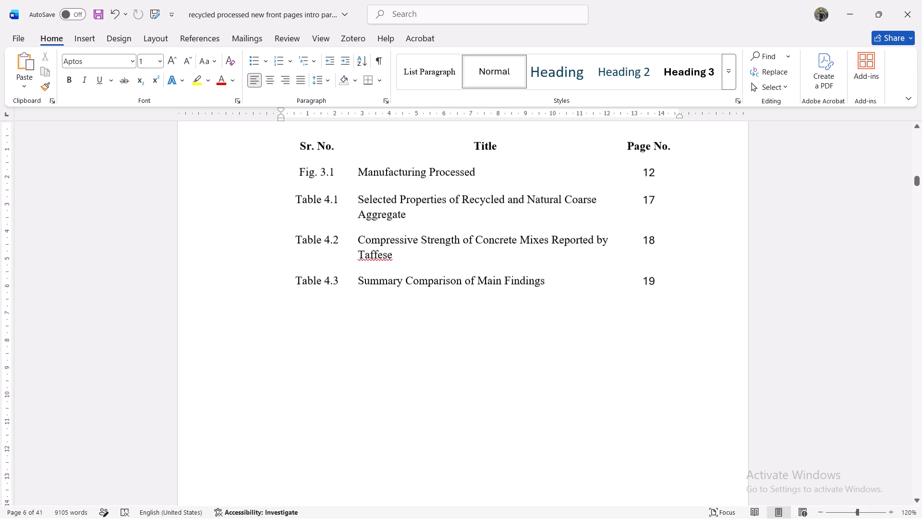
scroll(523, 358, right, 1)
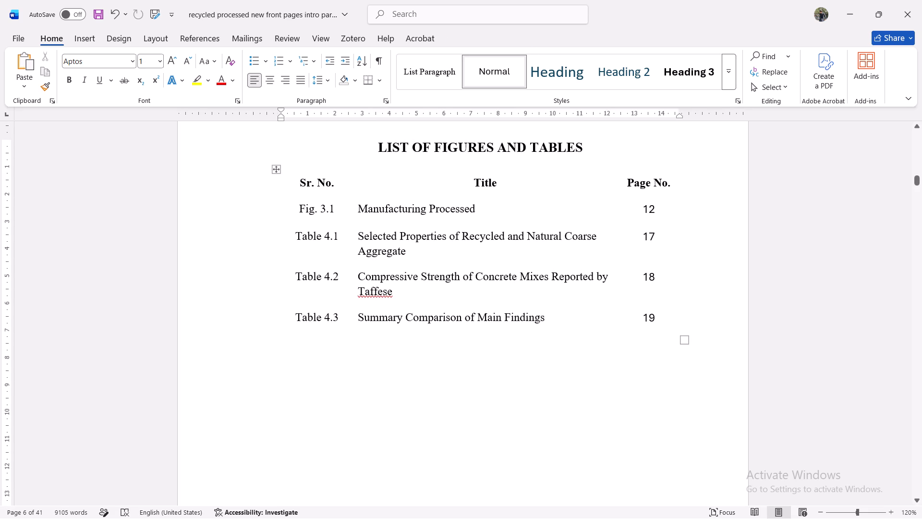
scroll(581, 442, up, 1)
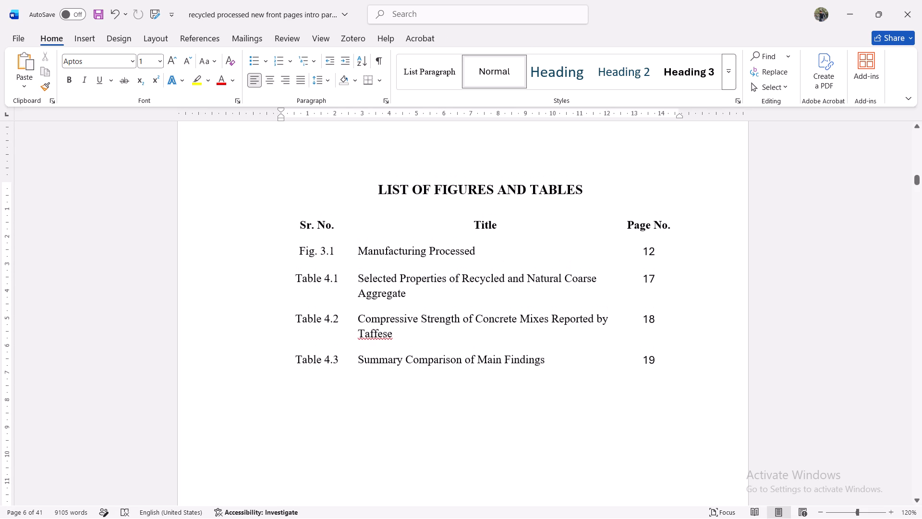
scroll(581, 442, up, 1)
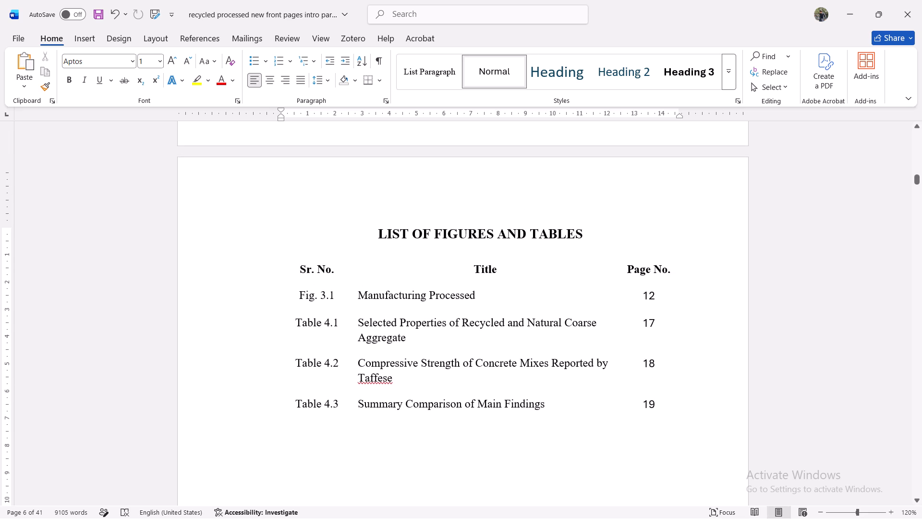
scroll(581, 442, up, 1)
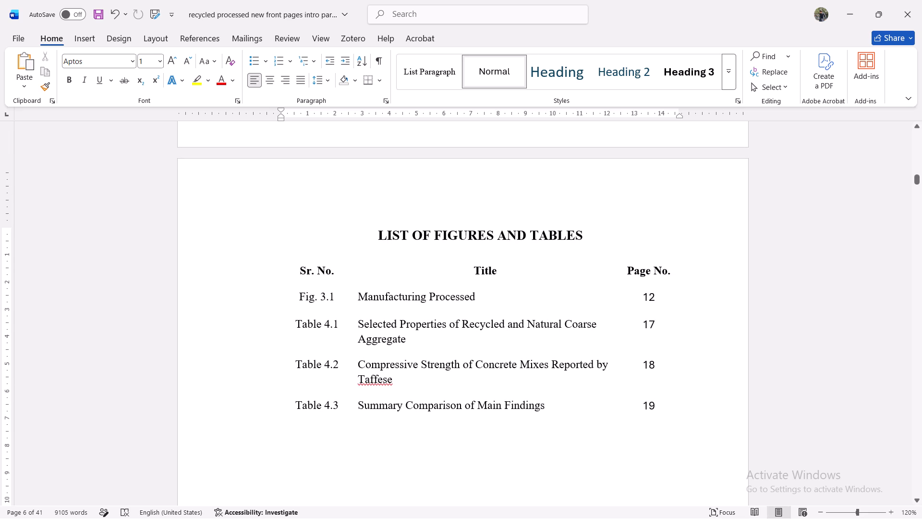
scroll(581, 442, down, 3)
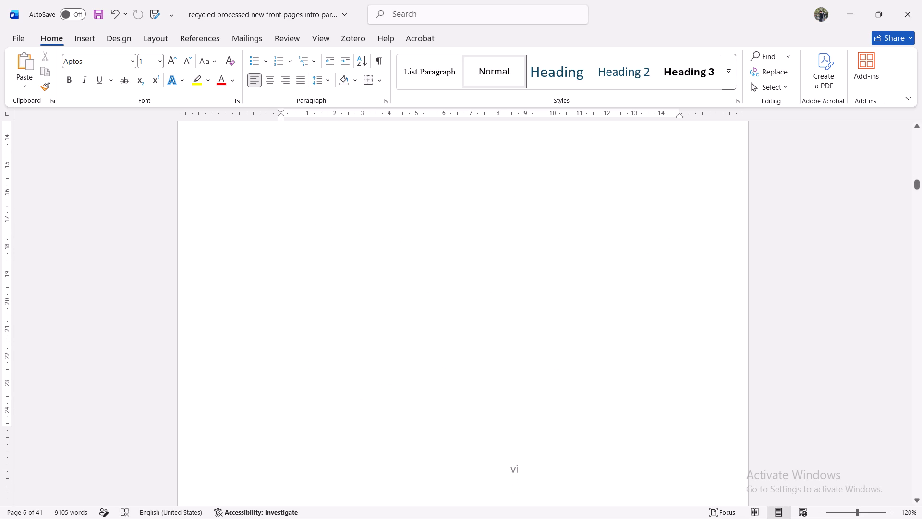
scroll(581, 442, down, 1)
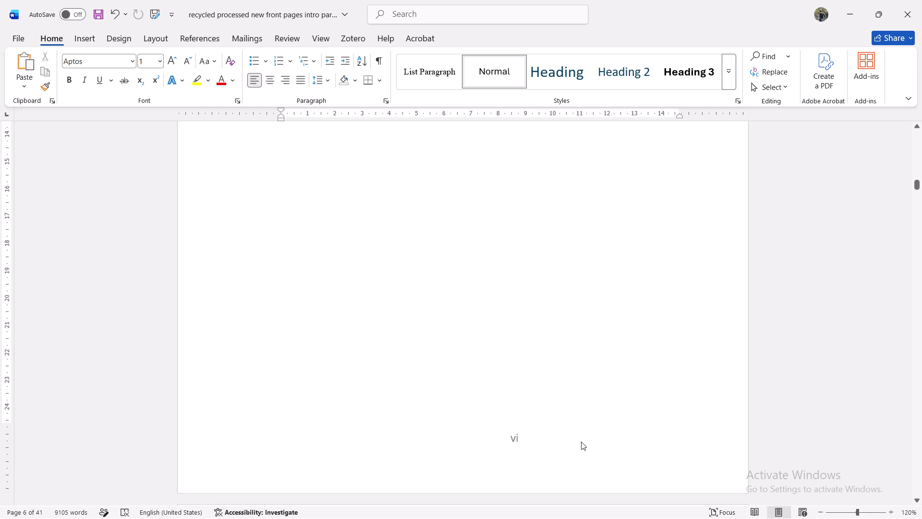
scroll(581, 442, down, 1)
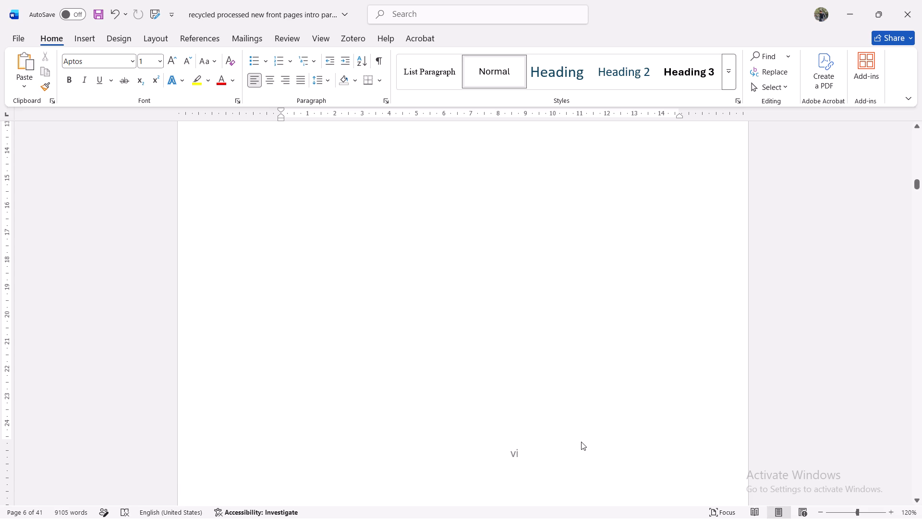
scroll(581, 442, down, 1)
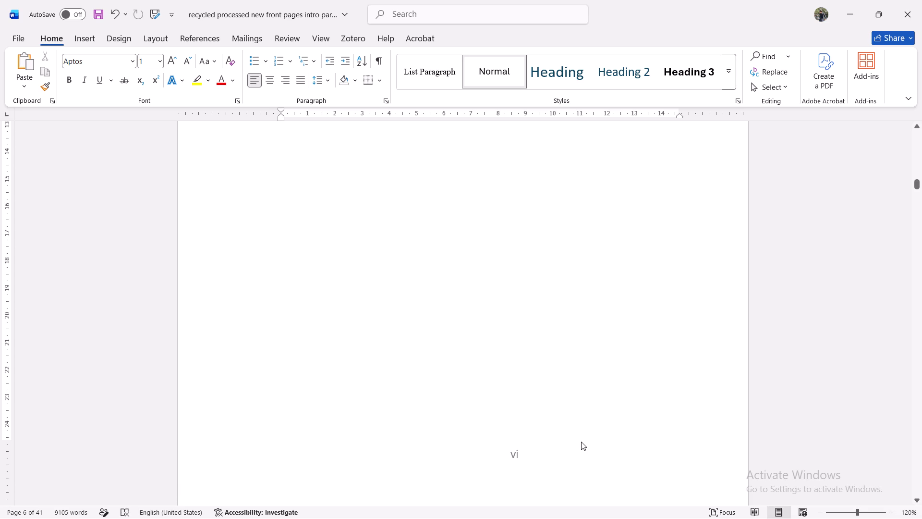
scroll(581, 442, up, 3)
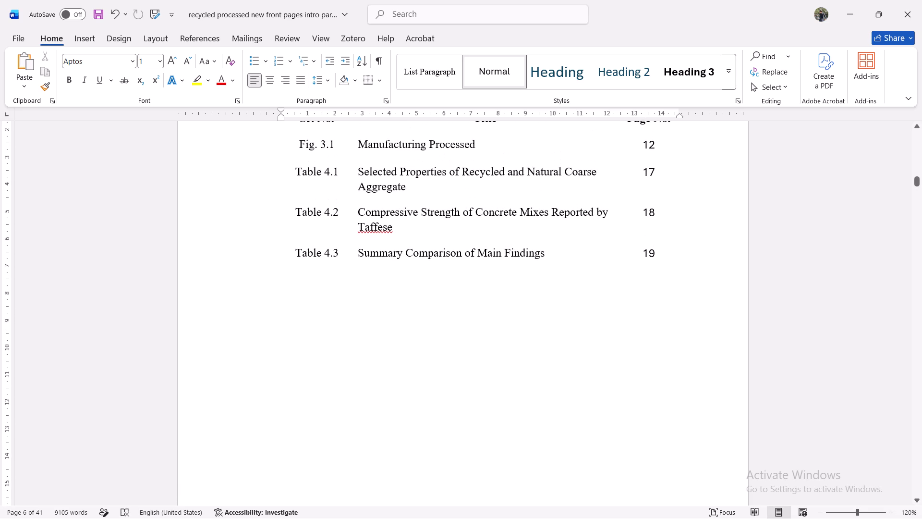
Set the font at the insertion point after the List of Figures and Tables entries to Times New Roman.
click(119, 66)
click(124, 62)
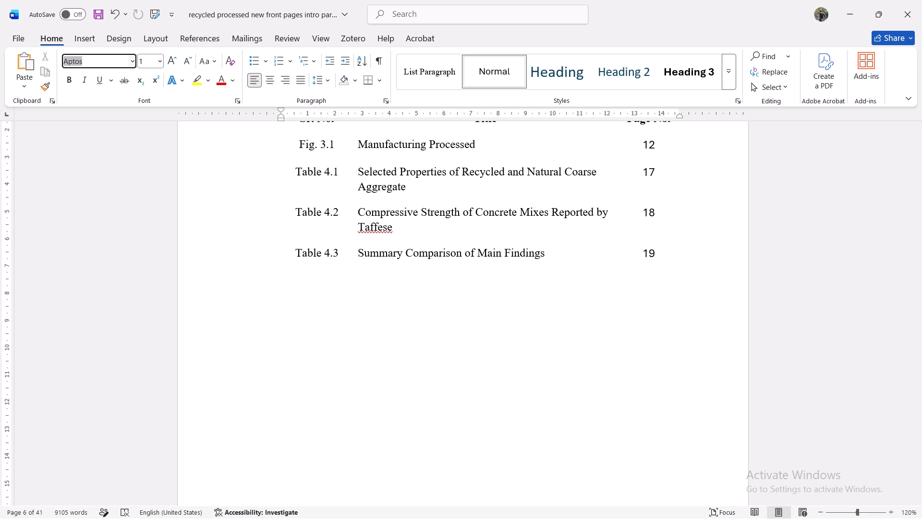
text(ti)
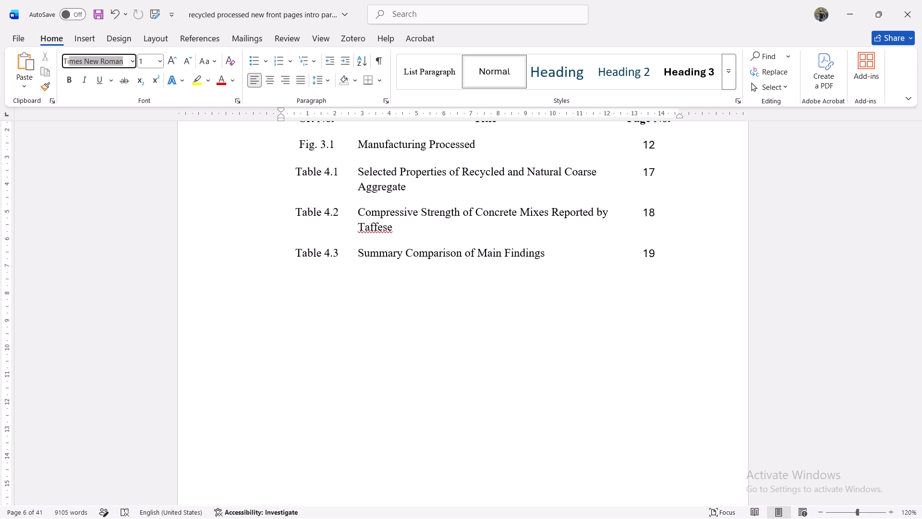
key(Return)
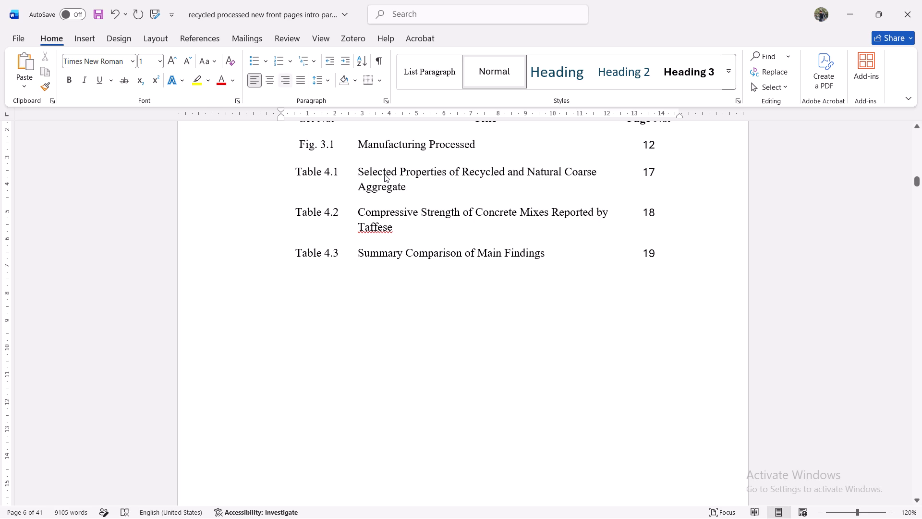
Review the front pages from the List of Figures and Tables back through Contents, Abstract, Acknowledgement and certificate to the title page.
scroll(384, 174, up, 2)
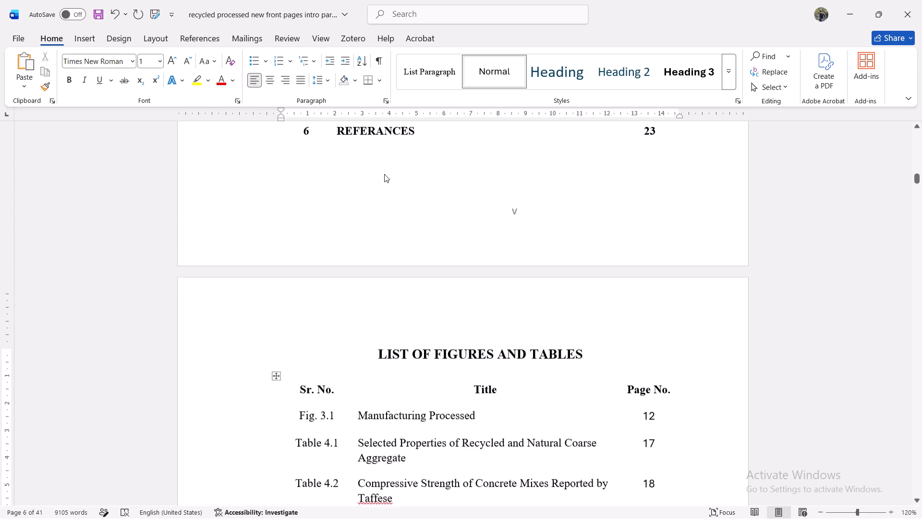
scroll(384, 174, up, 3)
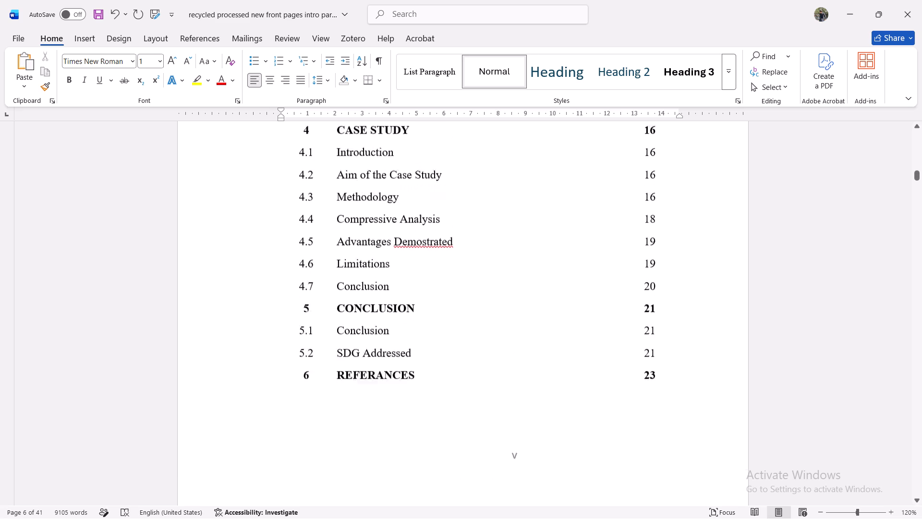
scroll(384, 174, up, 5)
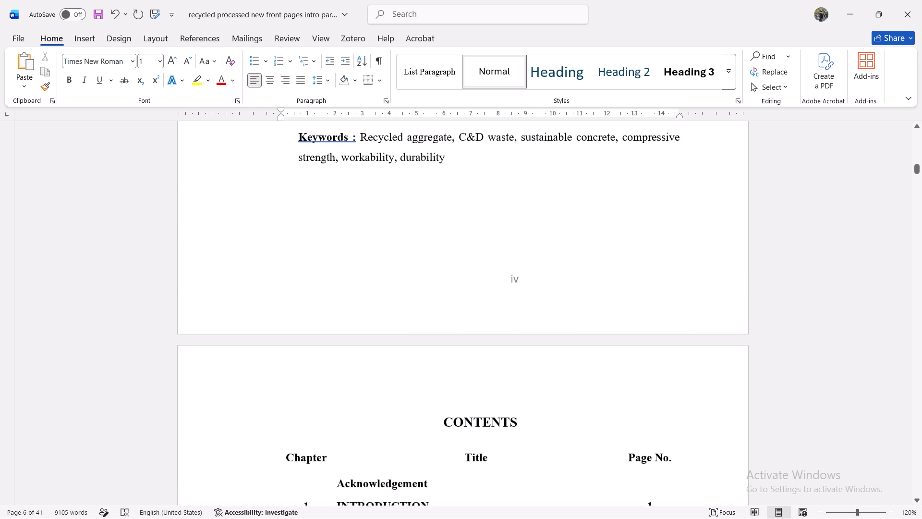
scroll(384, 174, up, 5)
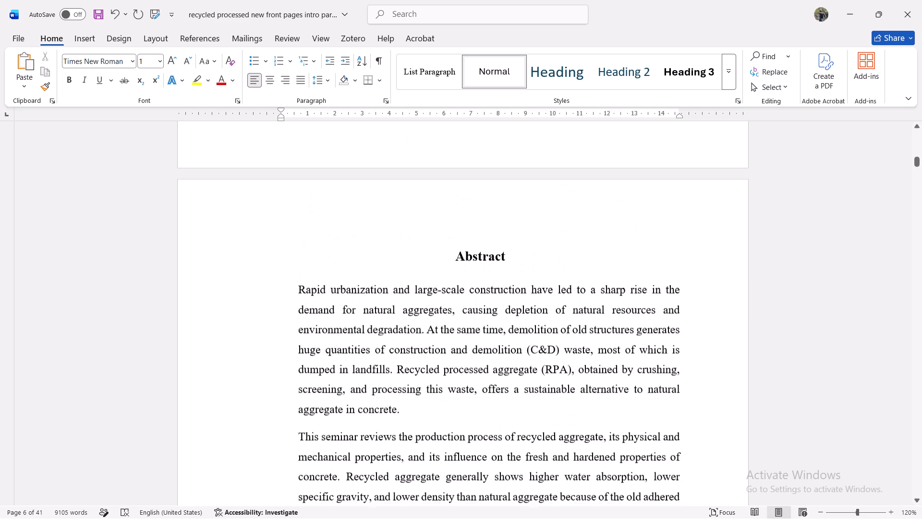
scroll(384, 174, up, 5)
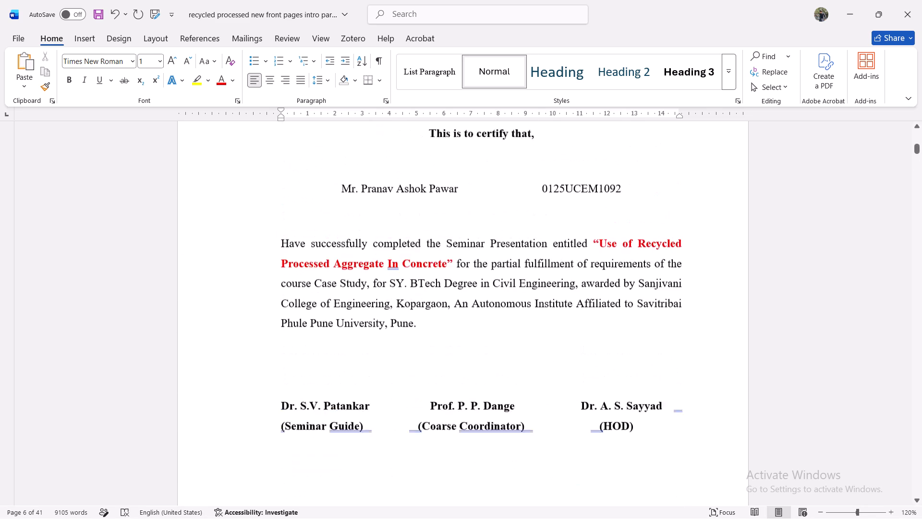
scroll(384, 174, down, 3)
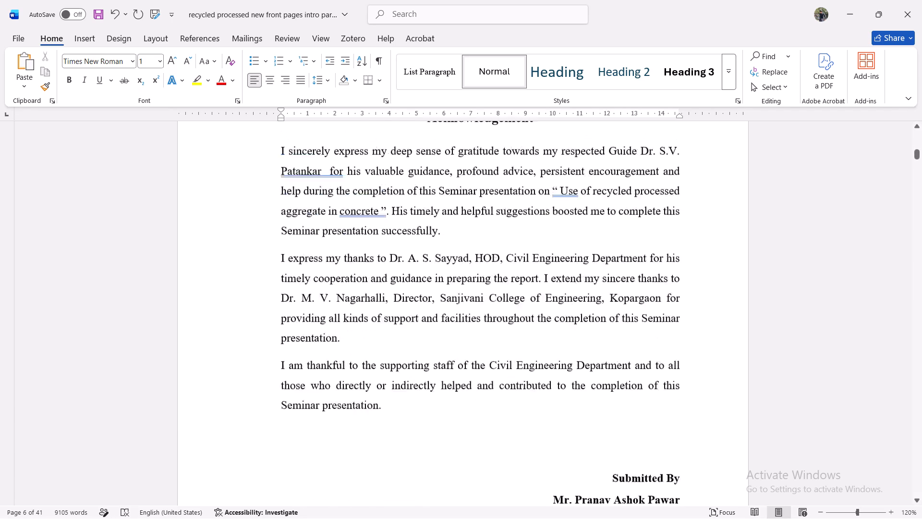
scroll(384, 174, up, 6)
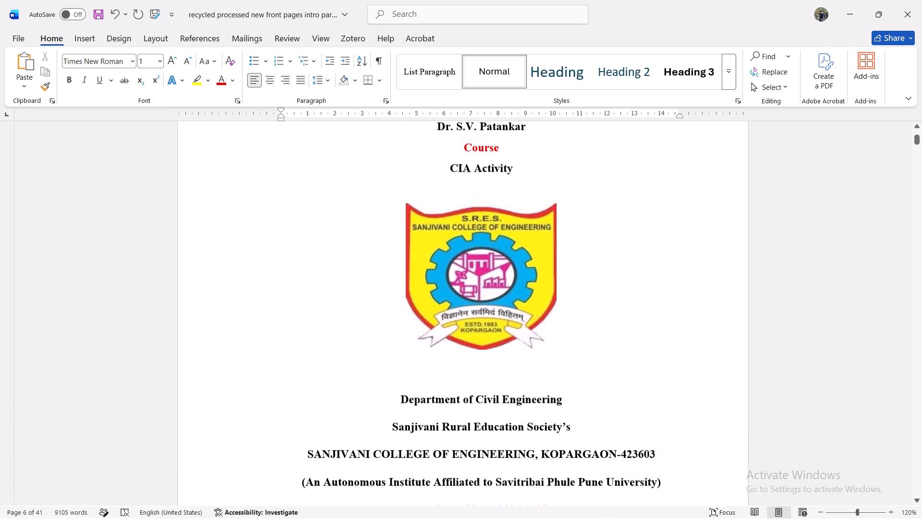
scroll(384, 174, up, 5)
Look through the front pages again from the title page forward to the Abstract text.
scroll(384, 174, down, 1)
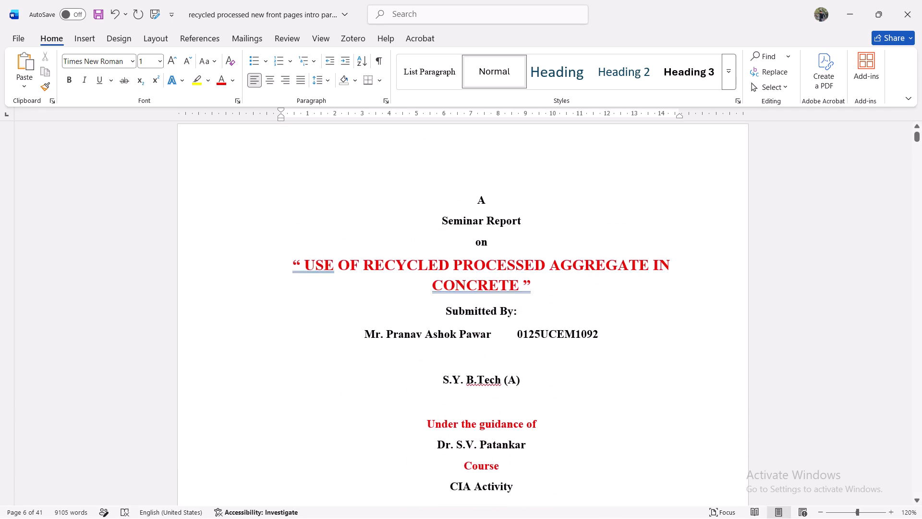
scroll(384, 174, down, 7)
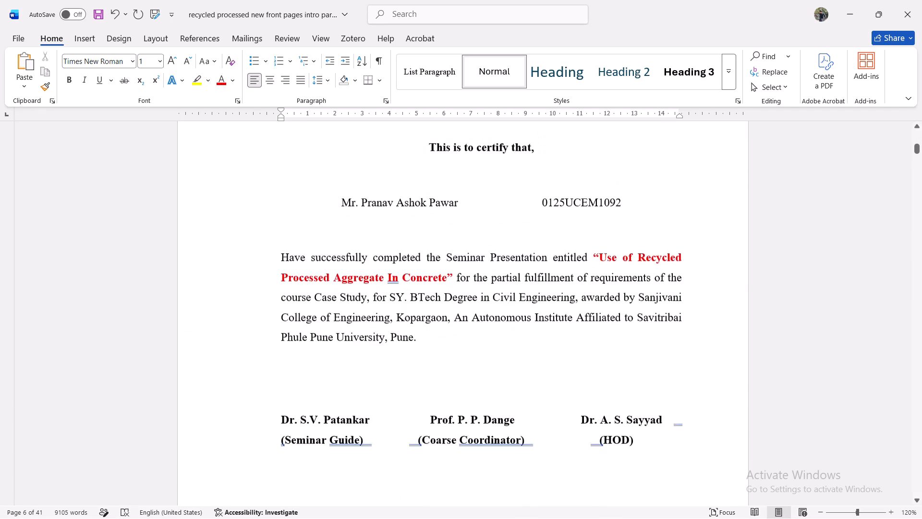
scroll(384, 174, down, 2)
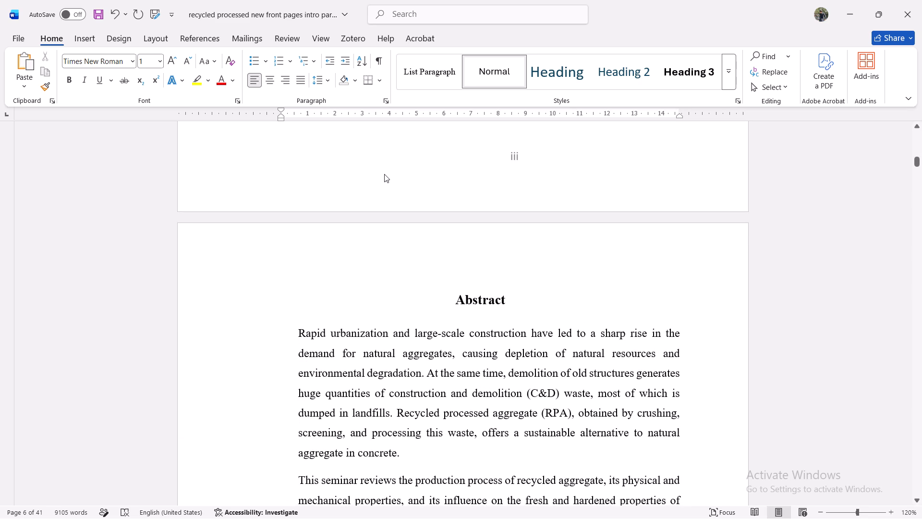
scroll(384, 174, down, 2)
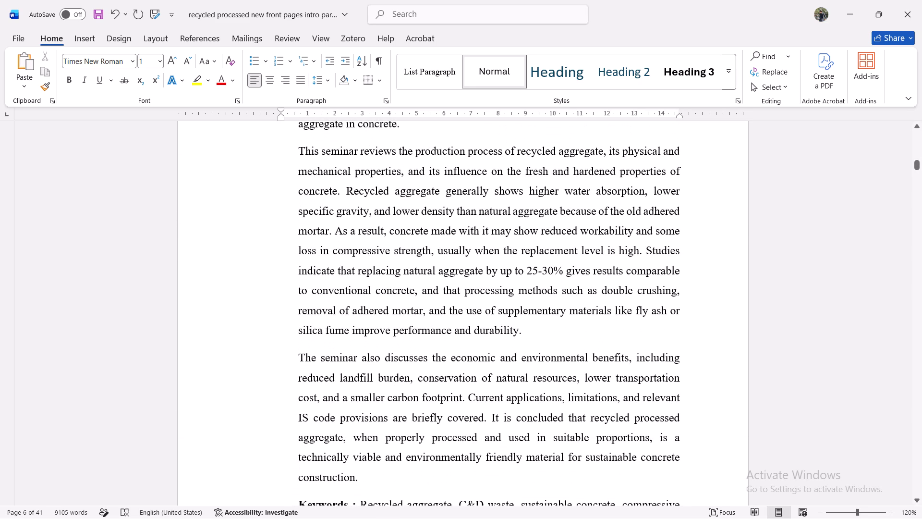
Save the report document.
key(ctrl+s)
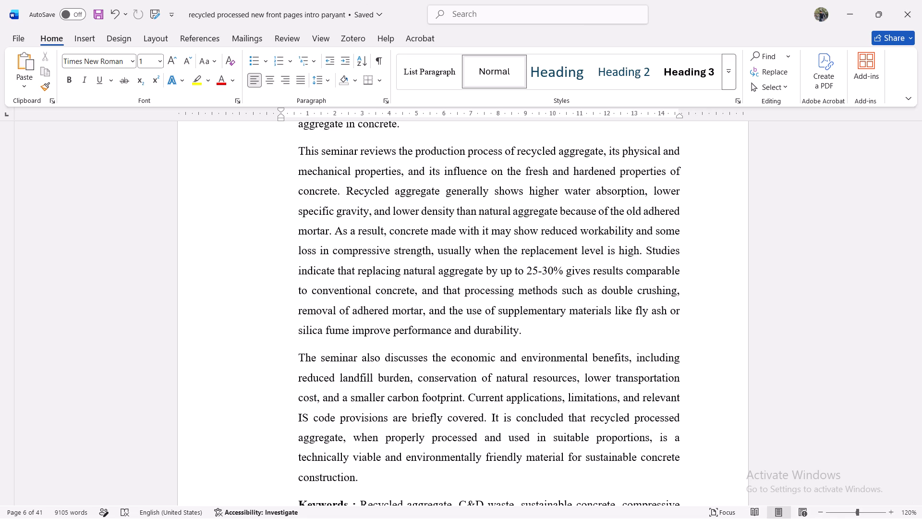
Review the Abstract page with its keywords and the chapter entries of the Contents page.
scroll(426, 230, up, 1)
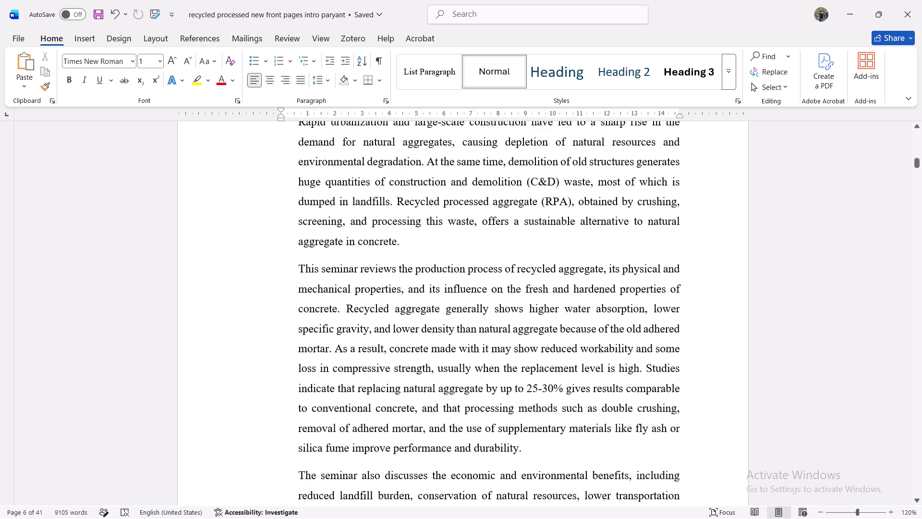
scroll(426, 230, up, 1)
scroll(426, 230, down, 1)
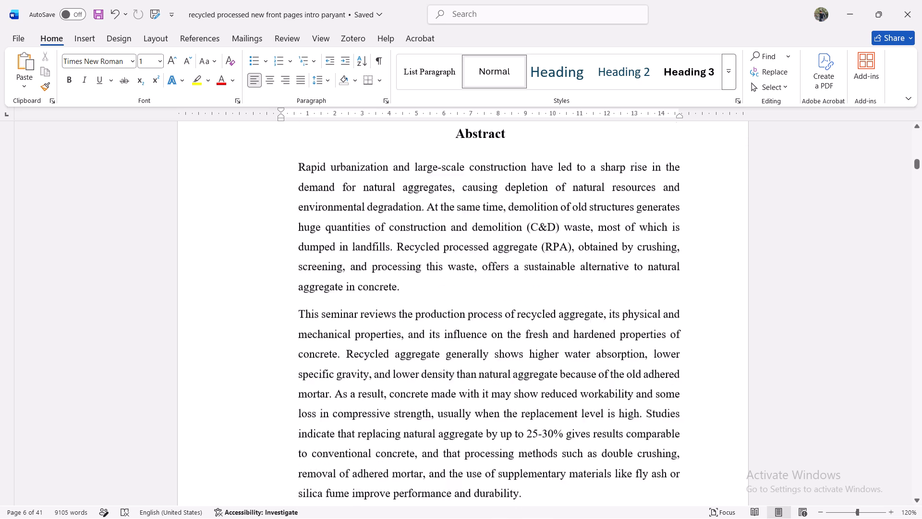
scroll(426, 230, down, 3)
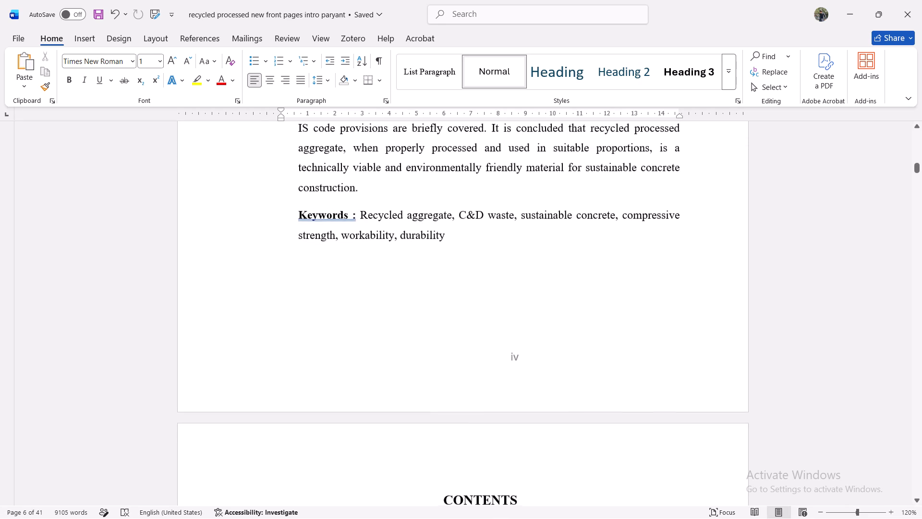
scroll(426, 230, down, 2)
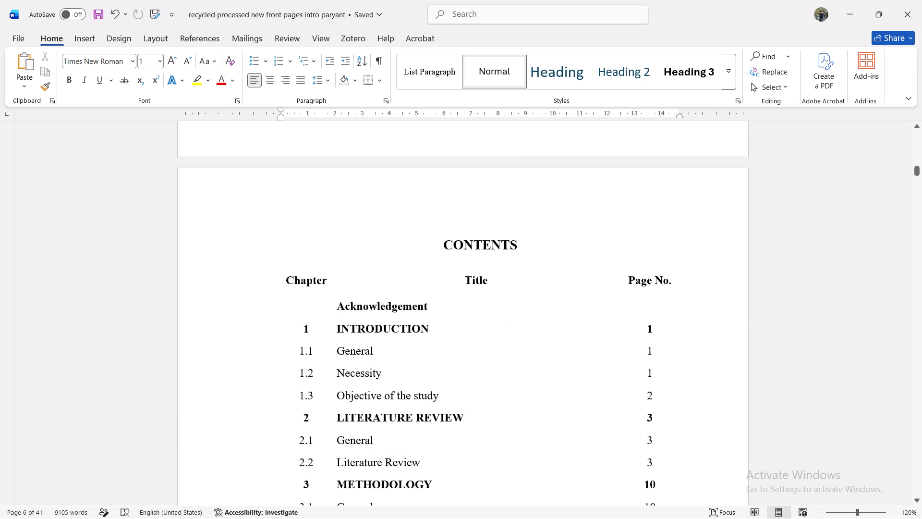
scroll(426, 230, down, 2)
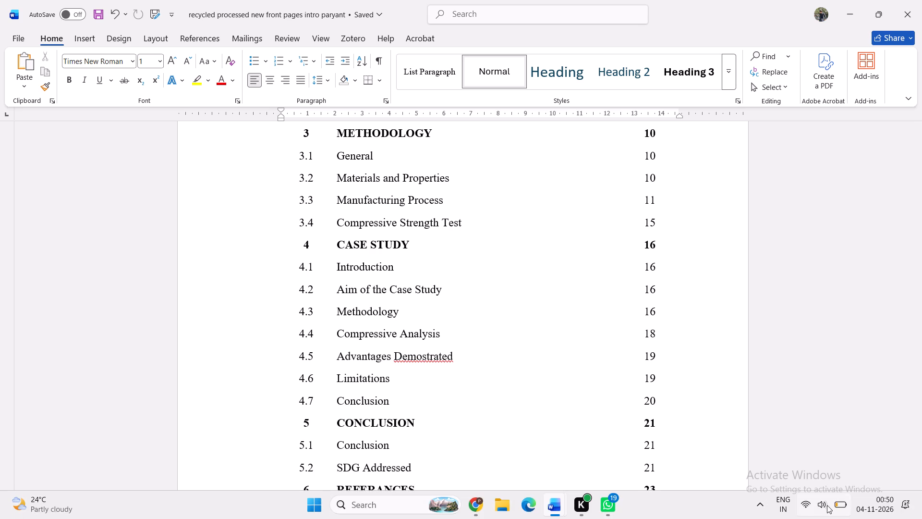
Turn on the Windows Night light and return to the report.
click(850, 505)
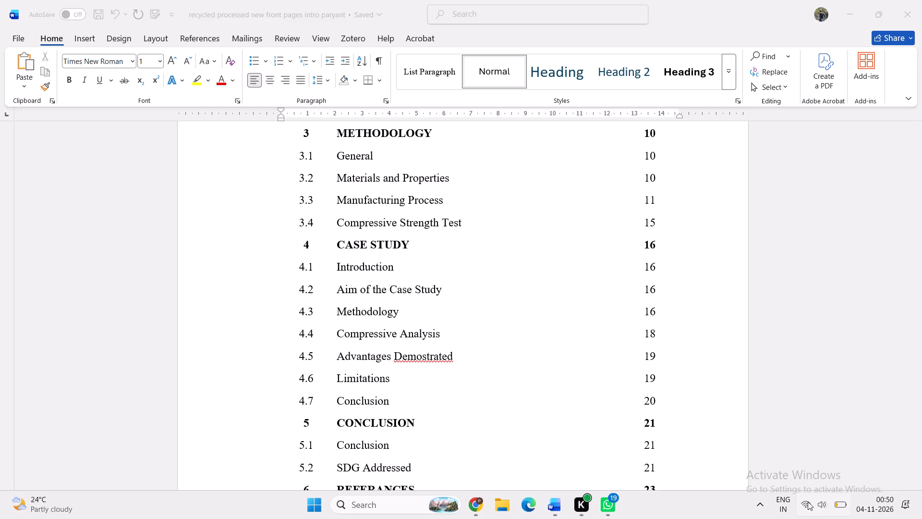
click(823, 510)
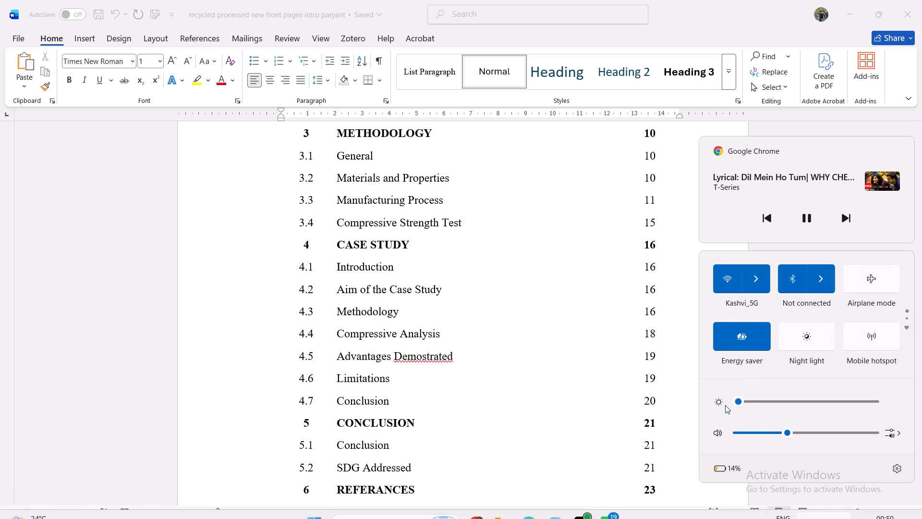
click(799, 327)
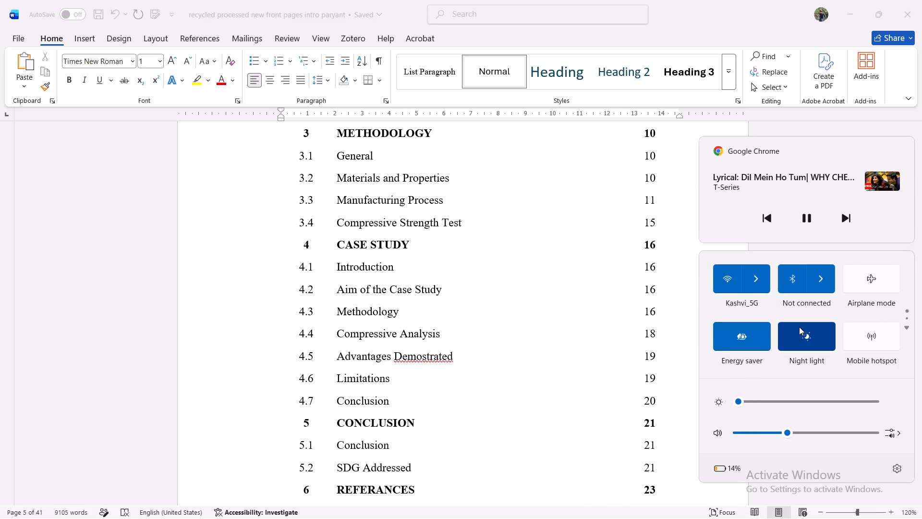
click(581, 344)
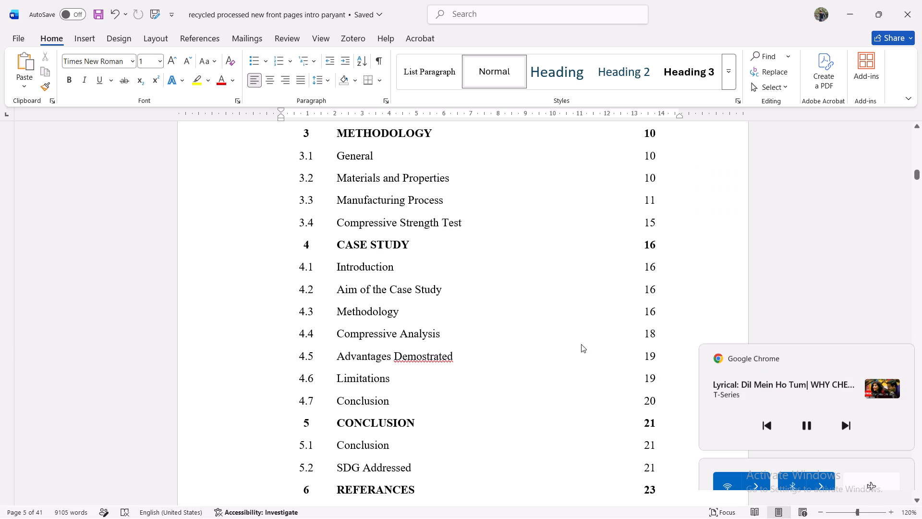
Check the end of the Contents, the List of Figures and Tables page and the start of Chapter 1 after it.
scroll(510, 356, down, 2)
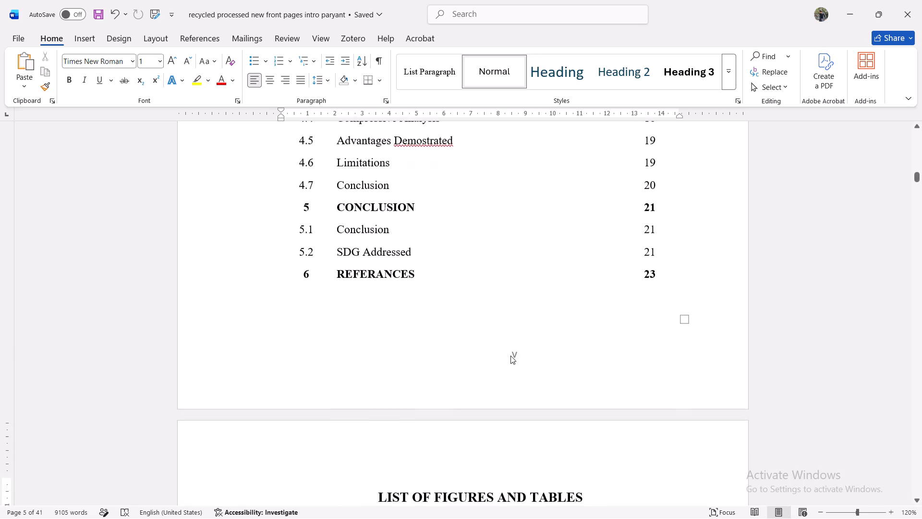
scroll(510, 356, down, 2)
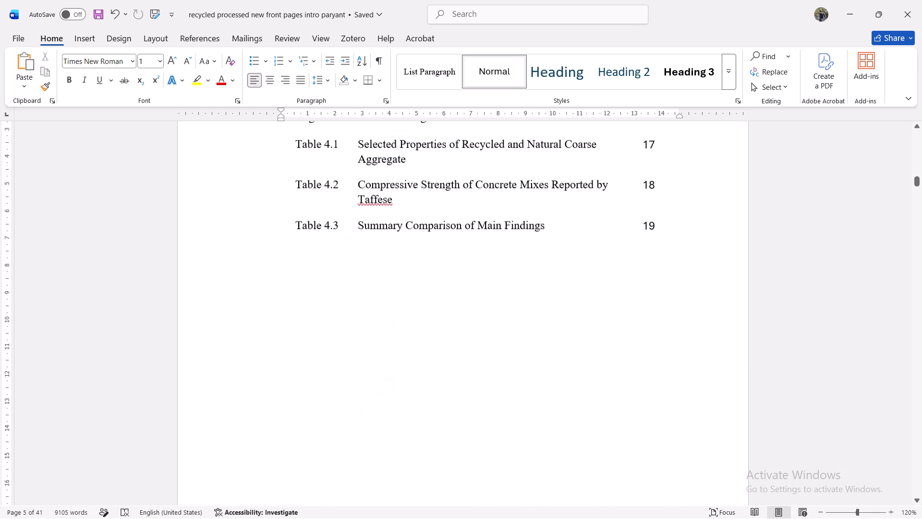
scroll(510, 356, down, 3)
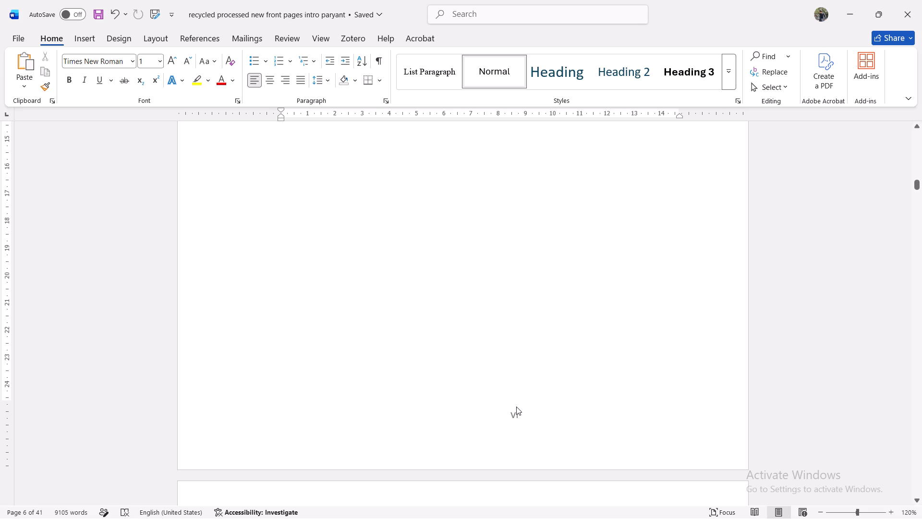
scroll(516, 407, down, 2)
scroll(516, 407, up, 1)
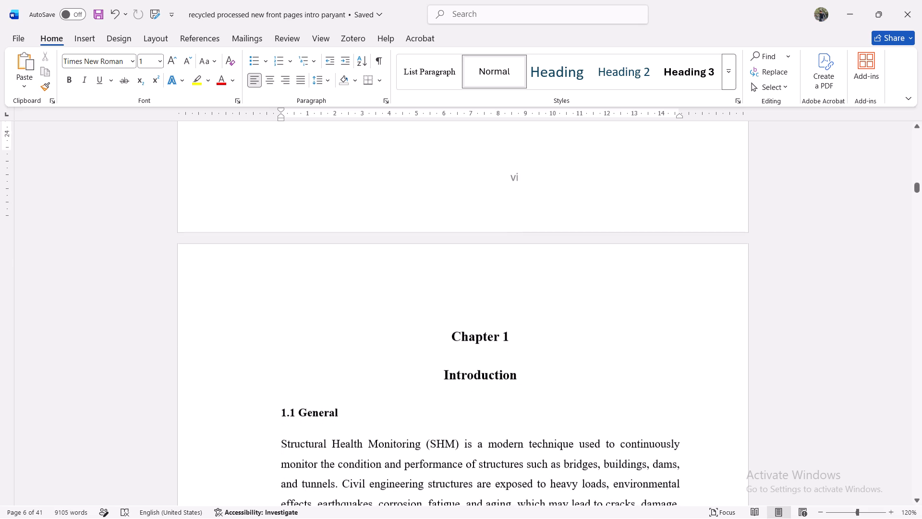
scroll(516, 407, up, 2)
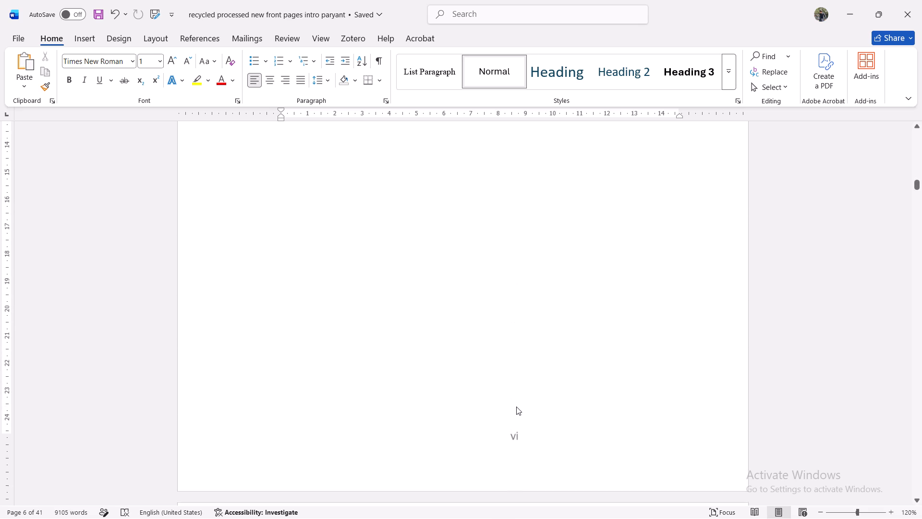
scroll(516, 407, up, 1)
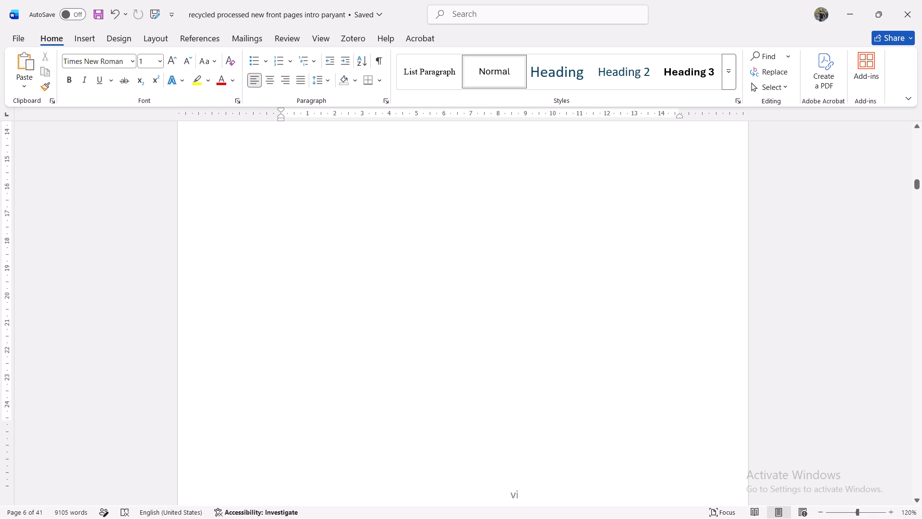
scroll(516, 407, up, 1)
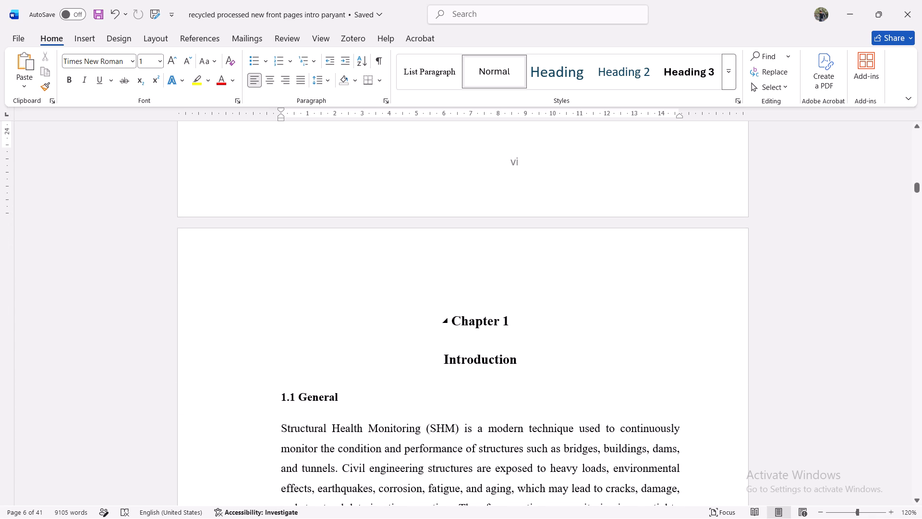
Delete the old Structural Health Monitoring text from the Chapter 1 heading through the header row of Table 4.1: PZT Sensor Types Used in the Study.
drag(413, 315, 783, 471)
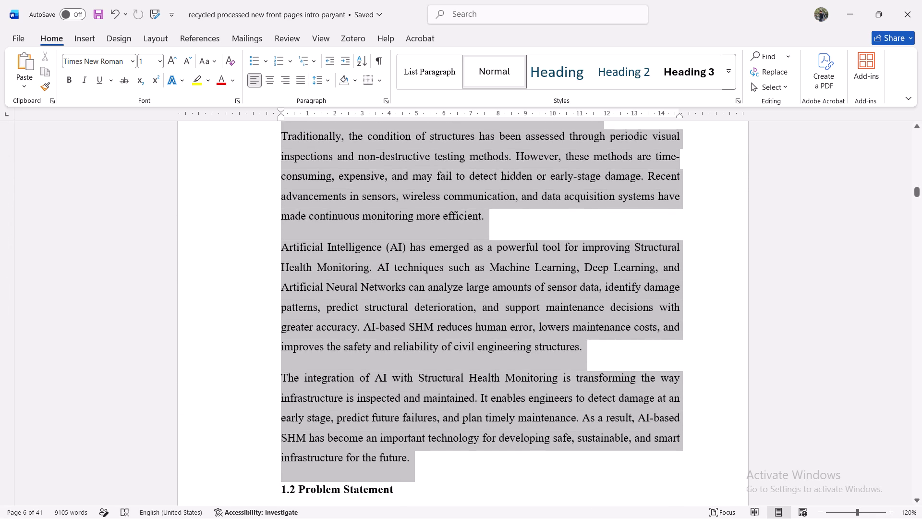
drag(783, 471, 844, 518)
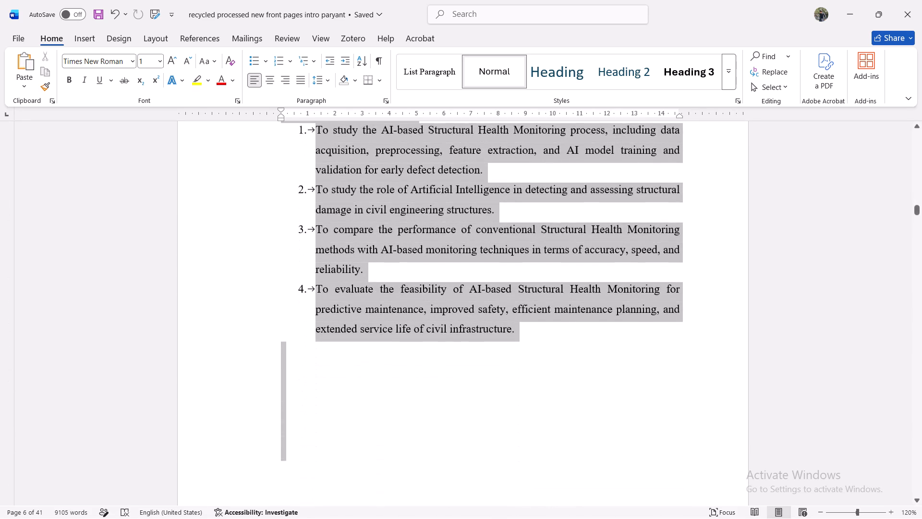
drag(844, 518, 880, 518)
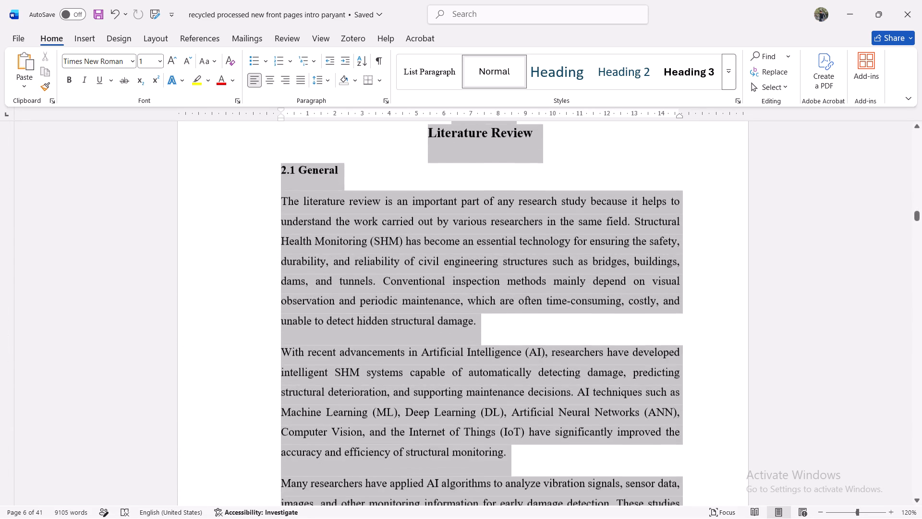
drag(880, 518, 921, 518)
scroll(880, 518, up, 3)
scroll(920, 518, up, 19)
scroll(921, 518, up, 17)
scroll(921, 518, up, 18)
scroll(921, 518, up, 17)
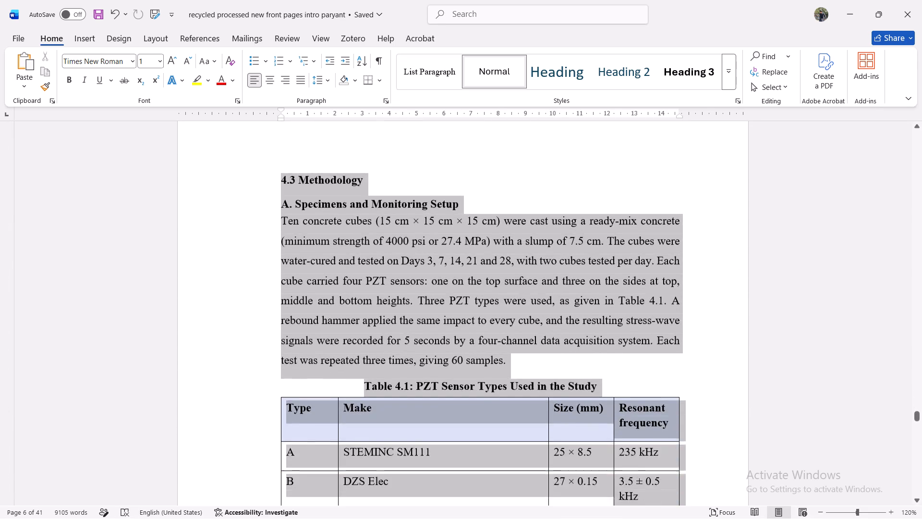
drag(921, 518, 921, 320)
scroll(921, 510, down, 3)
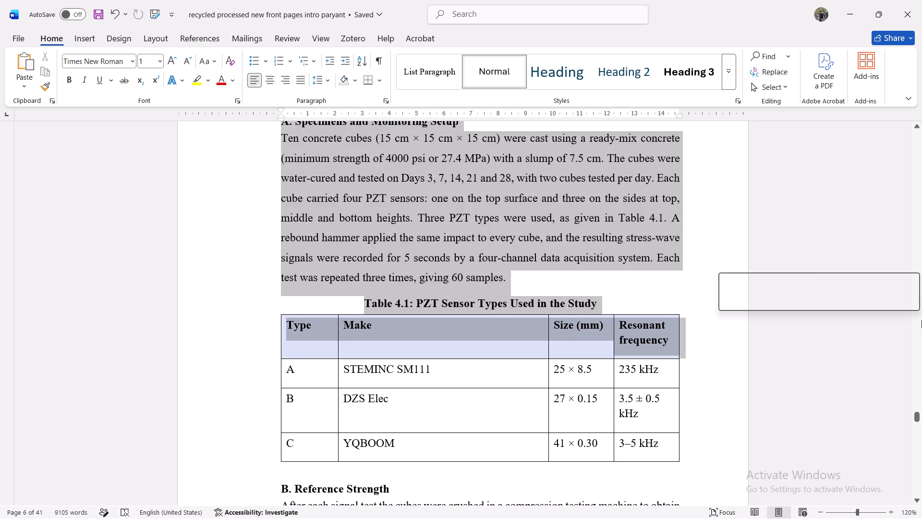
key(BackSpace)
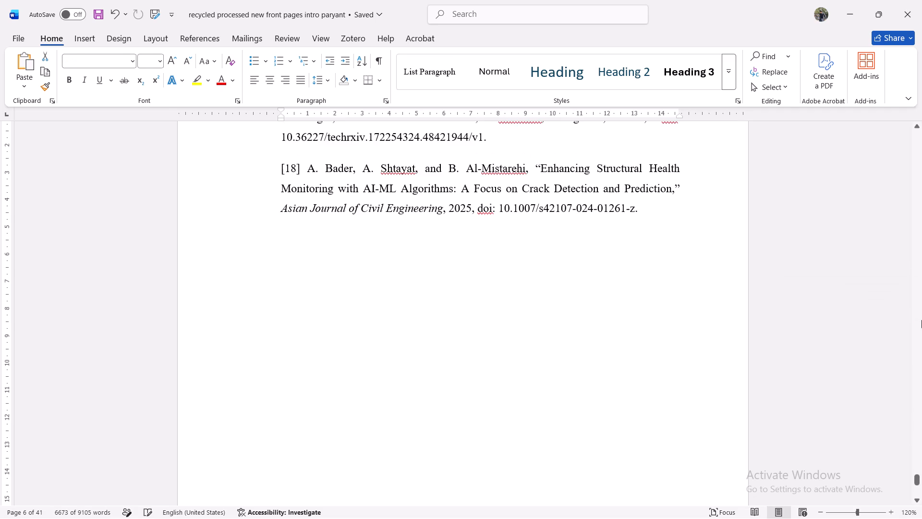
scroll(921, 320, up, 2)
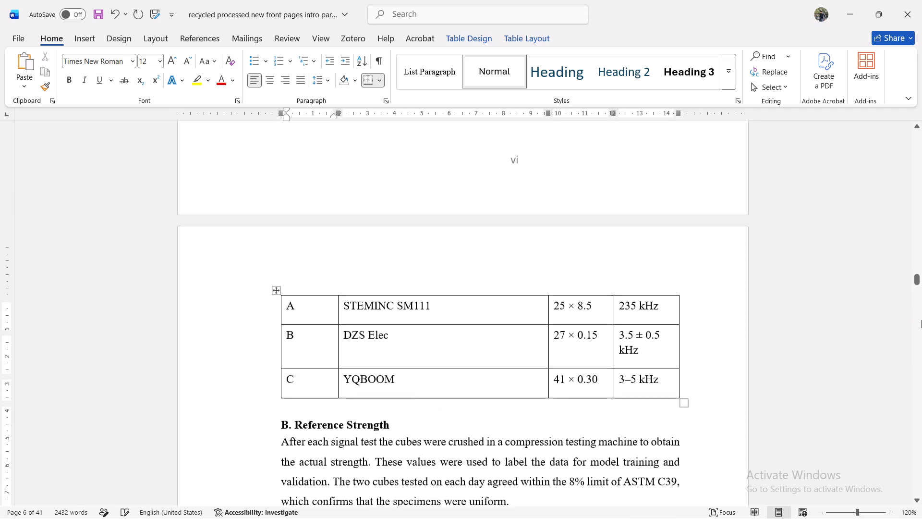
Delete all remaining Structural Health Monitoring content from the STEMINC SM111 sensor table row through the end of the document.
scroll(921, 320, up, 3)
scroll(921, 320, down, 1)
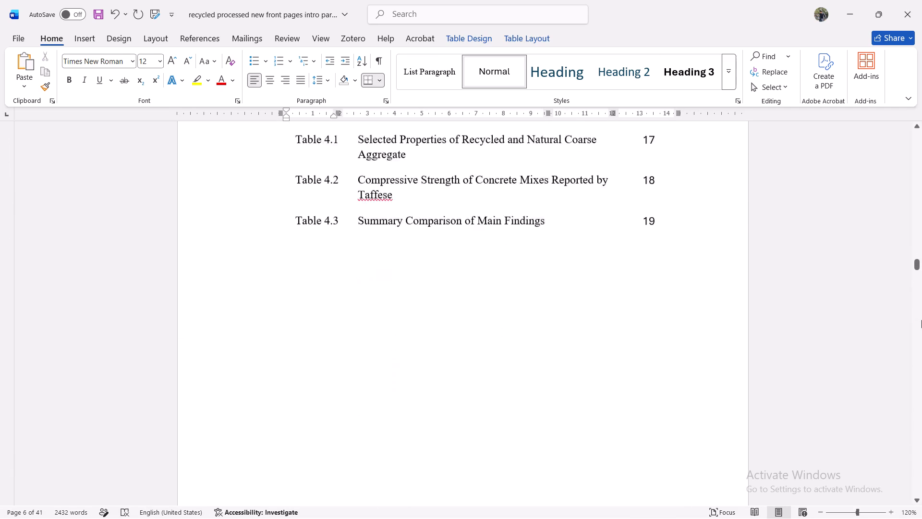
scroll(921, 320, down, 3)
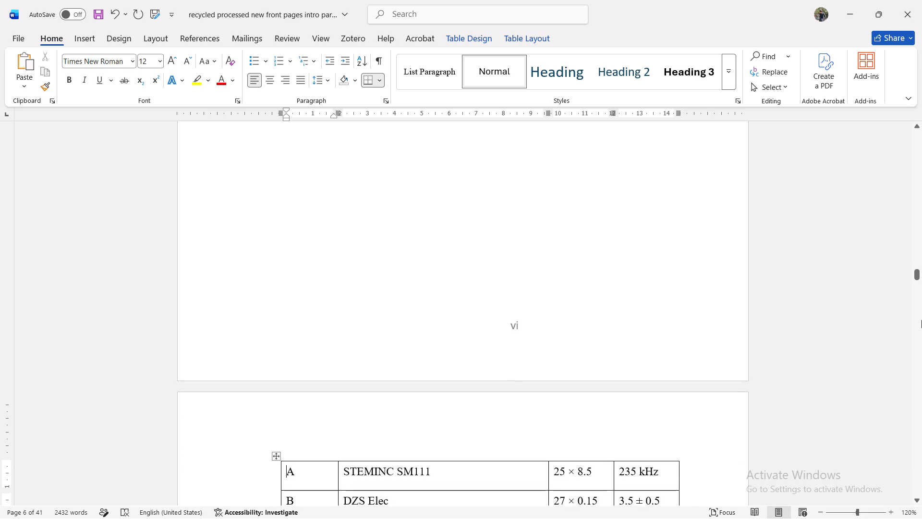
scroll(921, 320, down, 3)
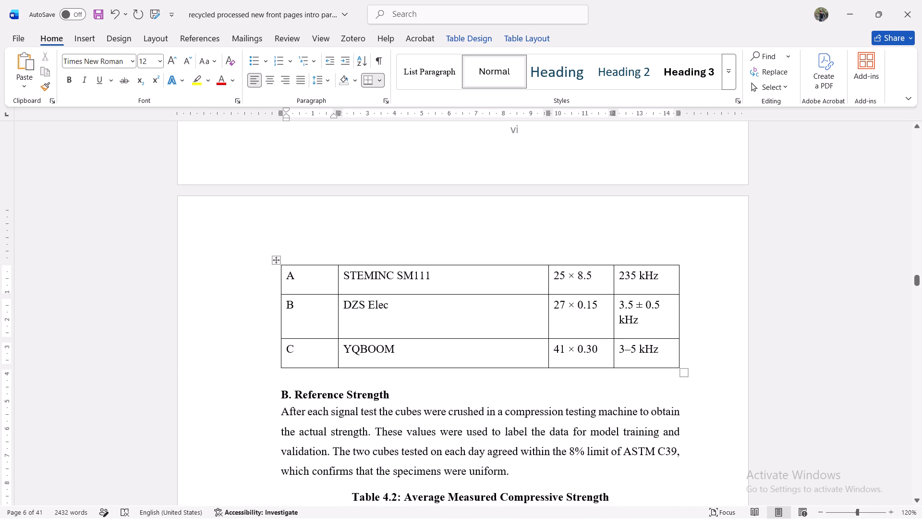
click(636, 288)
drag(287, 266, 437, 389)
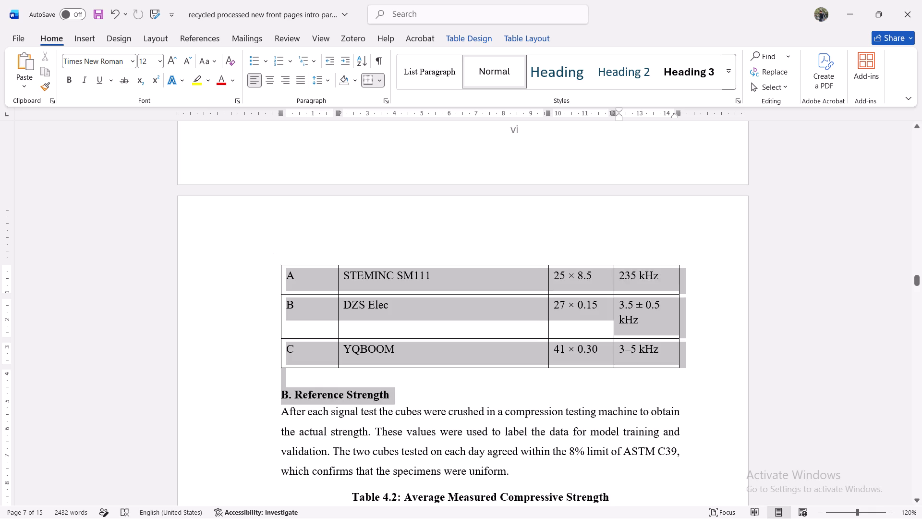
drag(437, 389, 616, 518)
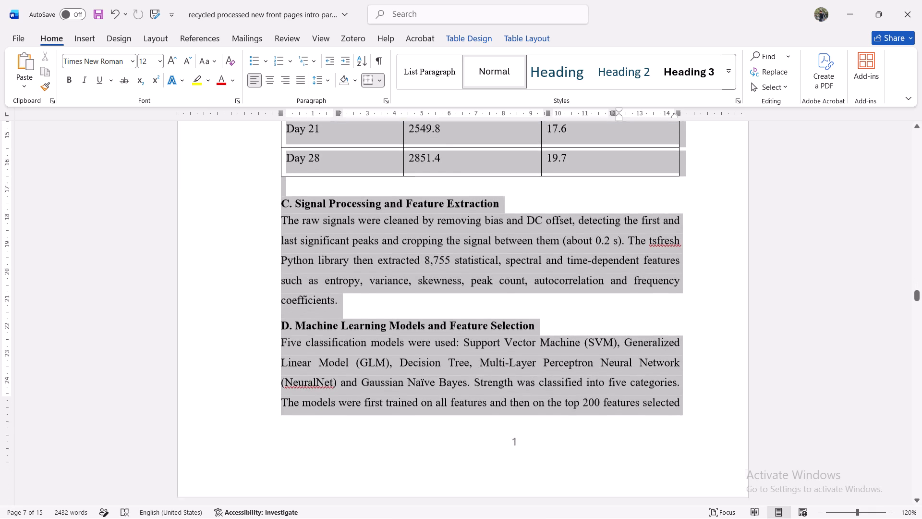
drag(616, 518, 757, 518)
scroll(617, 518, up, 2)
scroll(677, 518, up, 5)
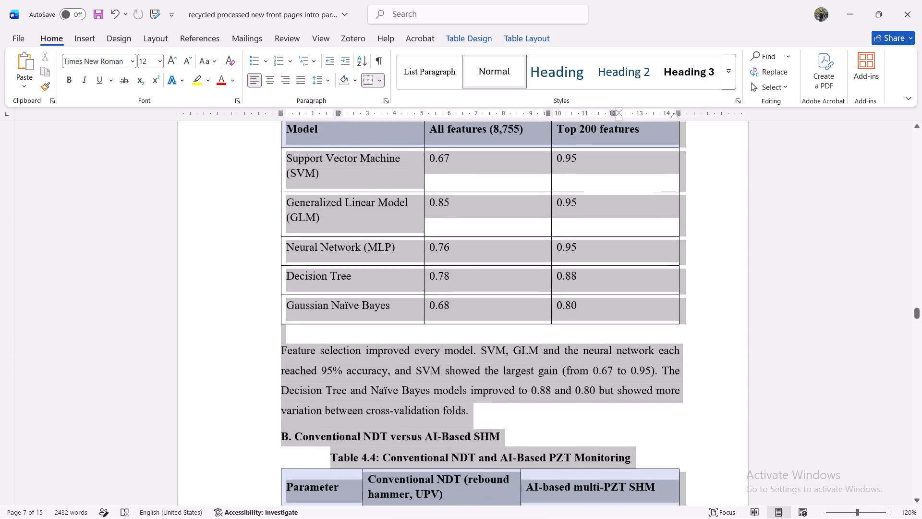
scroll(757, 518, up, 1)
drag(757, 518, 921, 518)
scroll(757, 518, up, 3)
scroll(832, 518, up, 10)
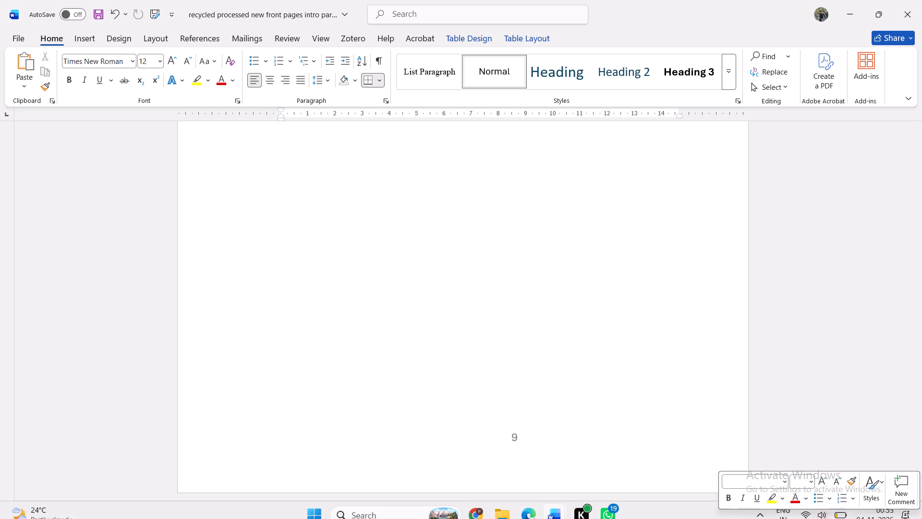
key(BackSpace)
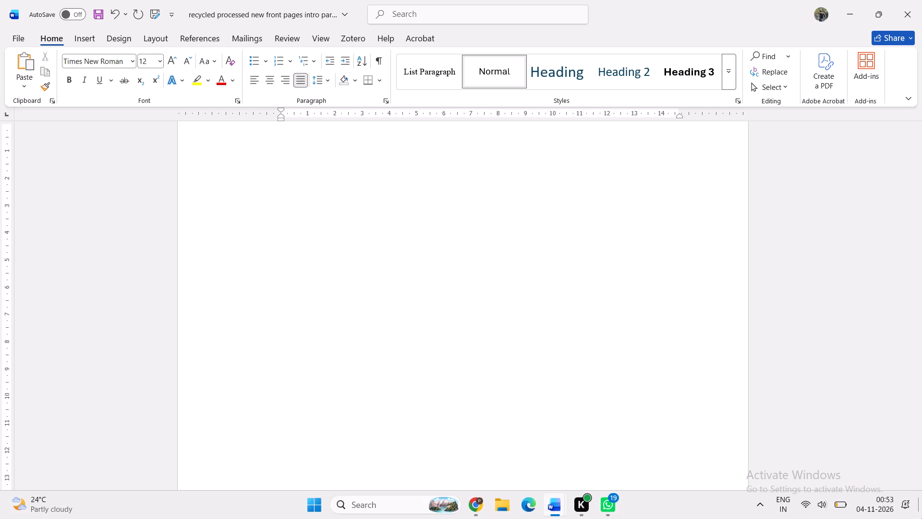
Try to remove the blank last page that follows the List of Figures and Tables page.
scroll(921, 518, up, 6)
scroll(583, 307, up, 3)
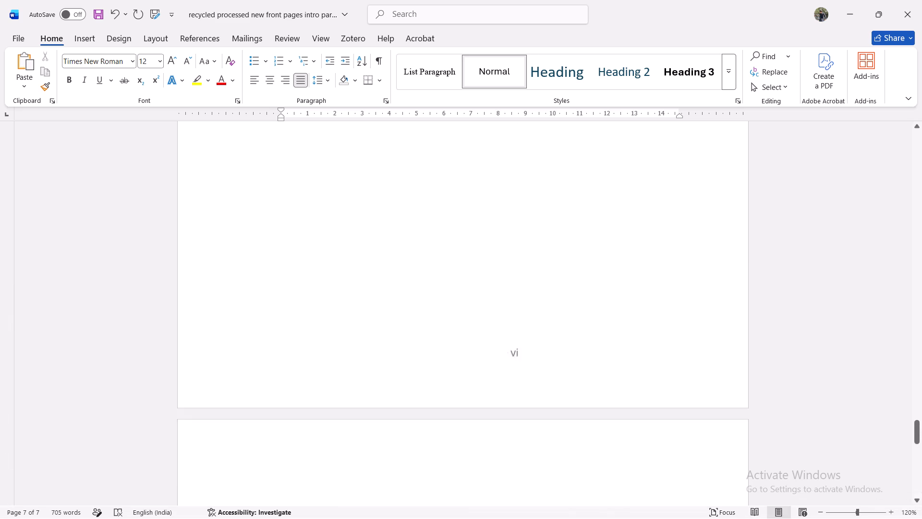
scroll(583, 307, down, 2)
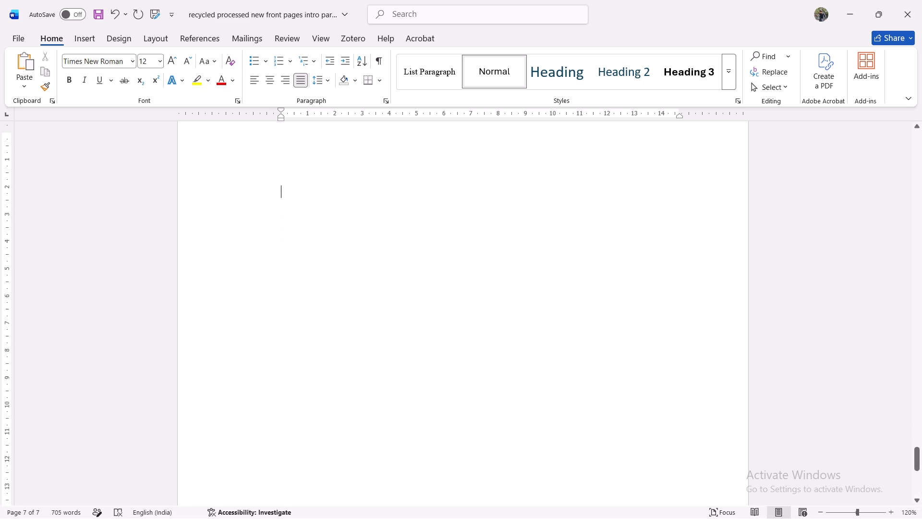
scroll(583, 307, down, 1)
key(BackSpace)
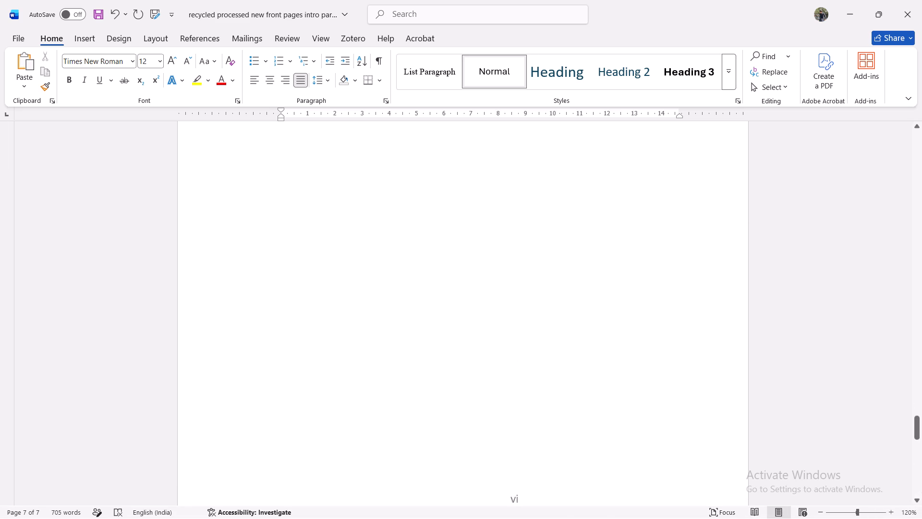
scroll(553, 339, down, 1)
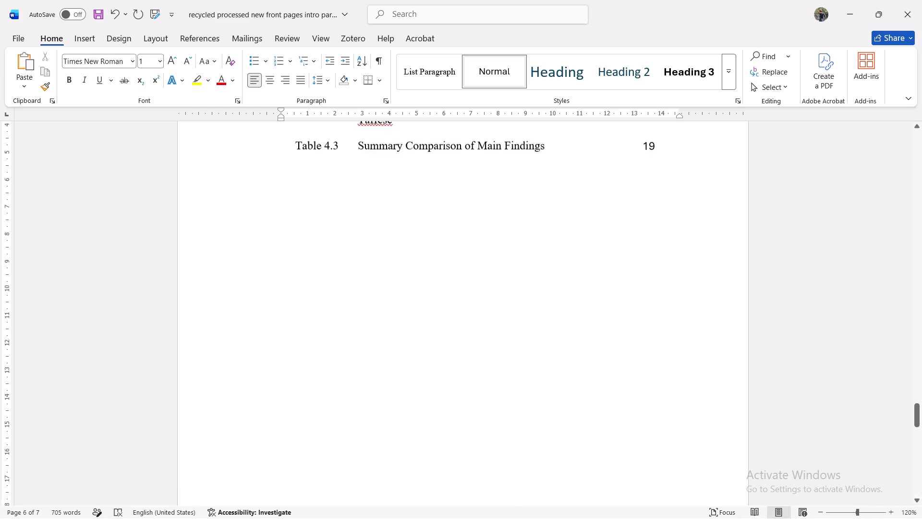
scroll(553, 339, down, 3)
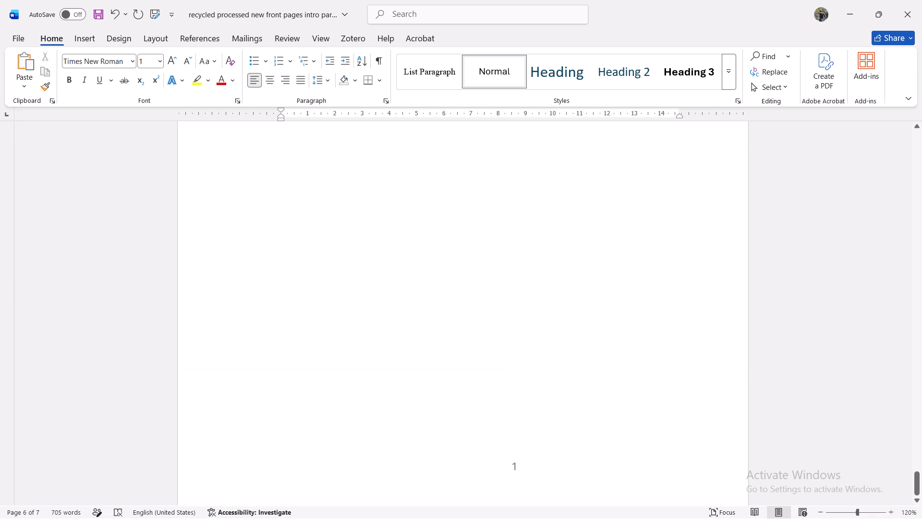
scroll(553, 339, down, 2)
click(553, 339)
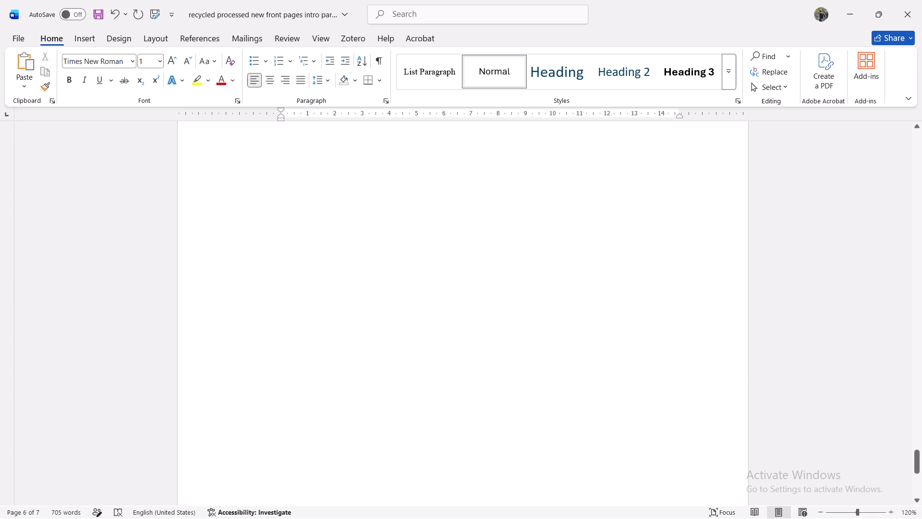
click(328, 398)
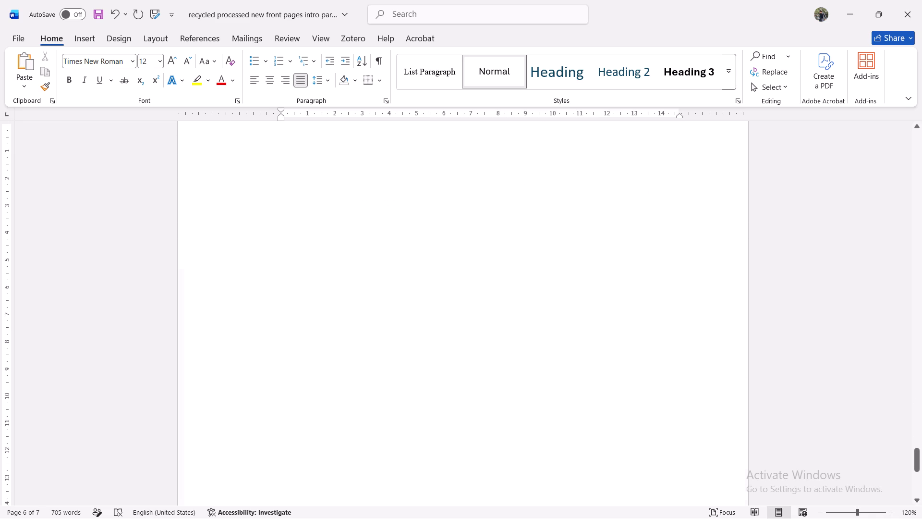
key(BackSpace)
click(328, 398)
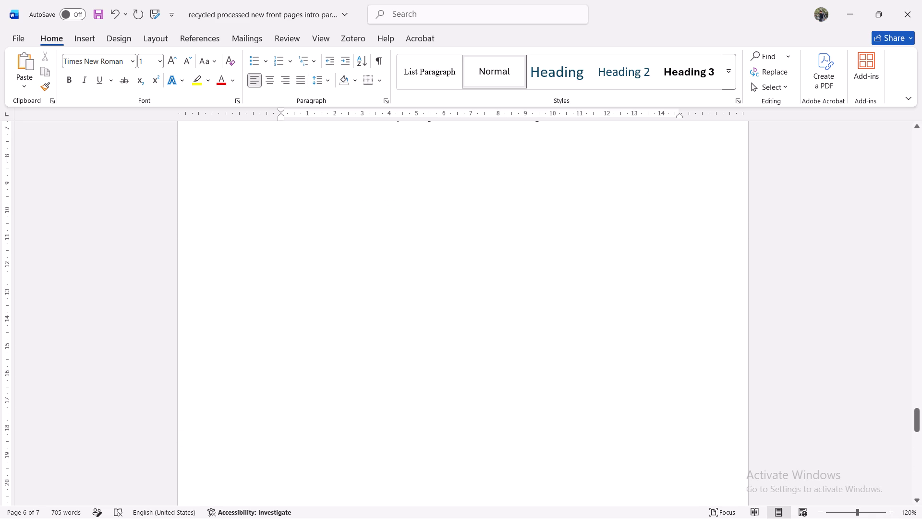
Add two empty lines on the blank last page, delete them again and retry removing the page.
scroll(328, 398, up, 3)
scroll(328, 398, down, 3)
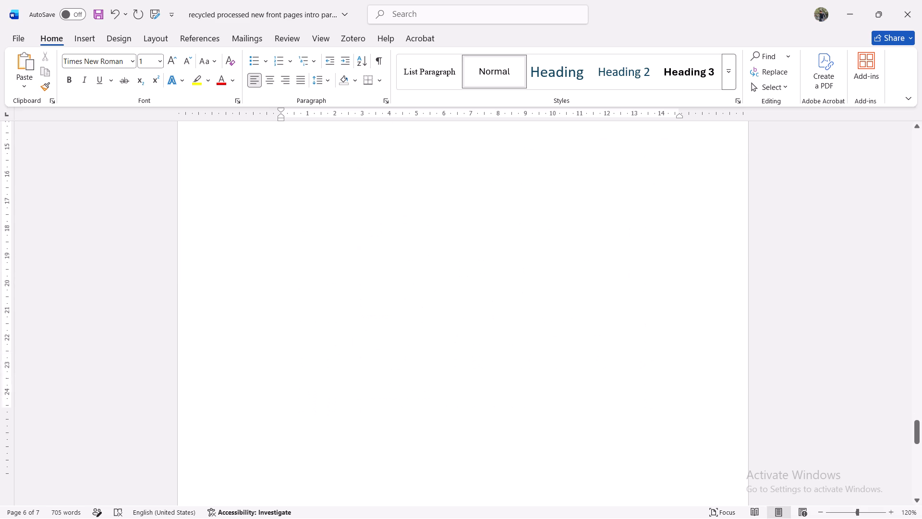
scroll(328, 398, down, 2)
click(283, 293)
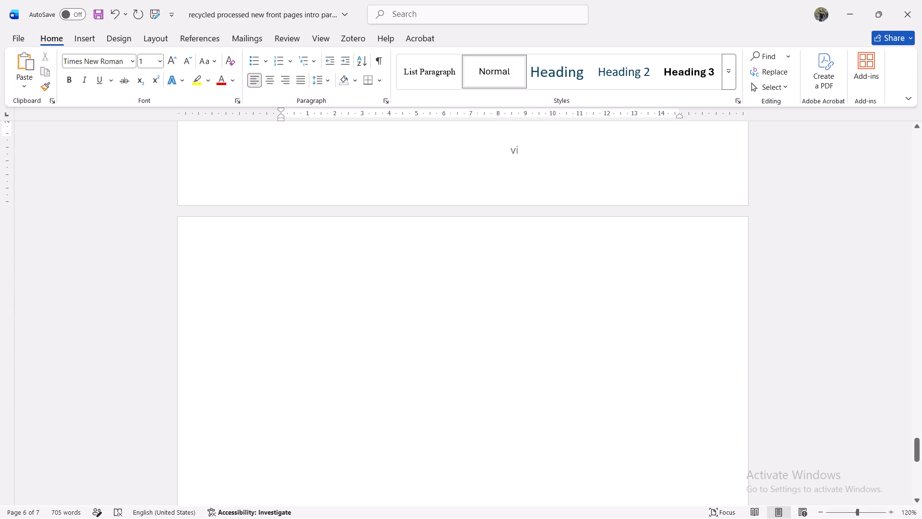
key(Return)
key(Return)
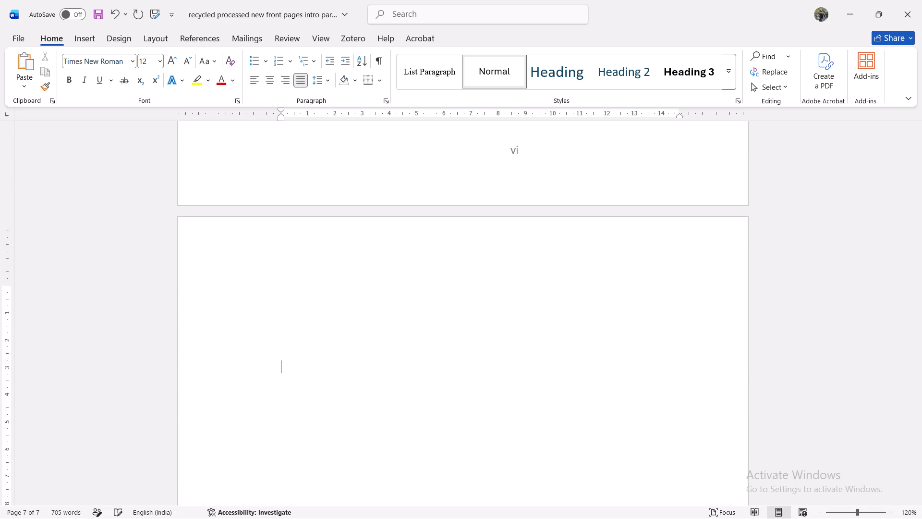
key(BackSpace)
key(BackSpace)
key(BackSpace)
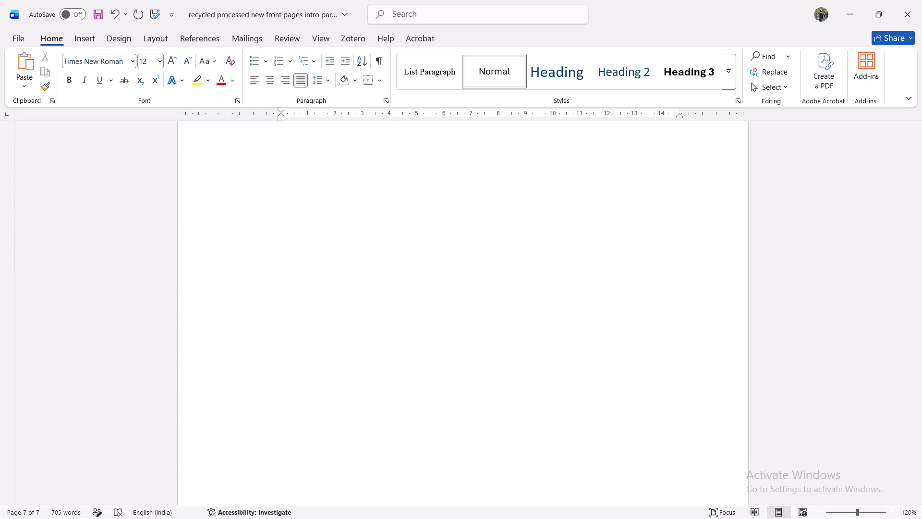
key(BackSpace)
Check the List of Figures and Tables entries and the blank page following page vi.
scroll(283, 293, up, 1)
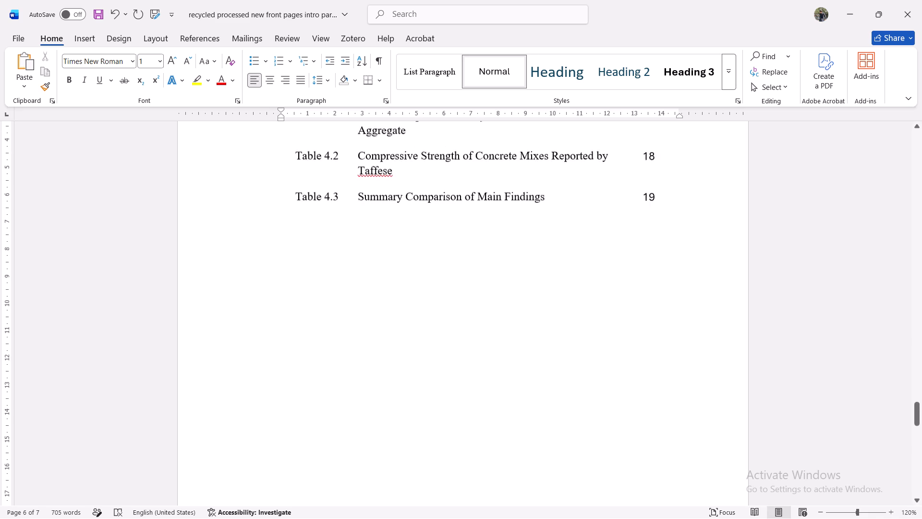
scroll(283, 293, up, 2)
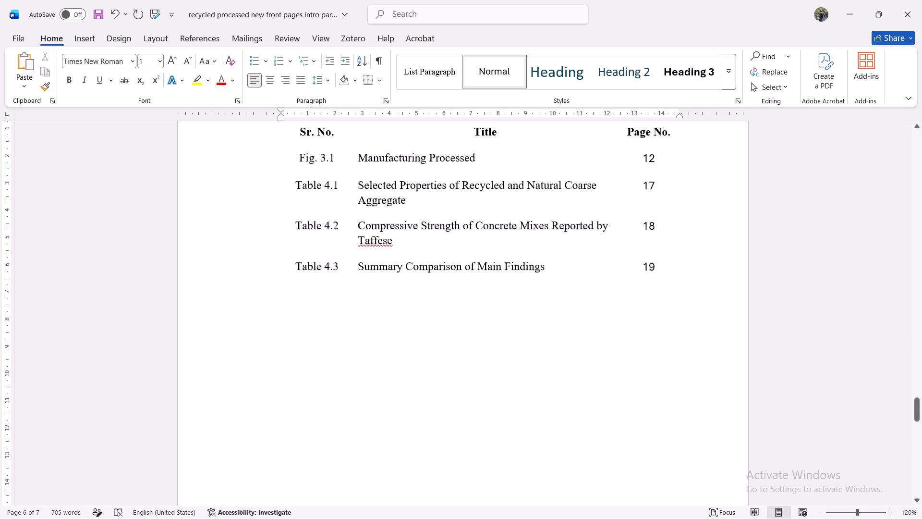
scroll(288, 339, down, 3)
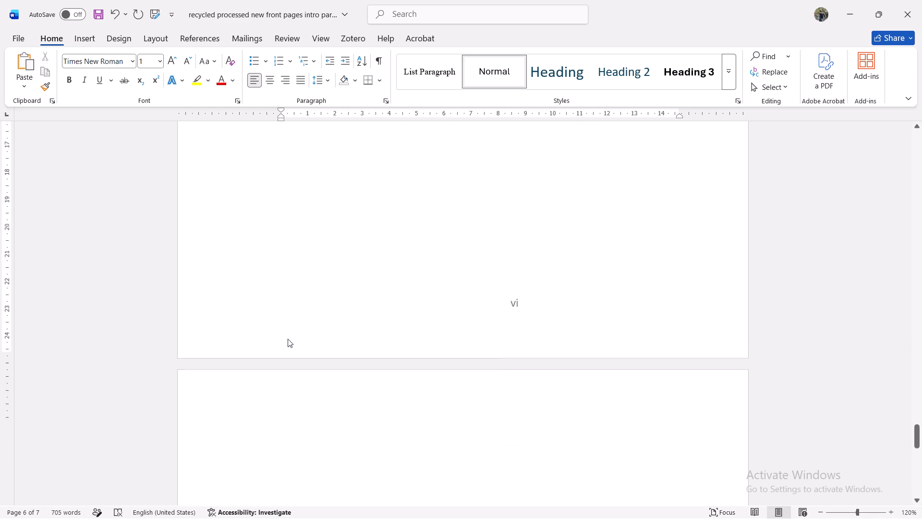
scroll(288, 339, down, 2)
scroll(288, 339, up, 1)
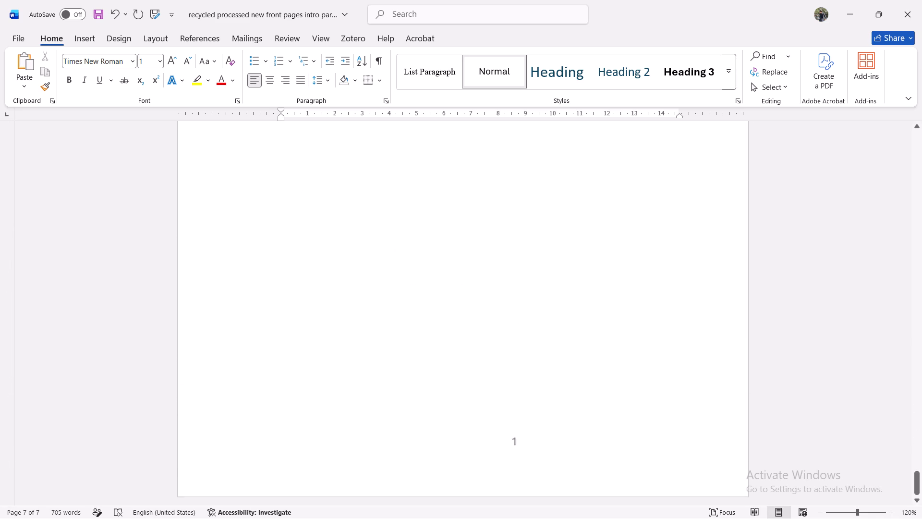
scroll(288, 339, up, 3)
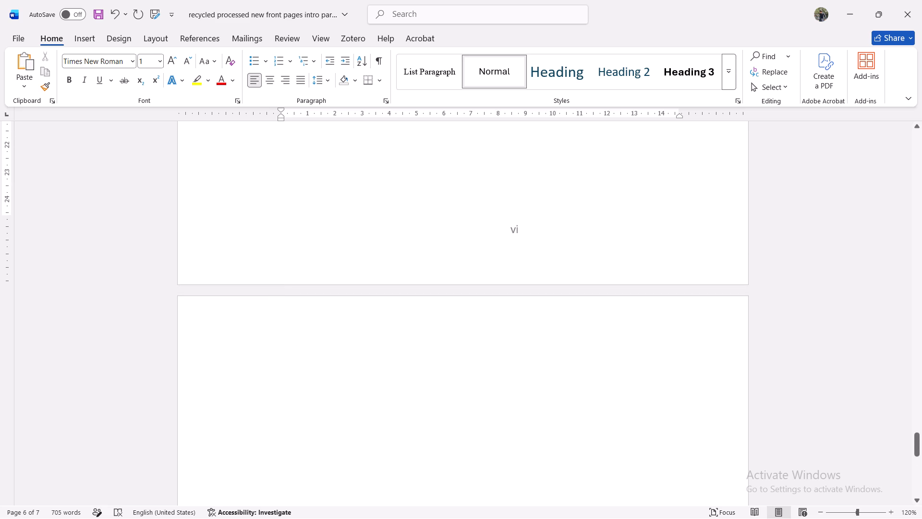
Place the cursor on the blank page after page vi and recheck it against the List of Figures and Tables page.
drag(295, 379, 372, 516)
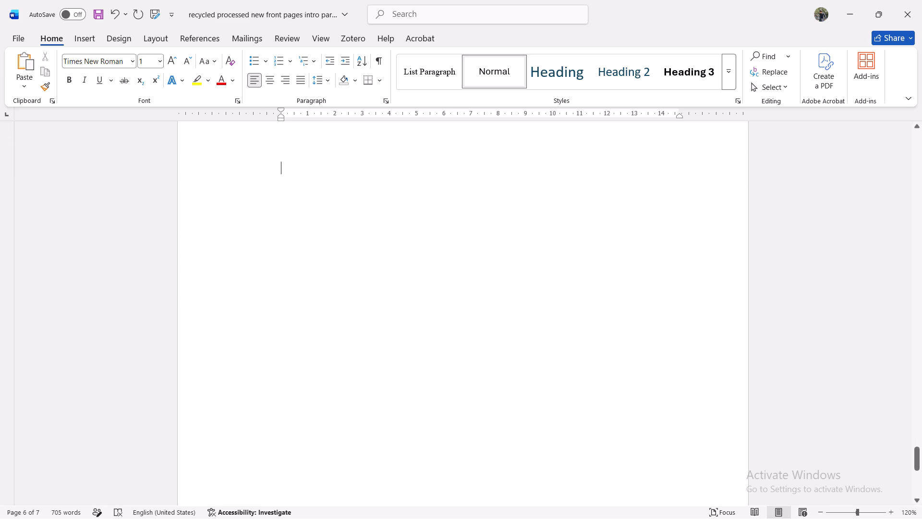
drag(372, 516, 347, 430)
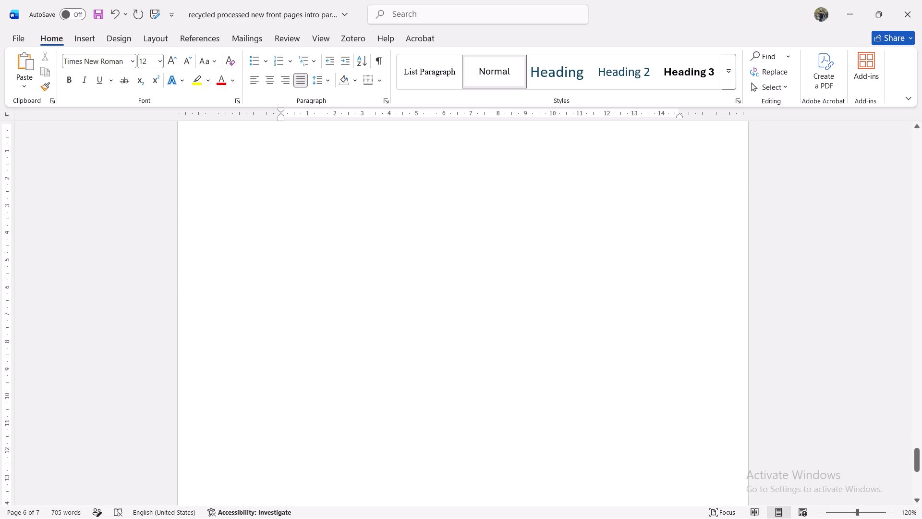
scroll(345, 422, down, 3)
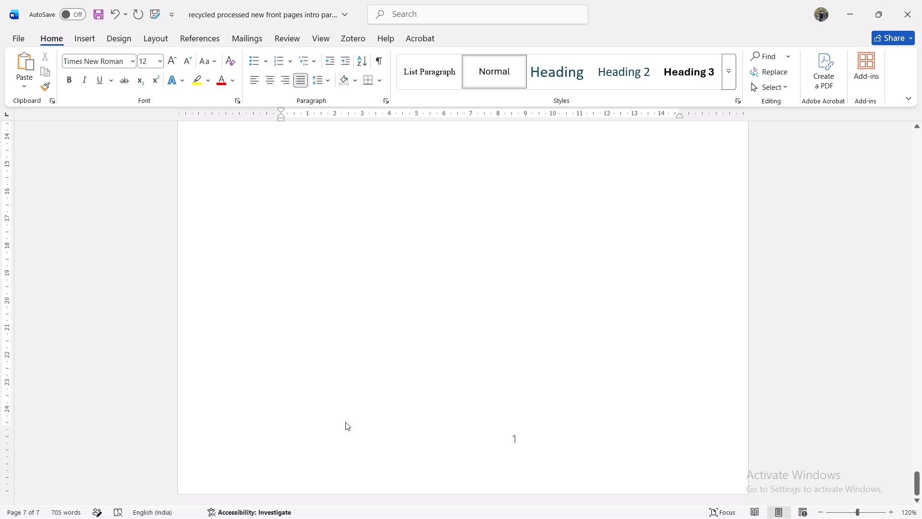
scroll(345, 422, up, 5)
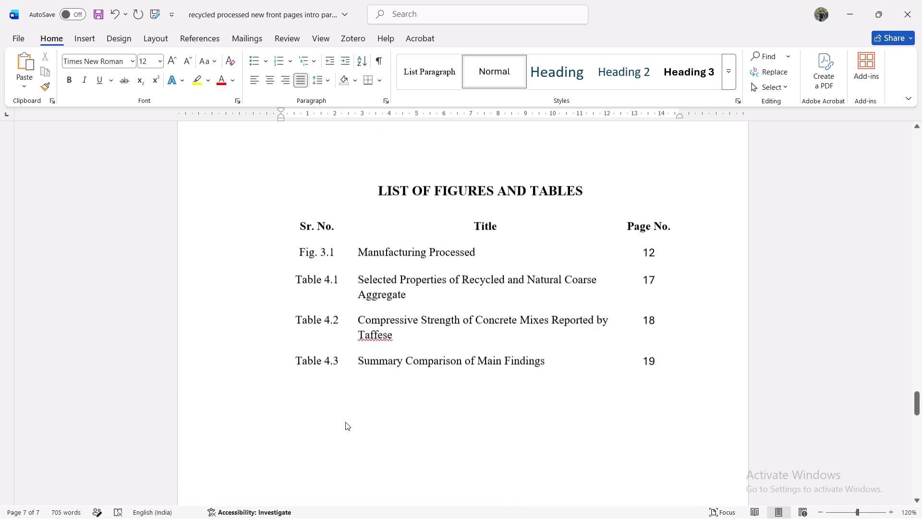
scroll(345, 422, up, 1)
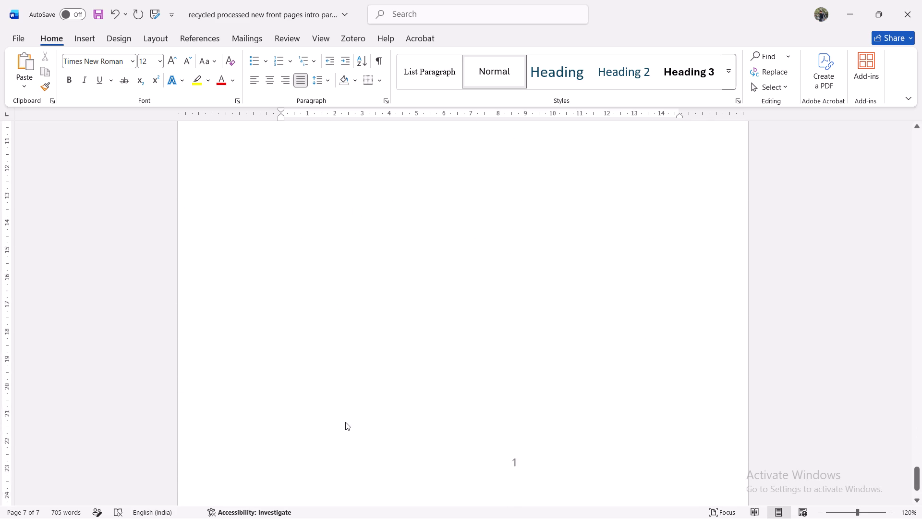
scroll(345, 422, up, 3)
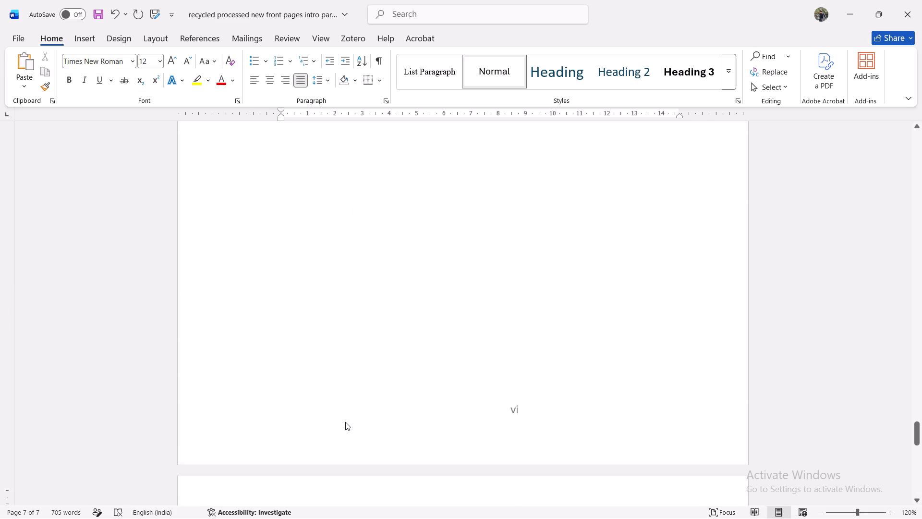
scroll(365, 374, down, 2)
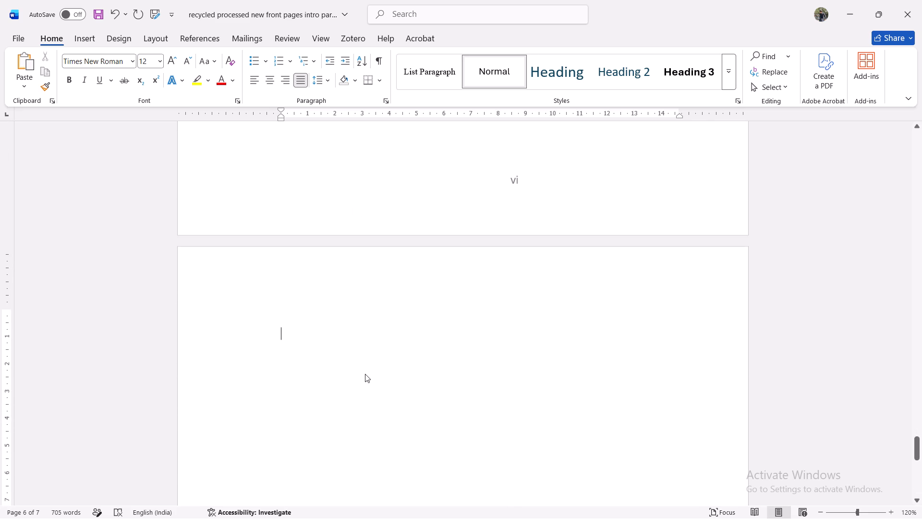
scroll(365, 374, down, 1)
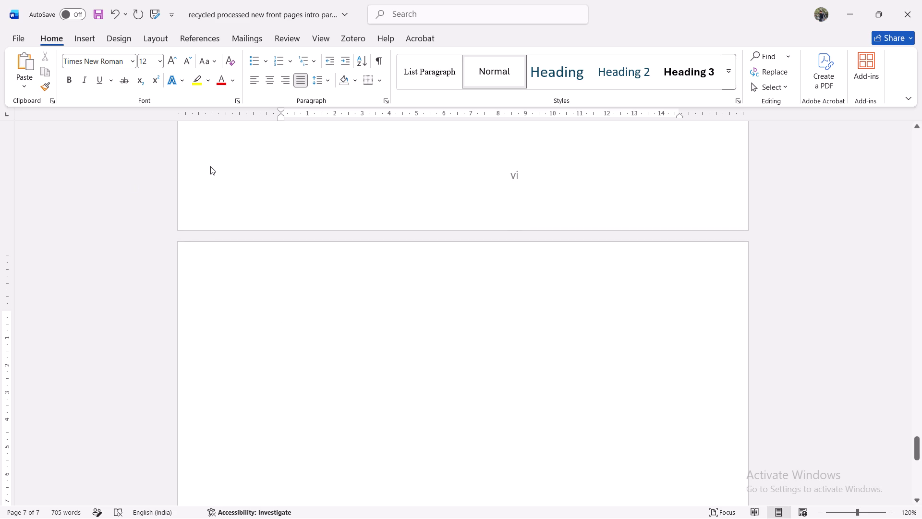
Review the front pages from the blank last page back through the contents and acknowledgement to the title page.
scroll(255, 193, up, 7)
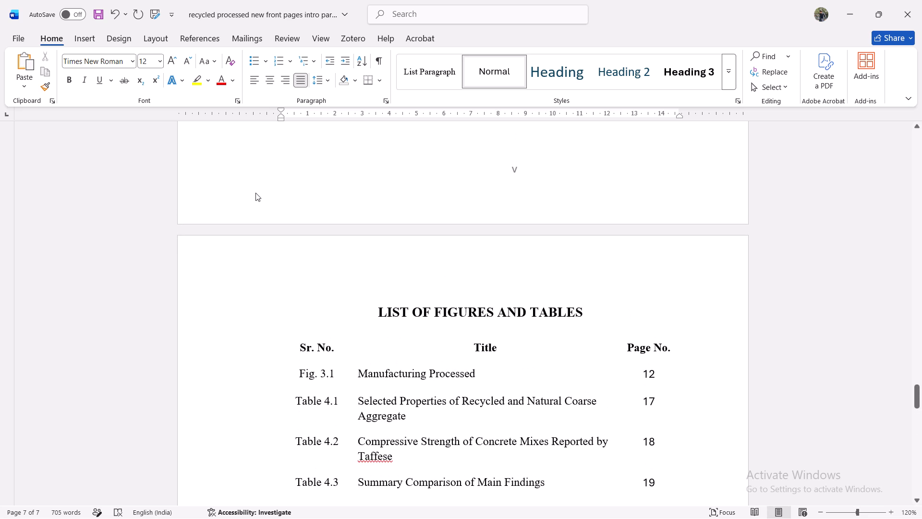
scroll(255, 193, up, 3)
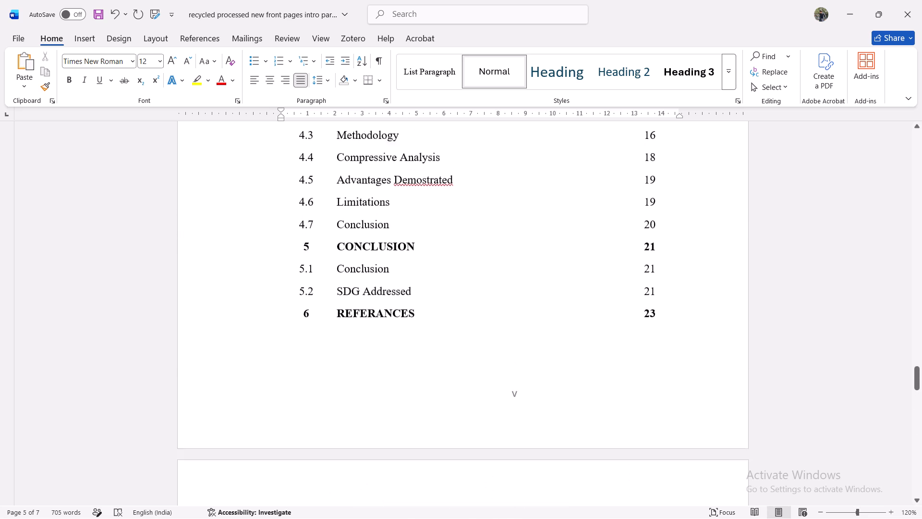
scroll(255, 193, up, 4)
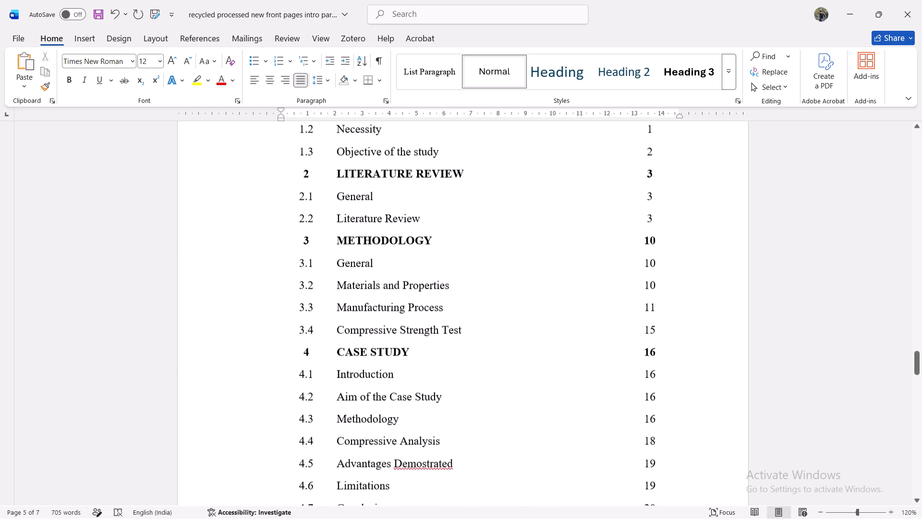
scroll(255, 193, up, 5)
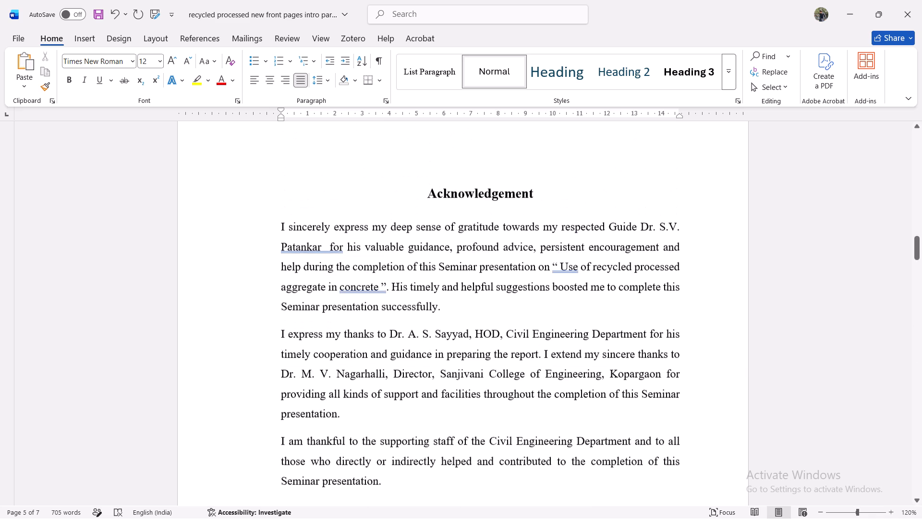
scroll(255, 193, up, 4)
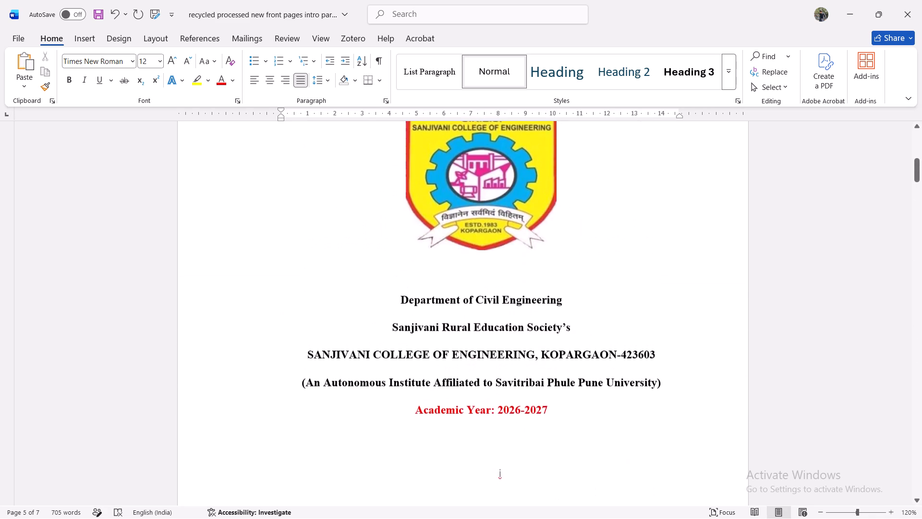
scroll(255, 193, up, 3)
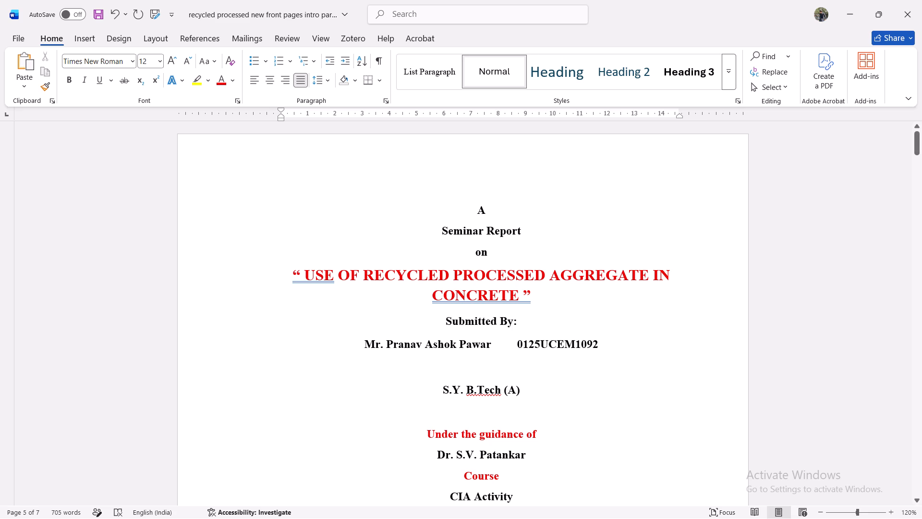
Change the division letter in the title page's S.Y. B.Tech line to B.
scroll(365, 203, down, 1)
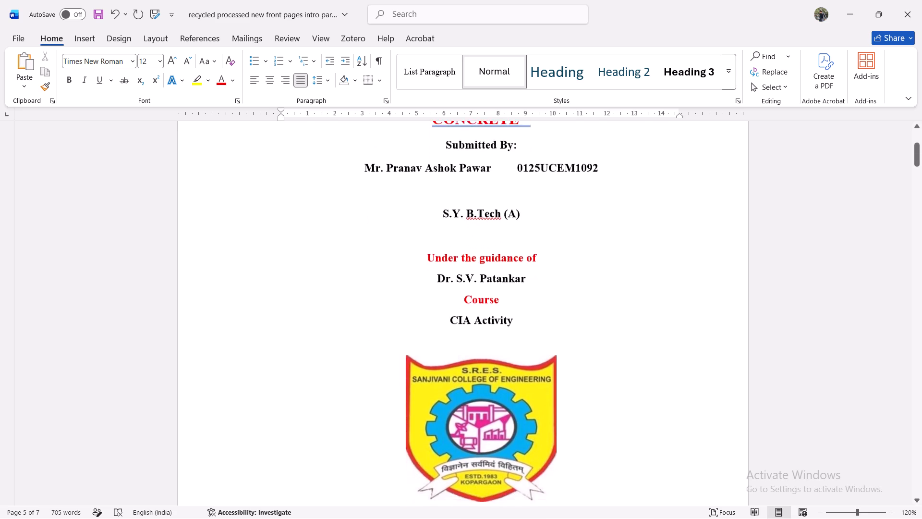
scroll(365, 203, down, 1)
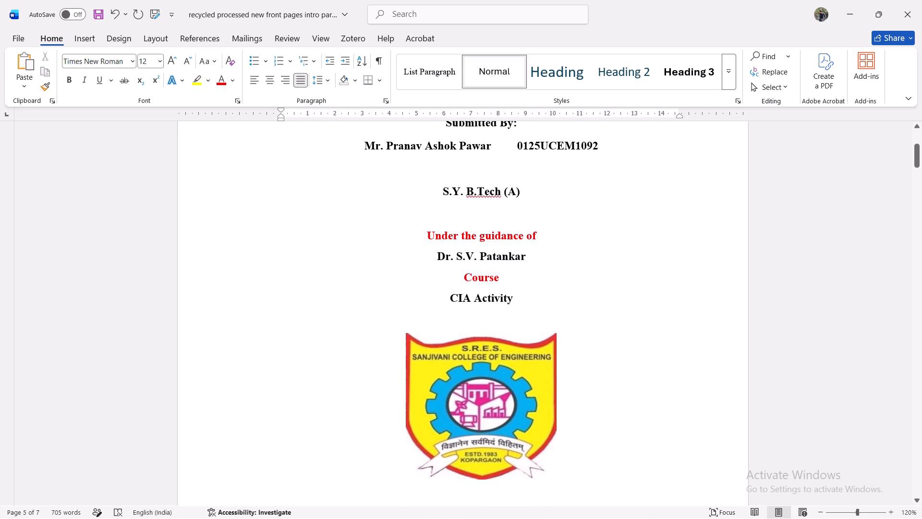
click(518, 191)
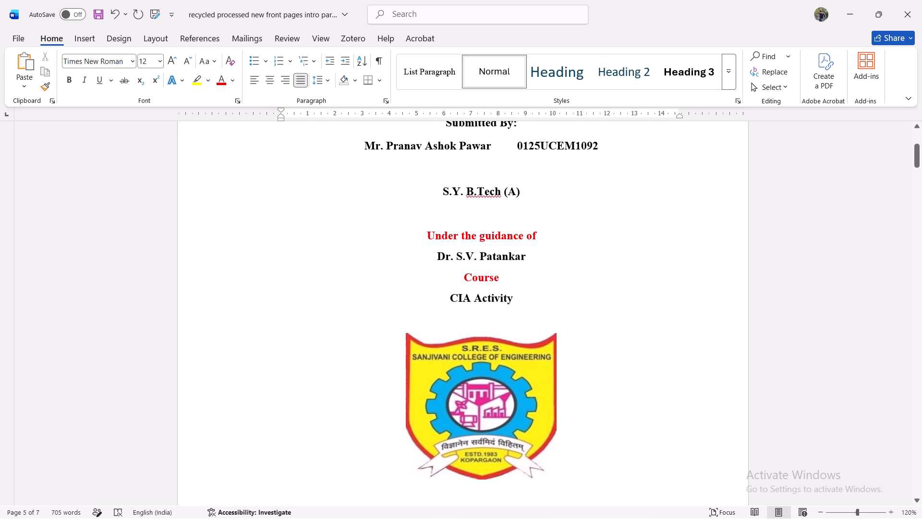
click(516, 191)
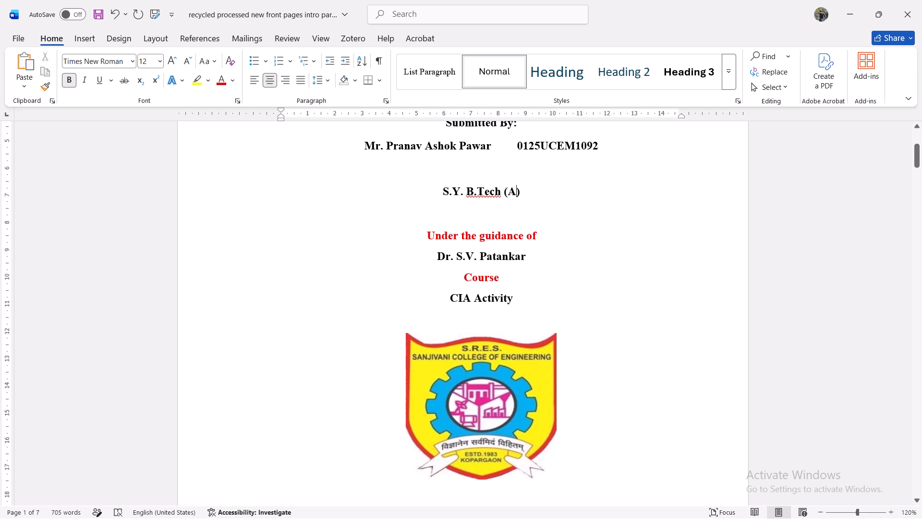
key(BackSpace)
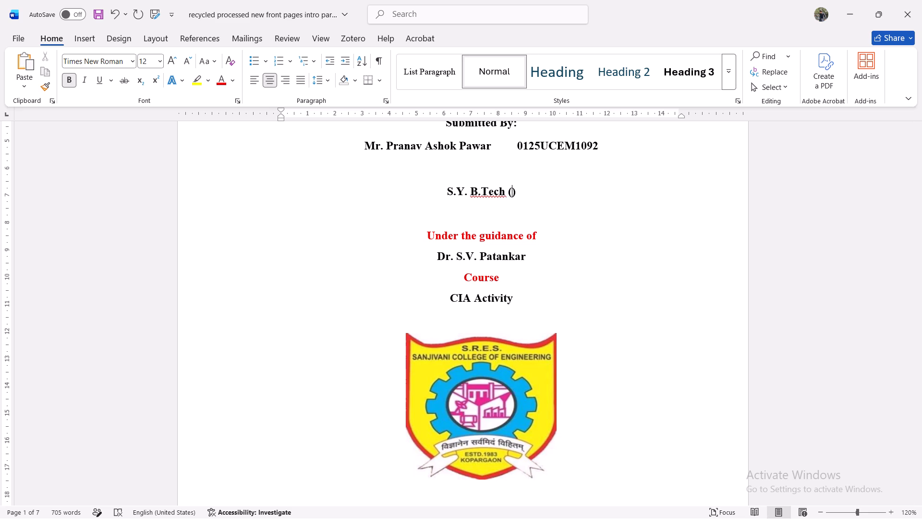
key(shift+b)
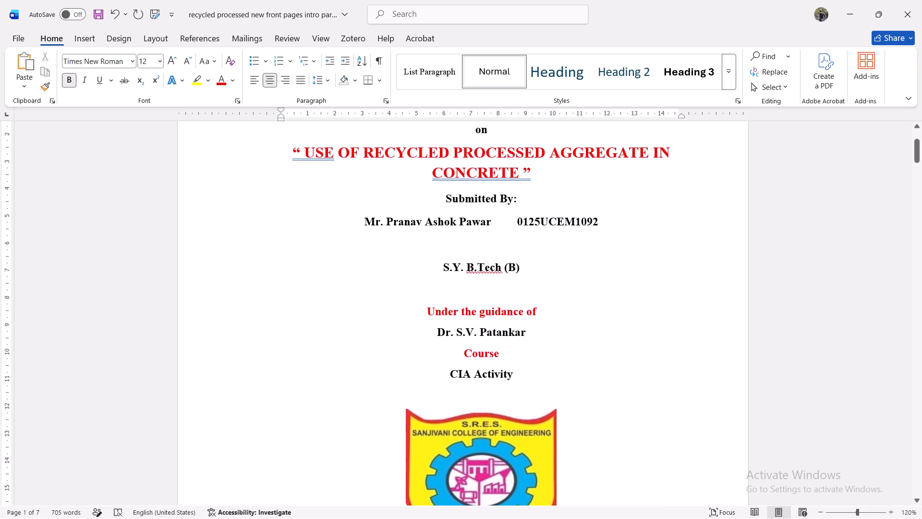
Make the word "in" lowercase in the red seminar title within the certificate's paragraph.
scroll(510, 249, down, 1)
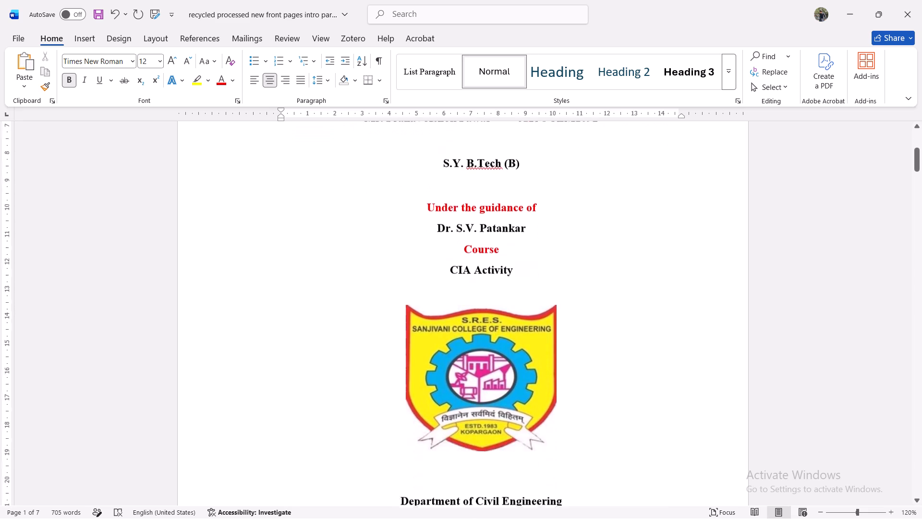
scroll(510, 249, down, 4)
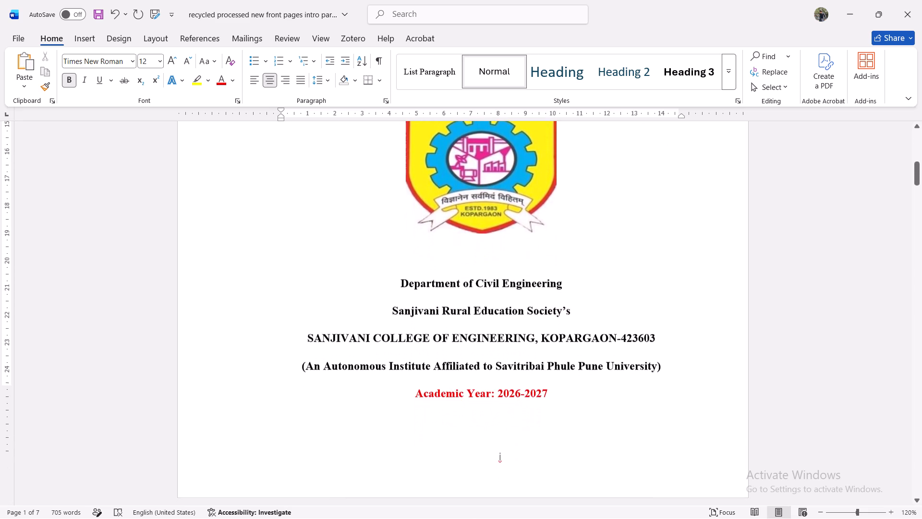
scroll(510, 249, down, 2)
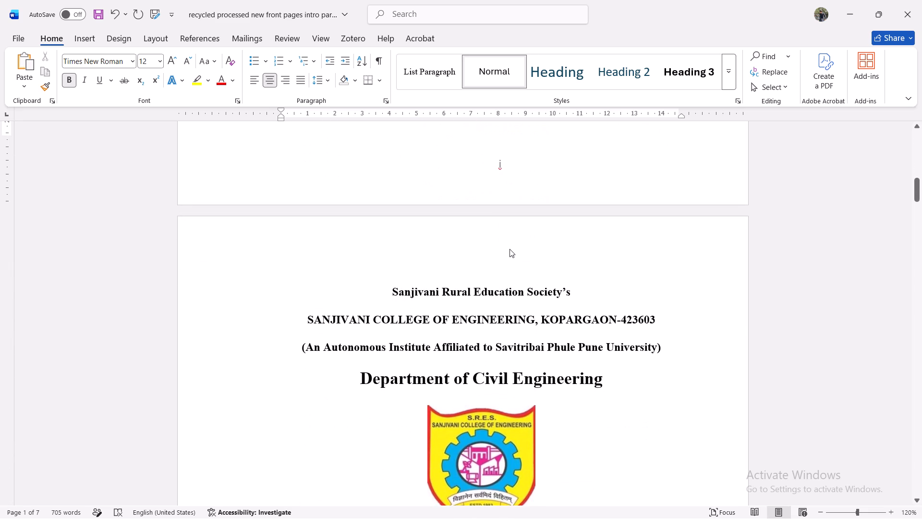
scroll(510, 249, down, 2)
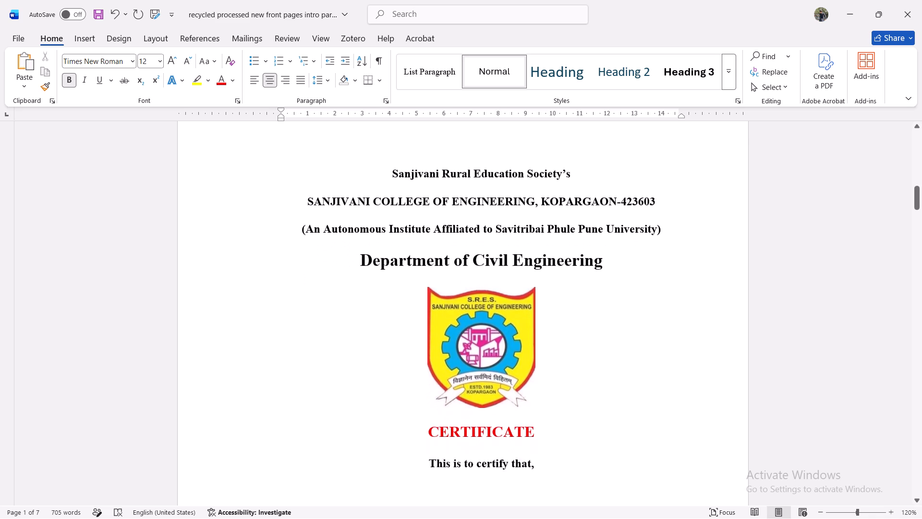
scroll(510, 249, down, 2)
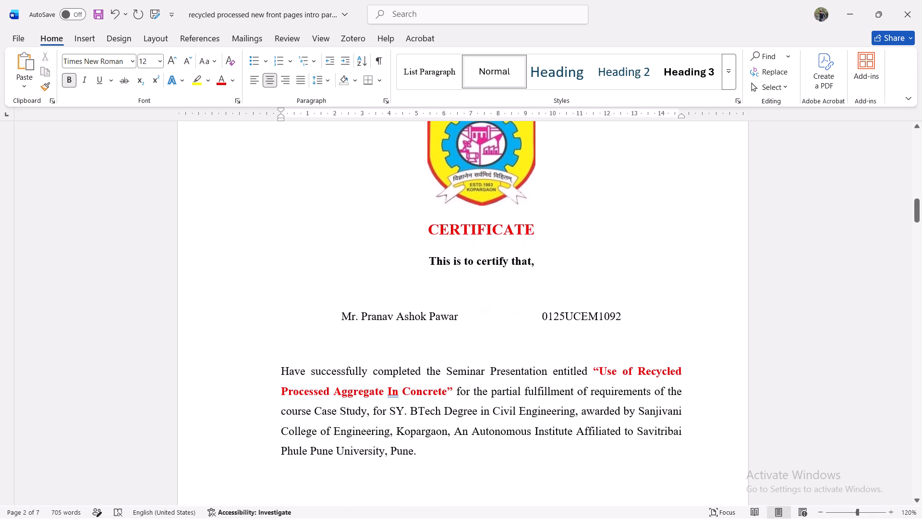
scroll(510, 249, down, 2)
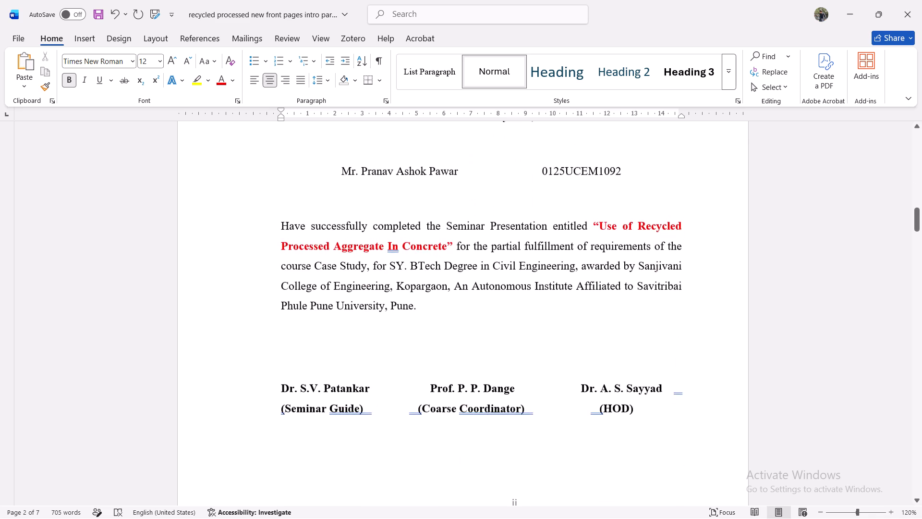
scroll(510, 249, down, 1)
click(391, 239)
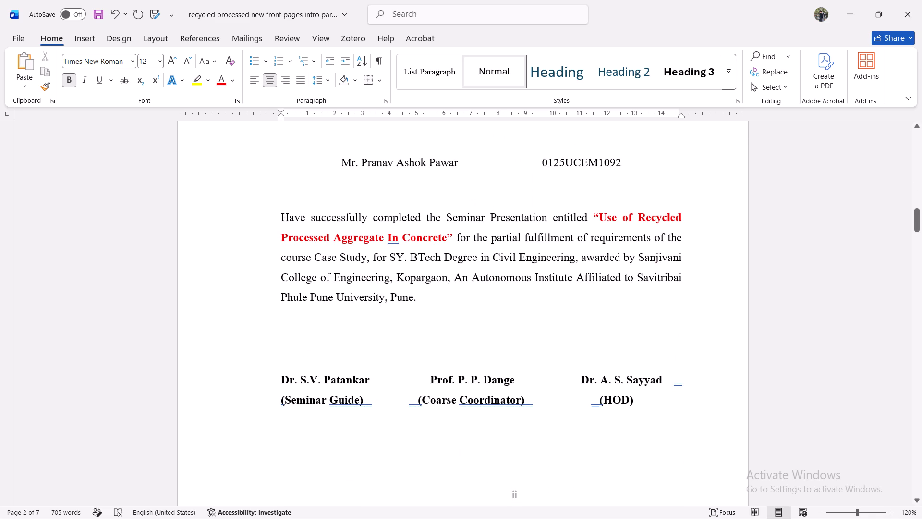
key(BackSpace)
key(i)
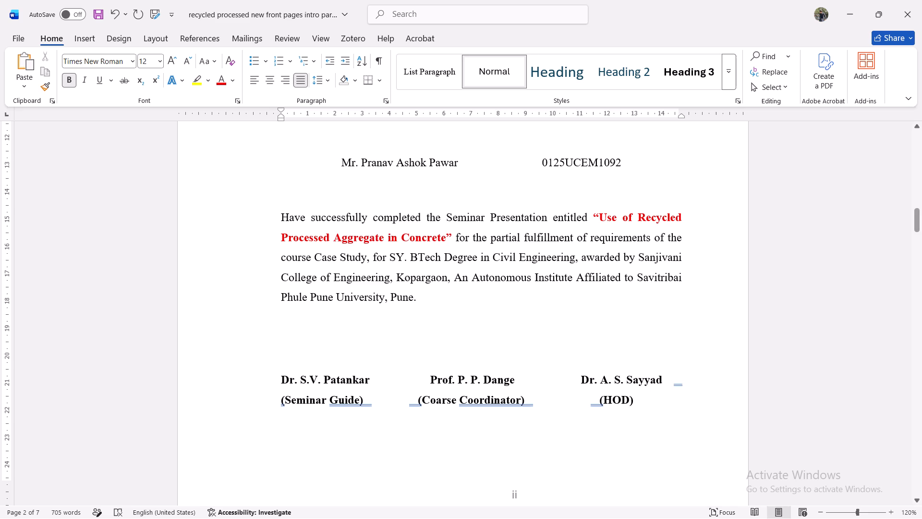
Proofread the certificate signatures, Acknowledgement, Abstract with keywords, and Contents pages, ending back at the title page.
scroll(451, 272, down, 2)
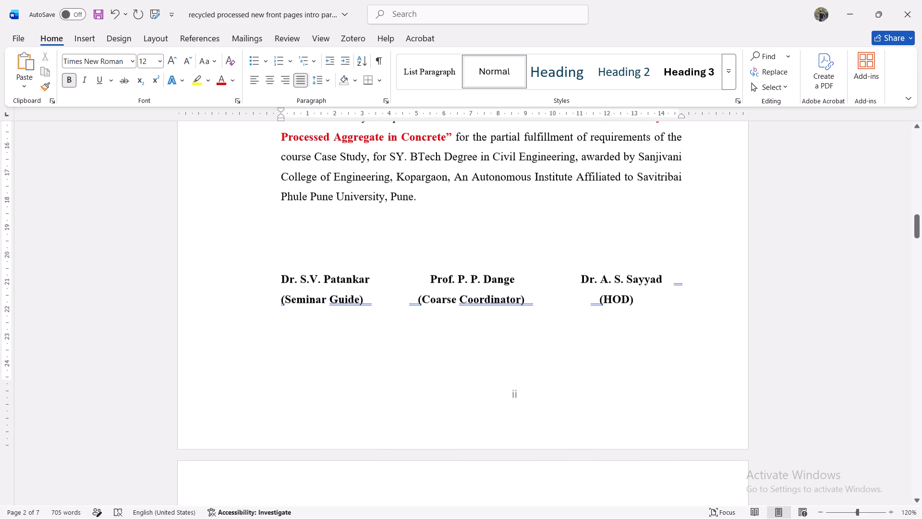
scroll(451, 272, down, 1)
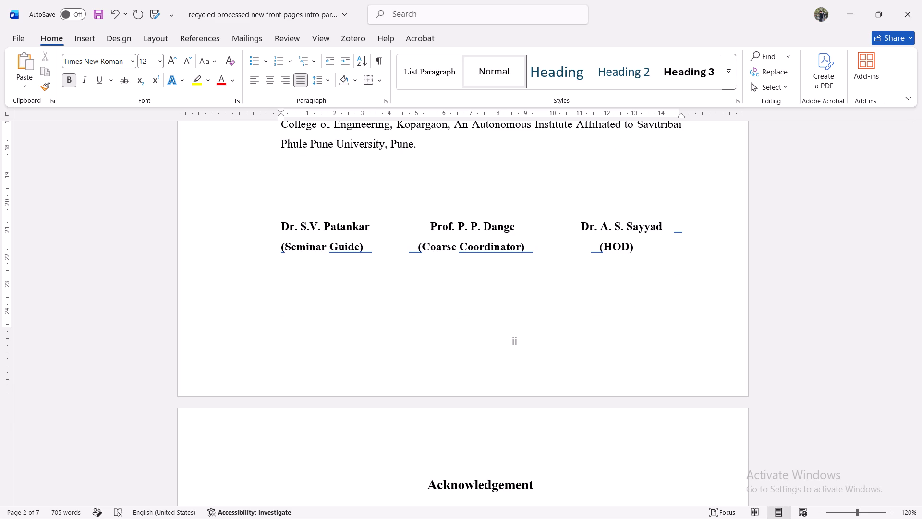
scroll(451, 272, down, 4)
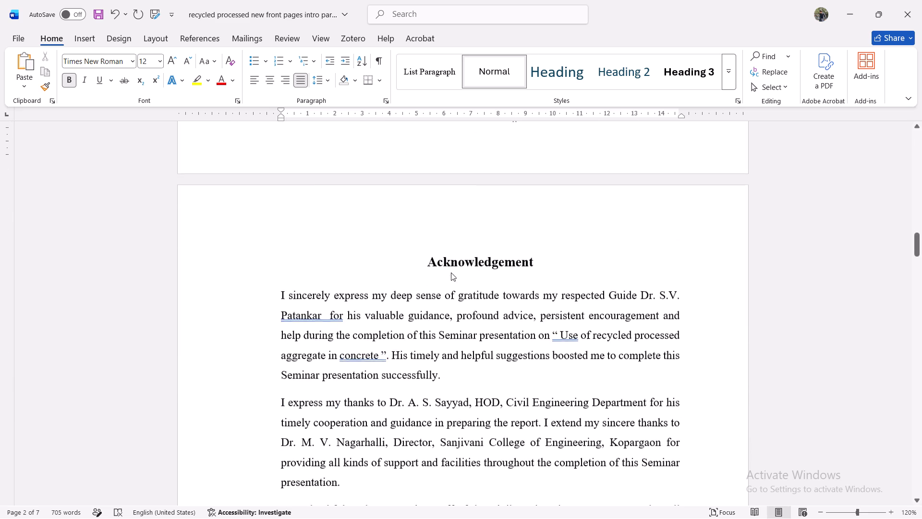
scroll(451, 272, down, 2)
scroll(451, 272, up, 4)
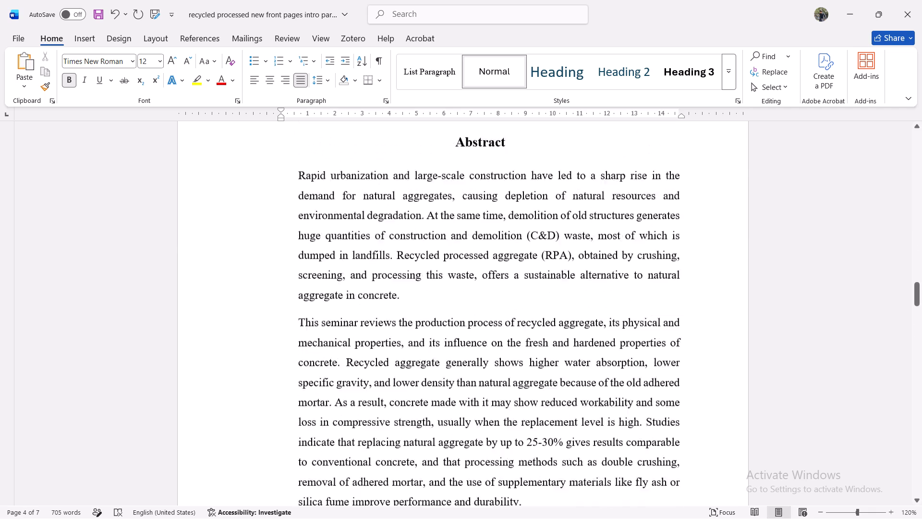
scroll(451, 272, up, 1)
scroll(451, 272, down, 1)
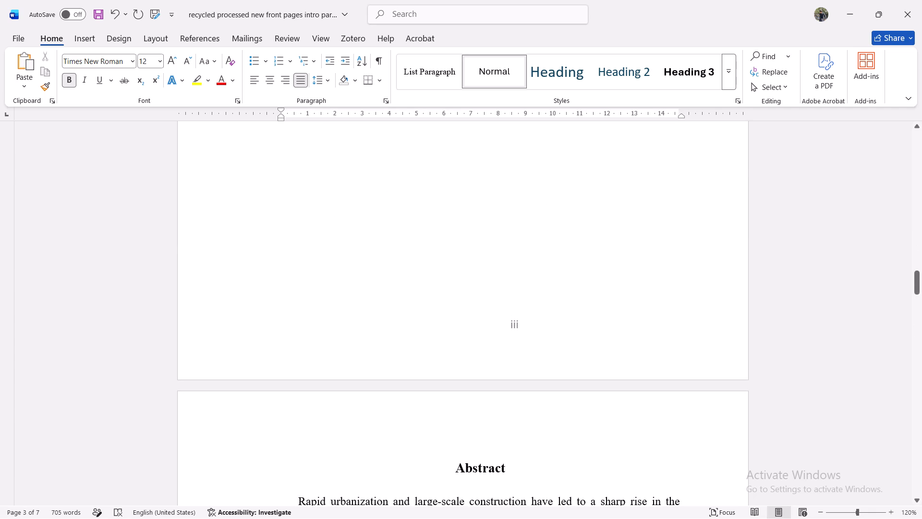
scroll(451, 272, down, 4)
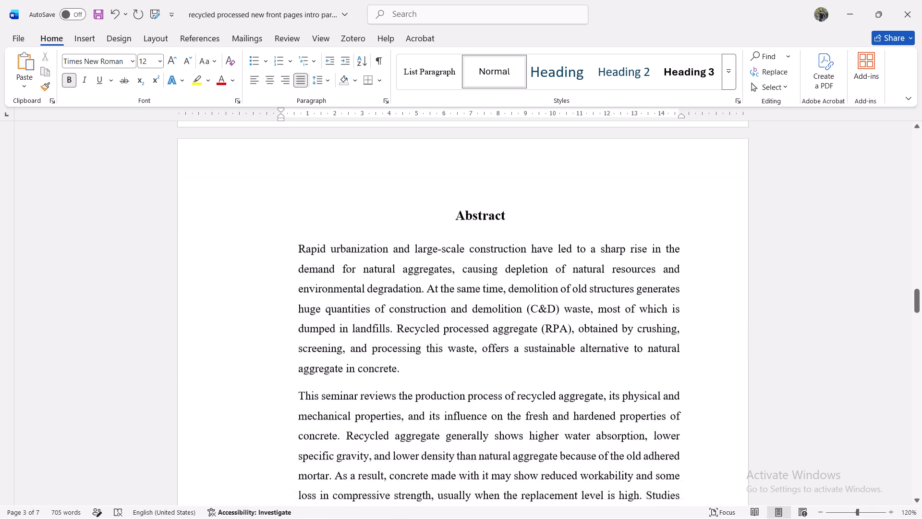
scroll(451, 272, down, 3)
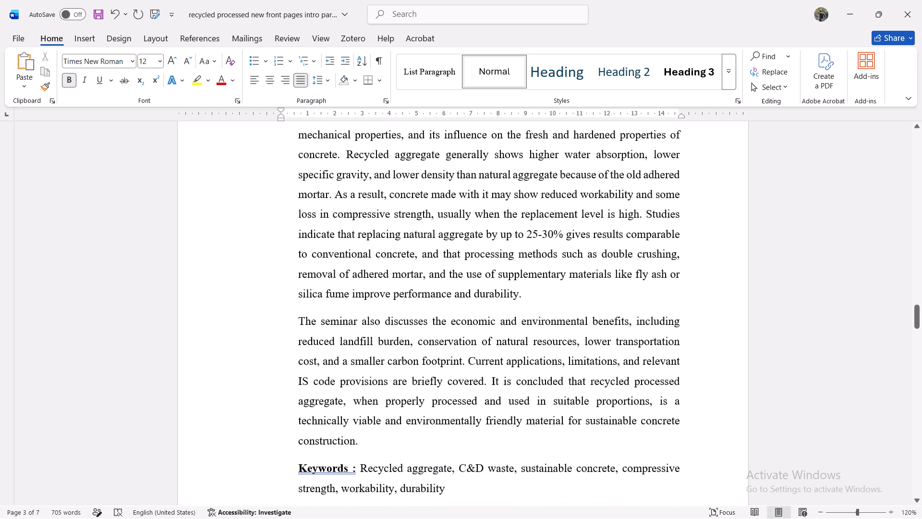
scroll(451, 272, down, 3)
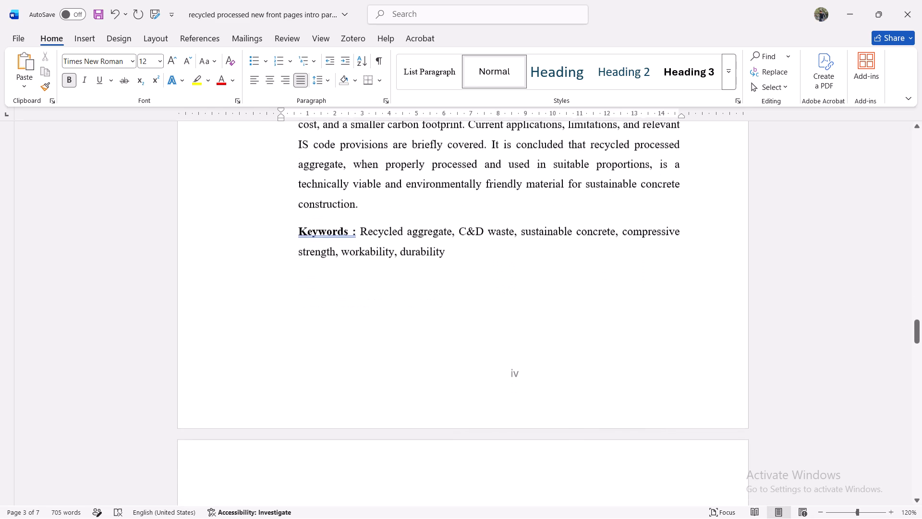
scroll(451, 272, down, 3)
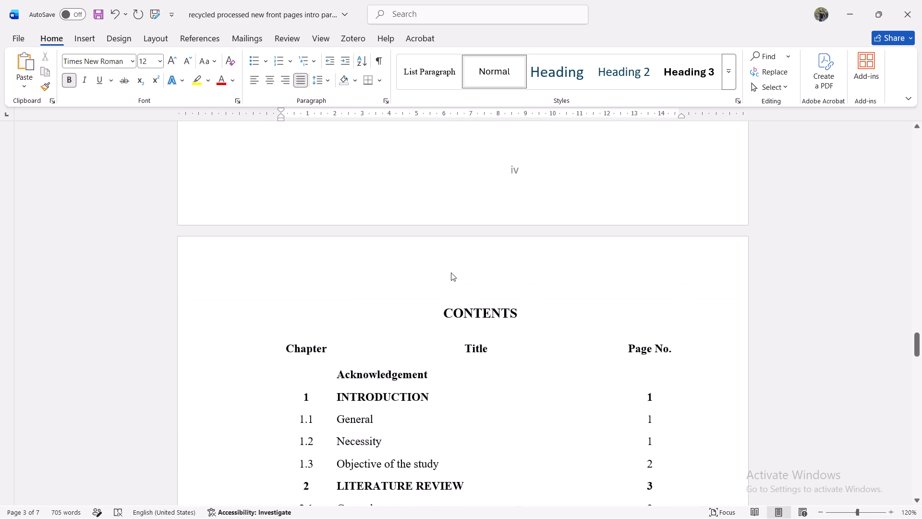
scroll(451, 272, down, 1)
scroll(451, 272, up, 1)
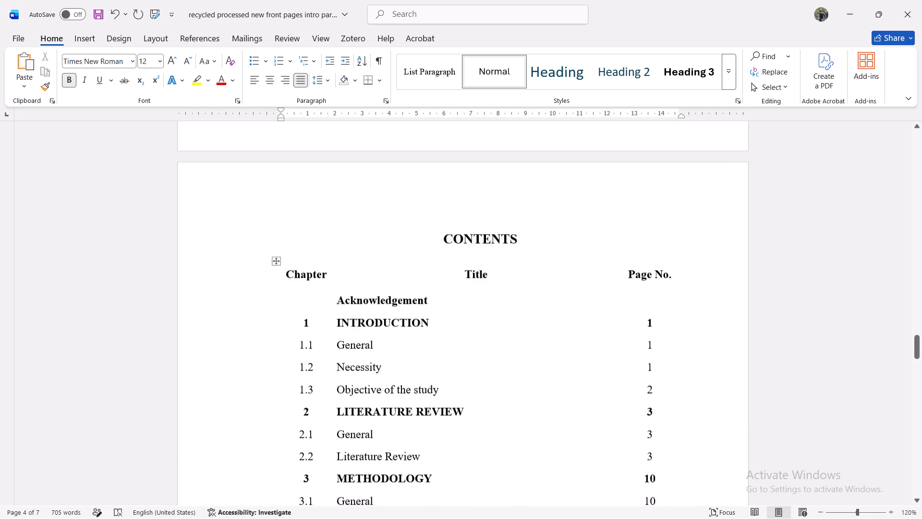
scroll(451, 272, up, 4)
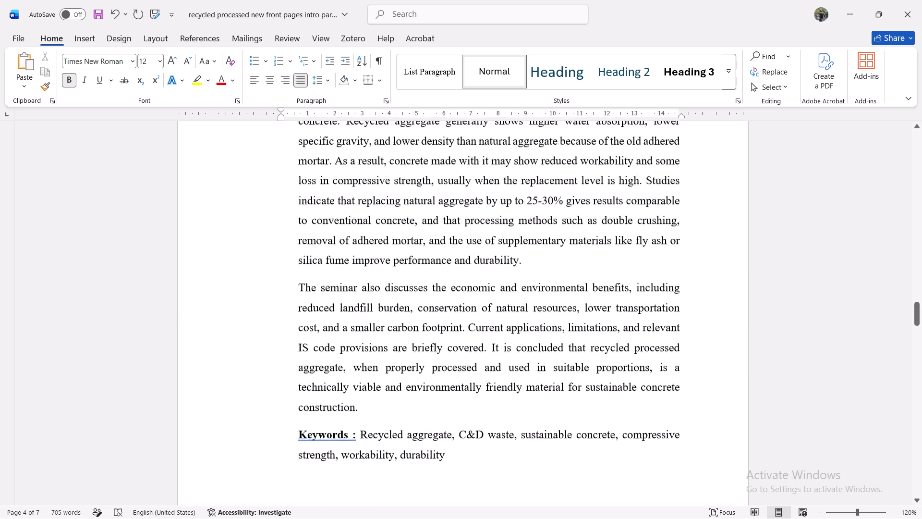
scroll(451, 272, up, 14)
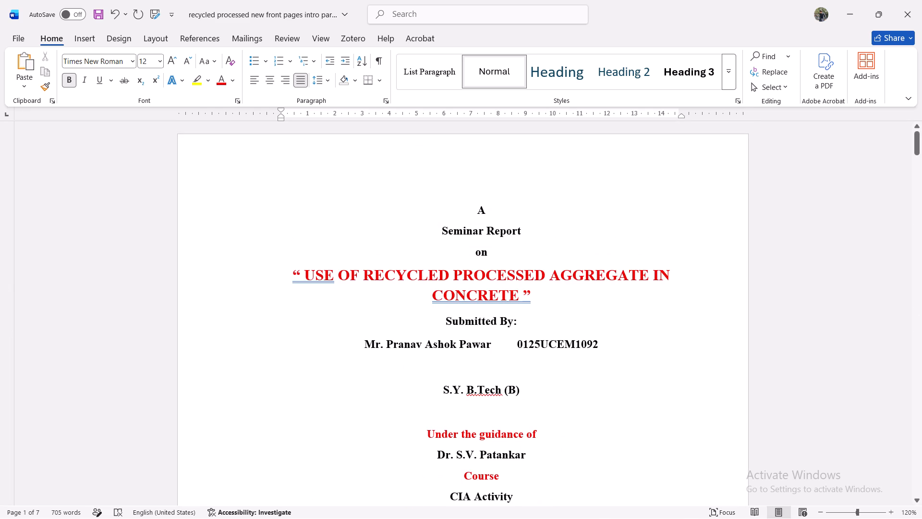
Save the document as a Word file named "new front pages seminar report" in the pranav folder on the Desktop.
click(19, 40)
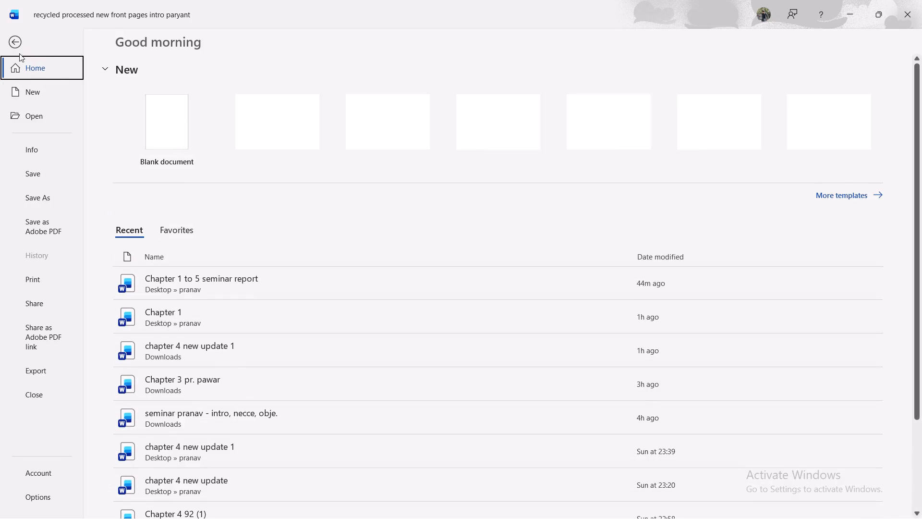
click(46, 198)
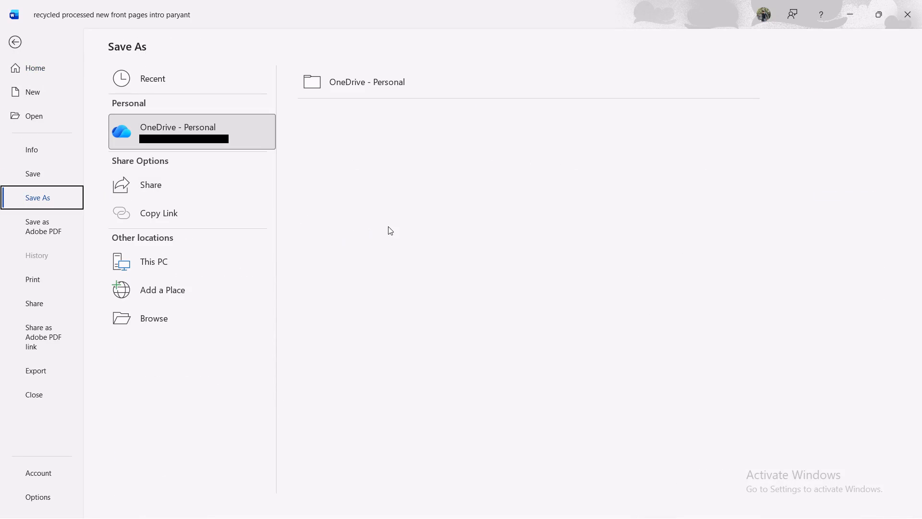
click(140, 310)
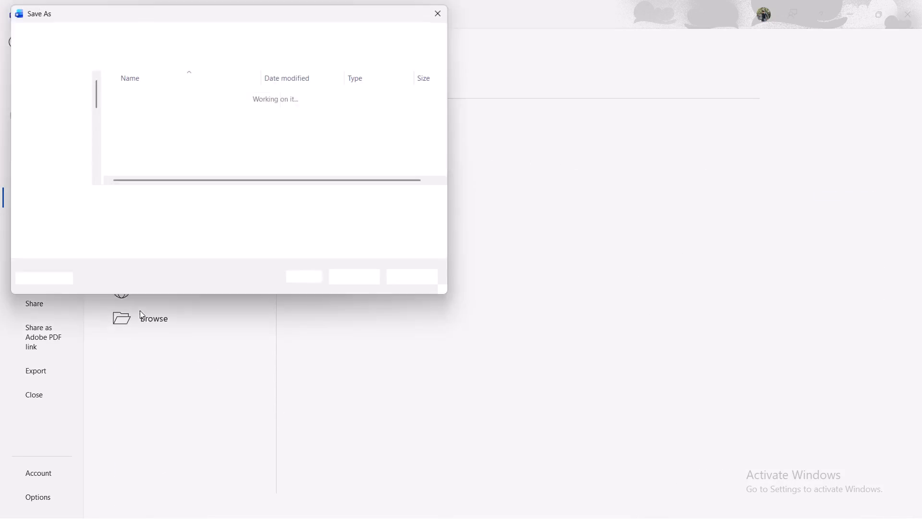
scroll(38, 160, down, 1)
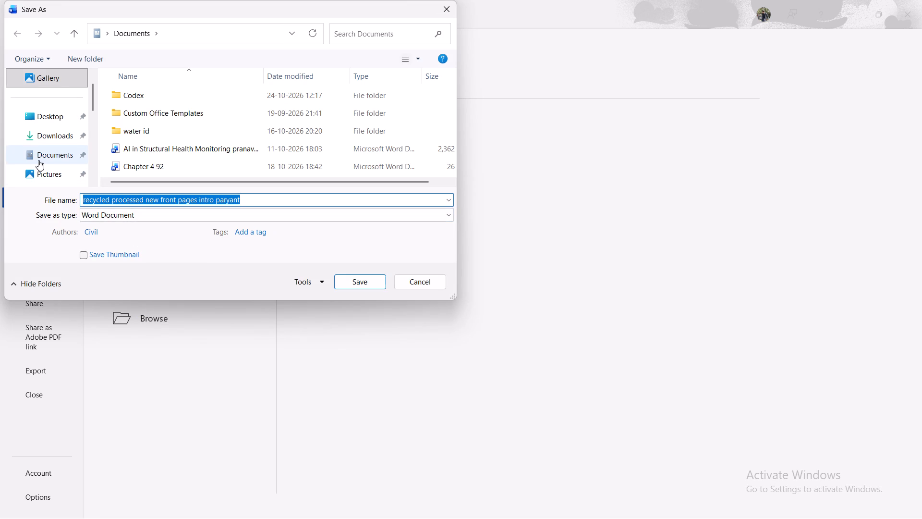
scroll(38, 160, down, 1)
click(45, 172)
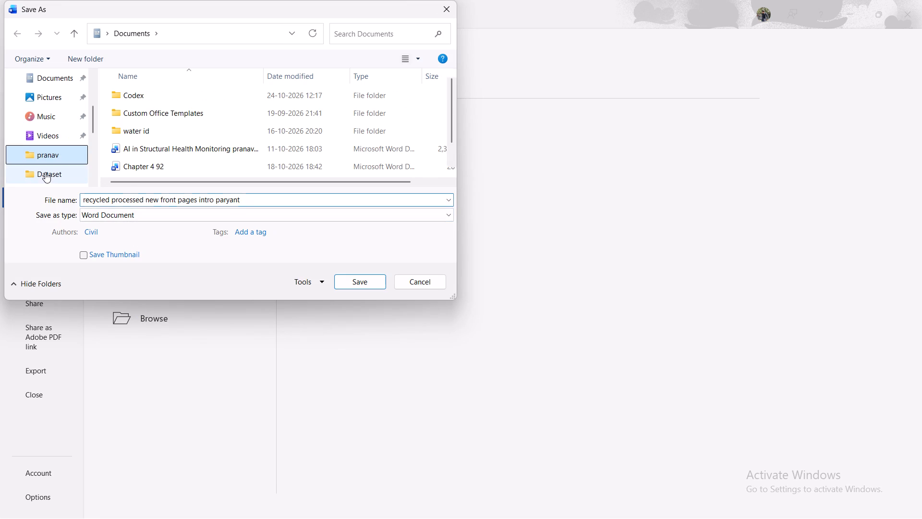
click(252, 204)
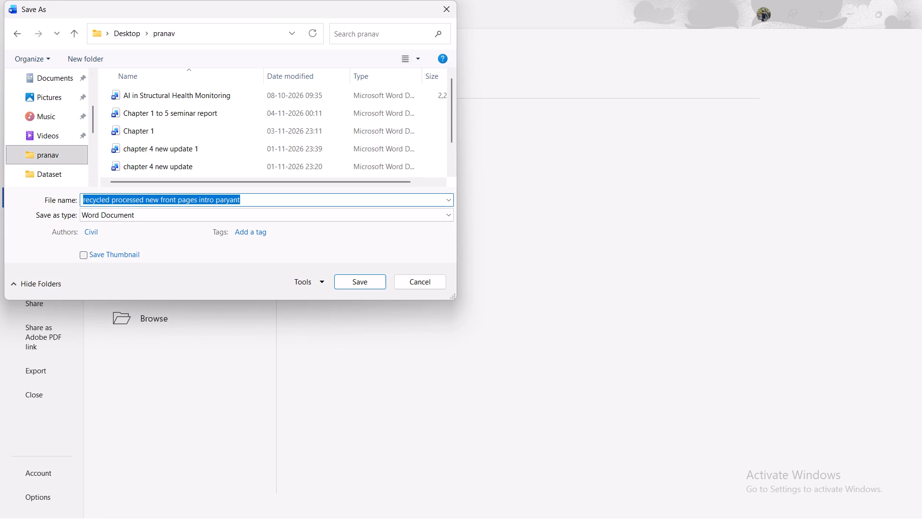
key(BackSpace)
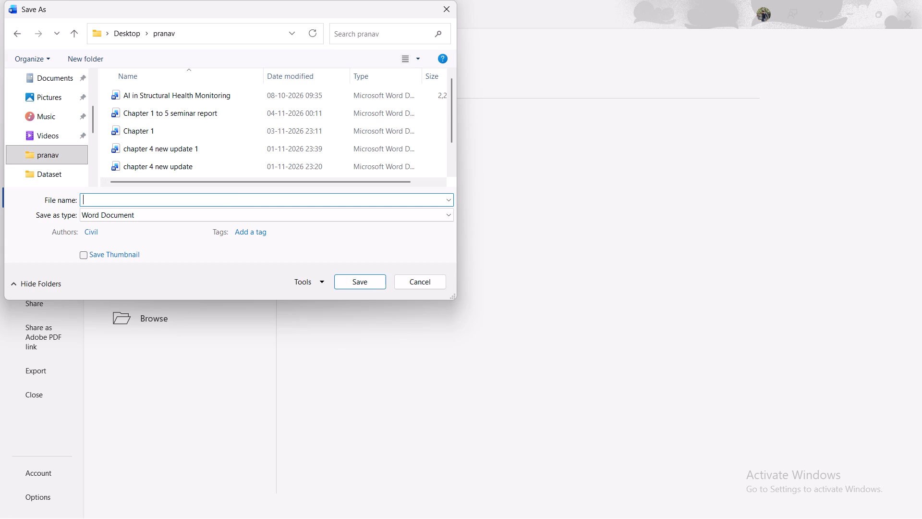
text(fro)
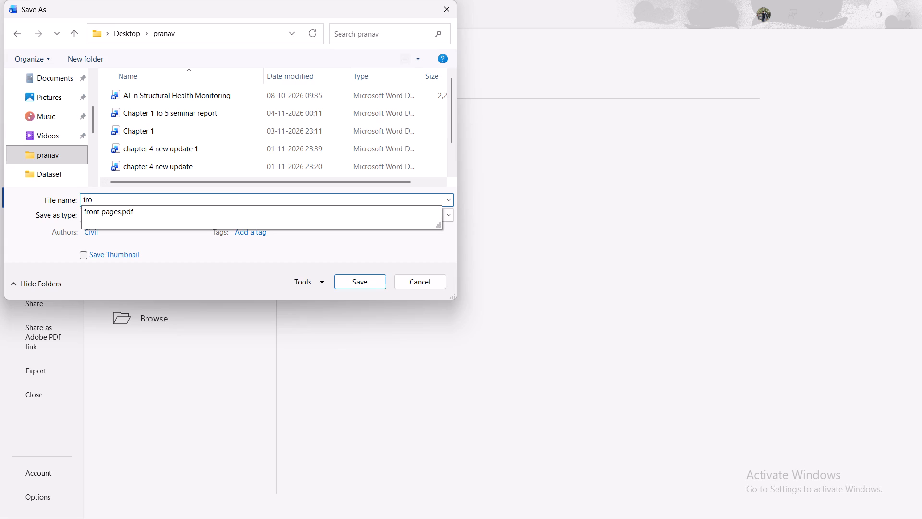
key(BackSpace)
key(BackSpace)
key(BackSpace)
text(new front pages)
key(space)
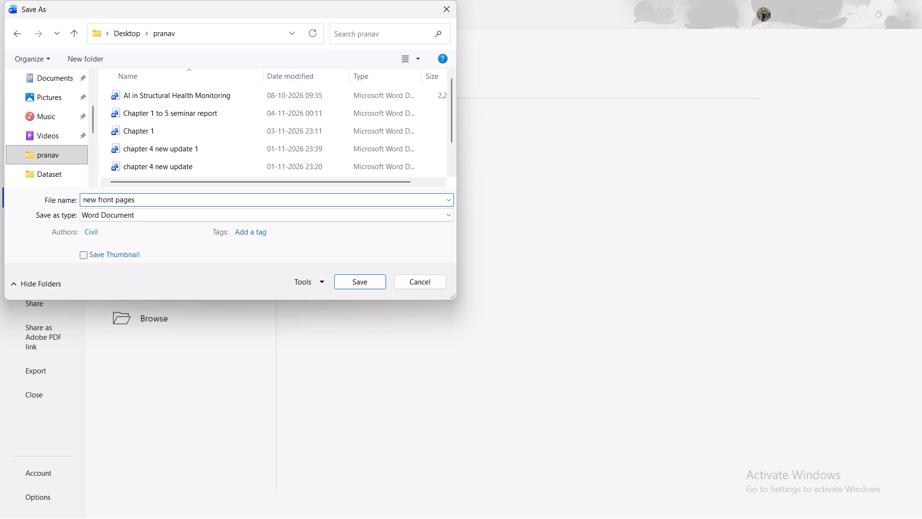
text(seminar)
key(space)
text(report)
click(340, 276)
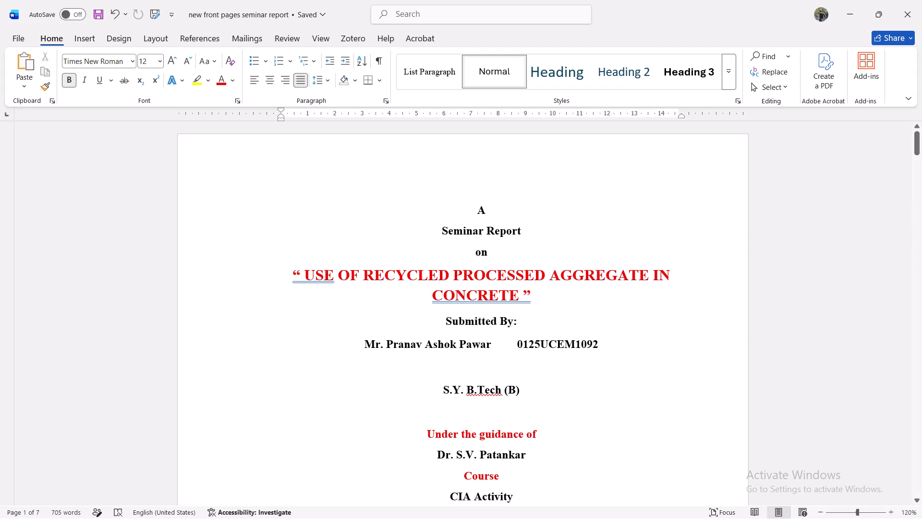
Save a PDF copy under the same name in the Desktop's pranav folder, and close the PDF viewer that opens.
click(15, 47)
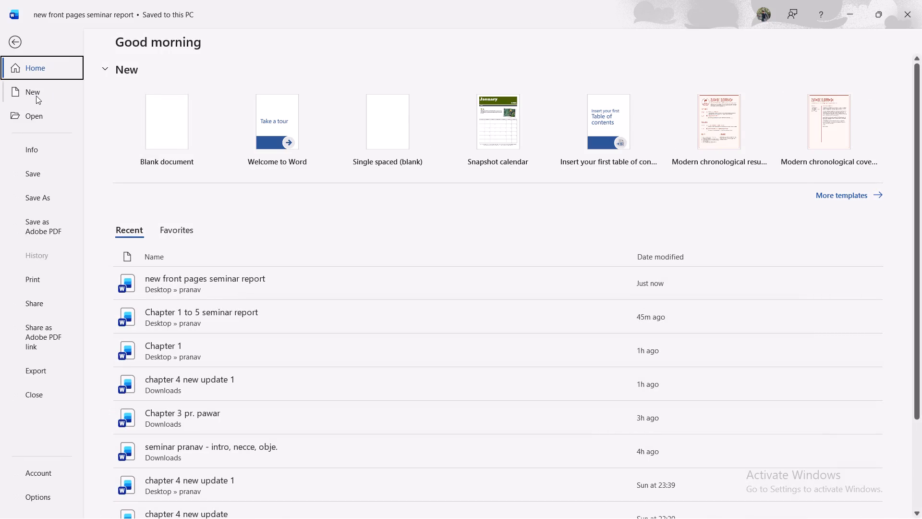
click(52, 196)
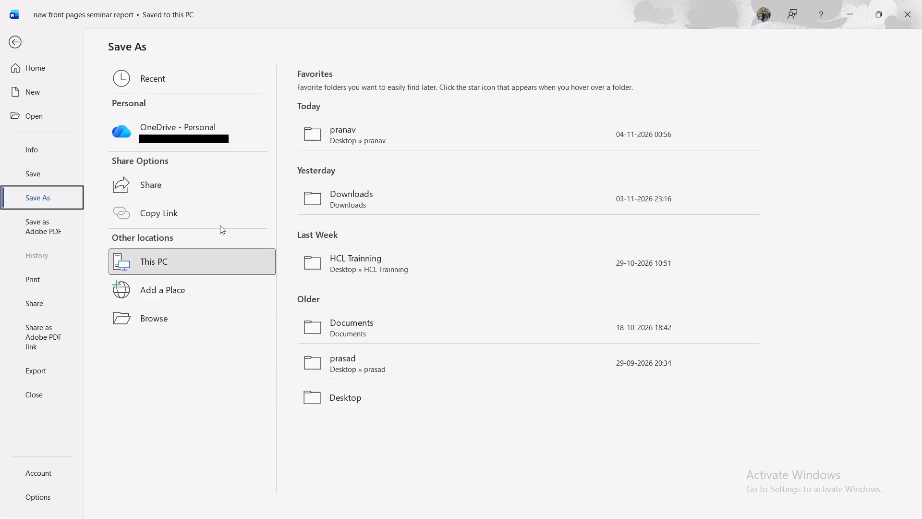
click(393, 131)
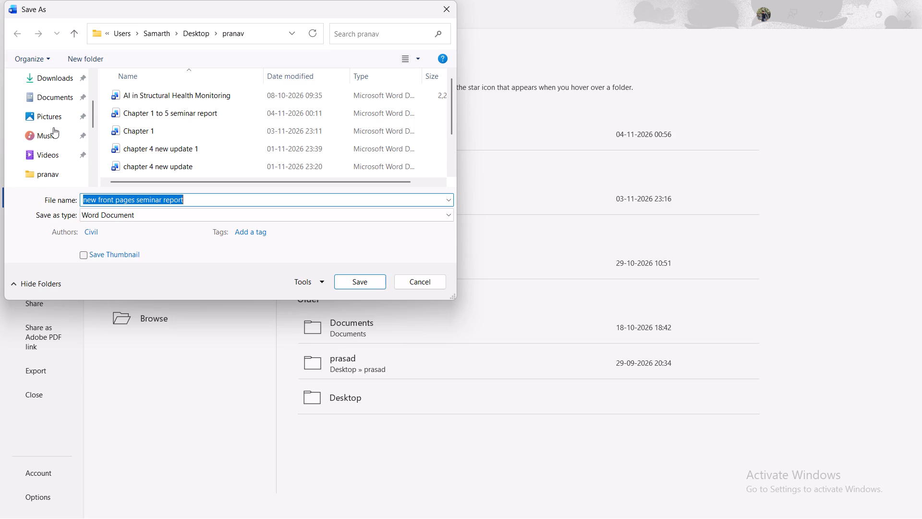
click(46, 180)
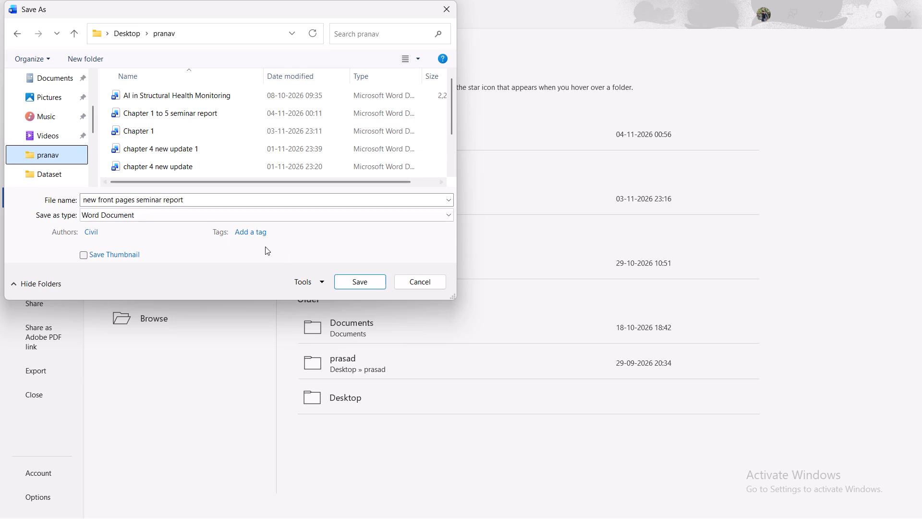
click(288, 212)
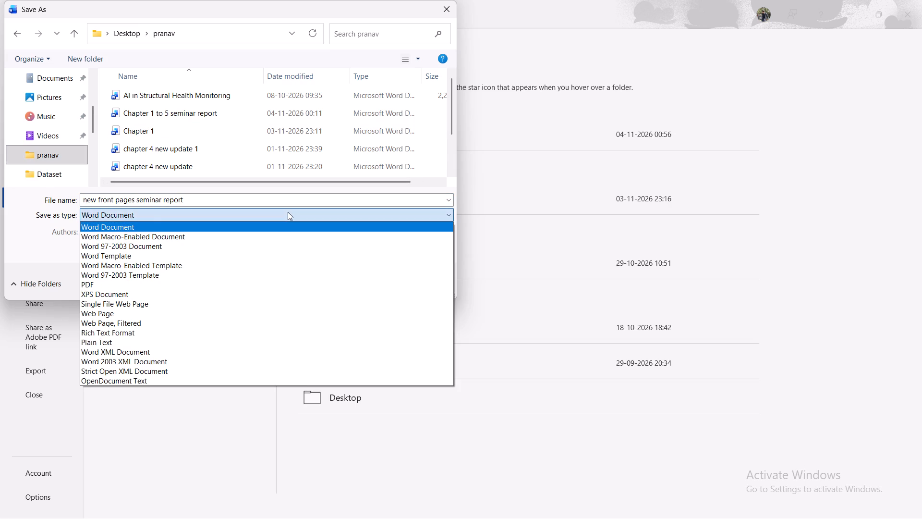
click(177, 285)
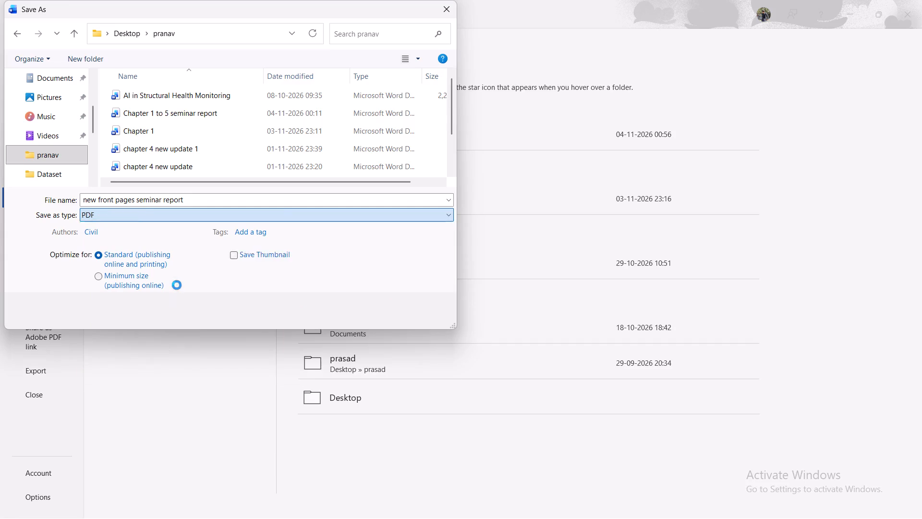
click(363, 311)
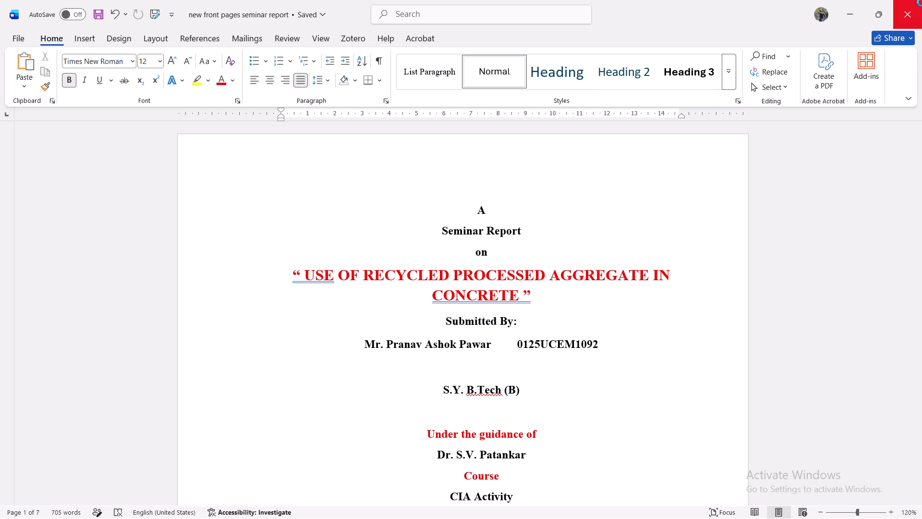
click(921, 2)
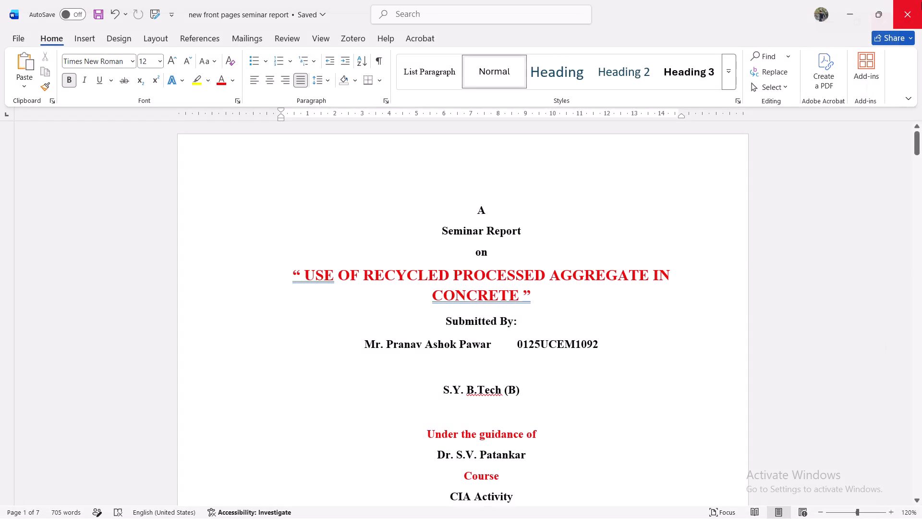